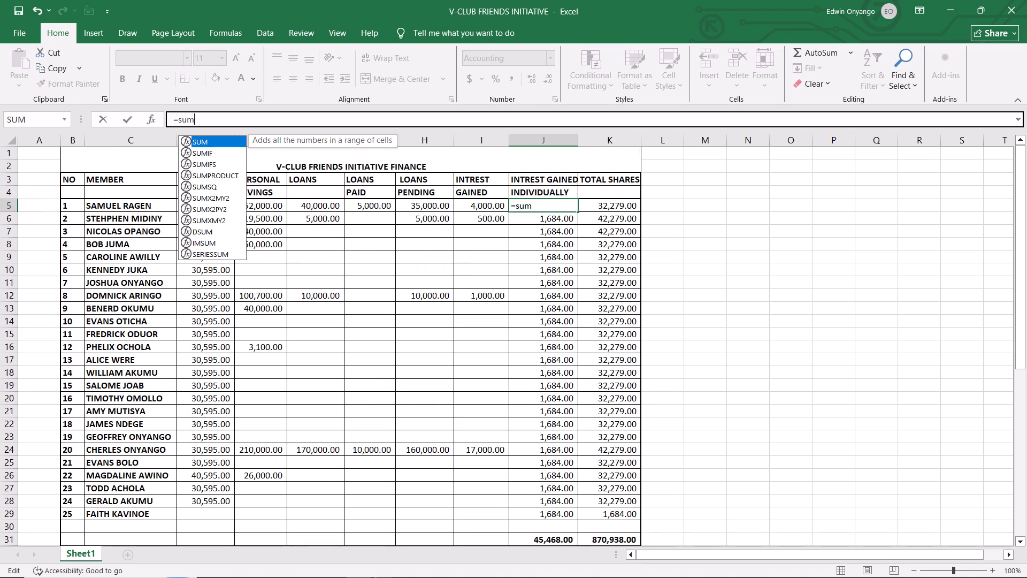
Examine the finance table from the member rows down through the totals row and the empty rows below it.
{"action": "left_click", "coordinate": [567, 203]}
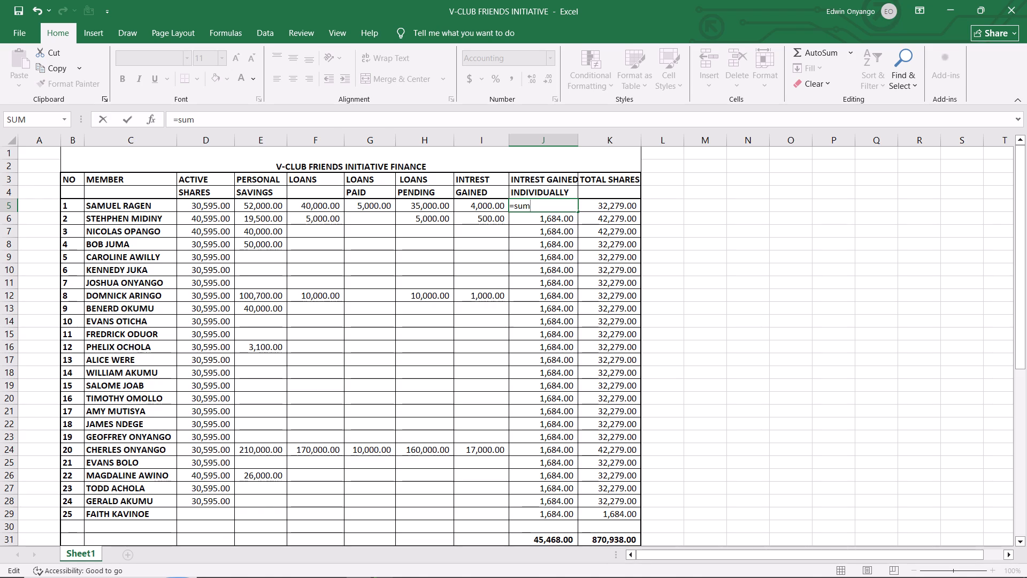
{"action": "scroll", "coordinate": [418, 328], "scroll_direction": "down", "scroll_amount": 3}
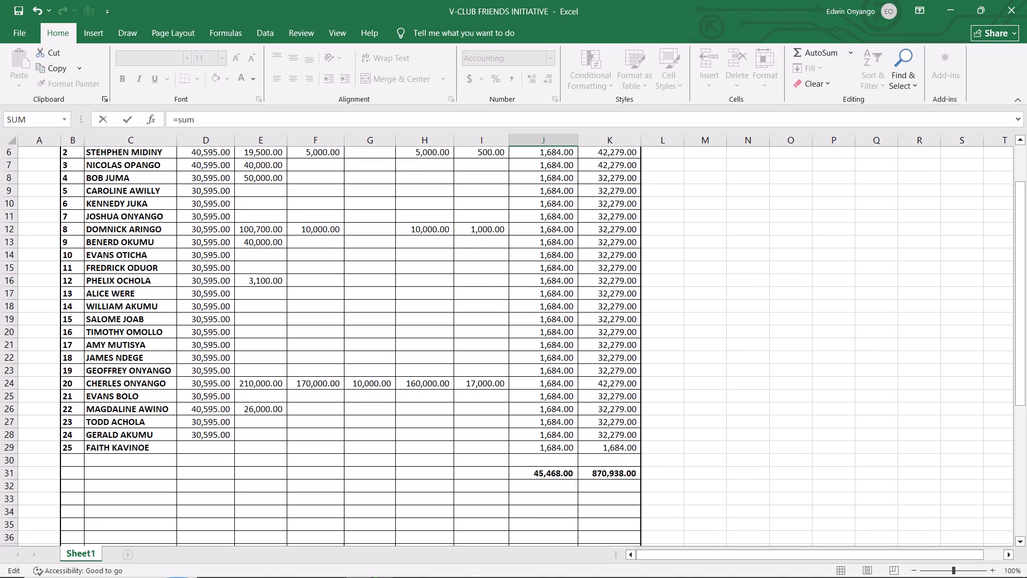
{"action": "scroll", "coordinate": [418, 328], "scroll_direction": "down", "scroll_amount": 3}
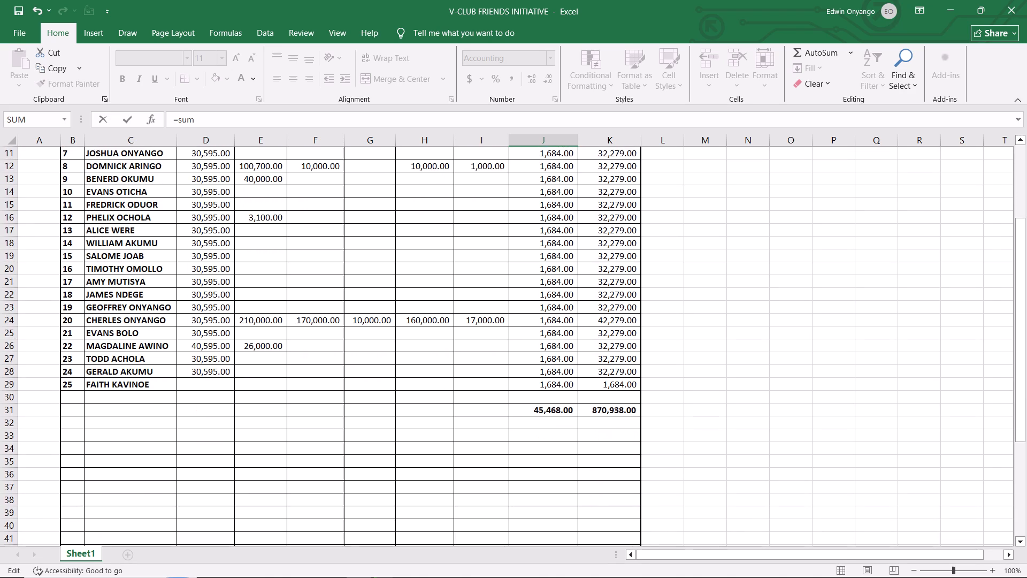
{"action": "scroll", "coordinate": [418, 328], "scroll_direction": "down", "scroll_amount": 1}
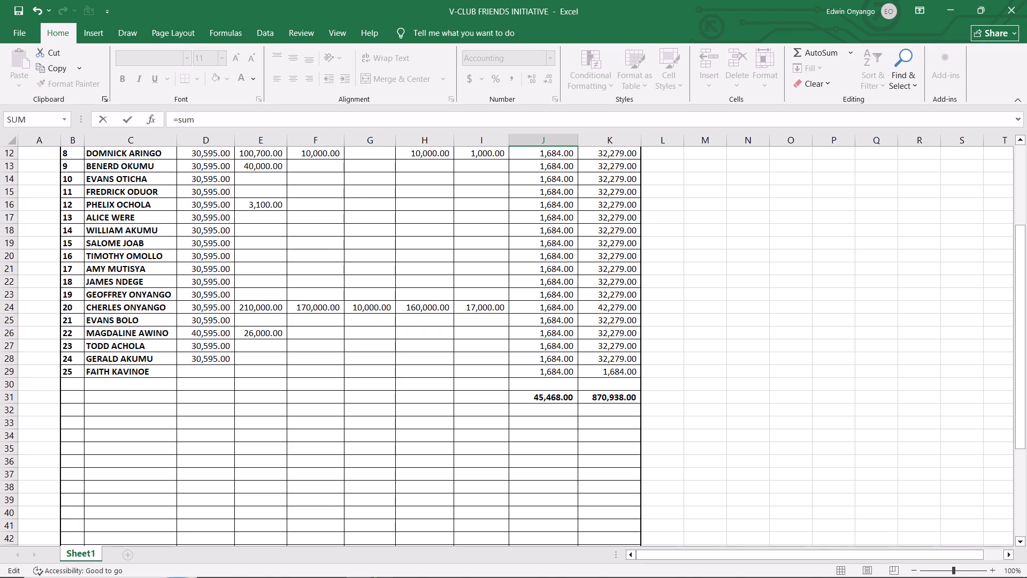
{"action": "scroll", "coordinate": [343, 339], "scroll_direction": "up", "scroll_amount": 4}
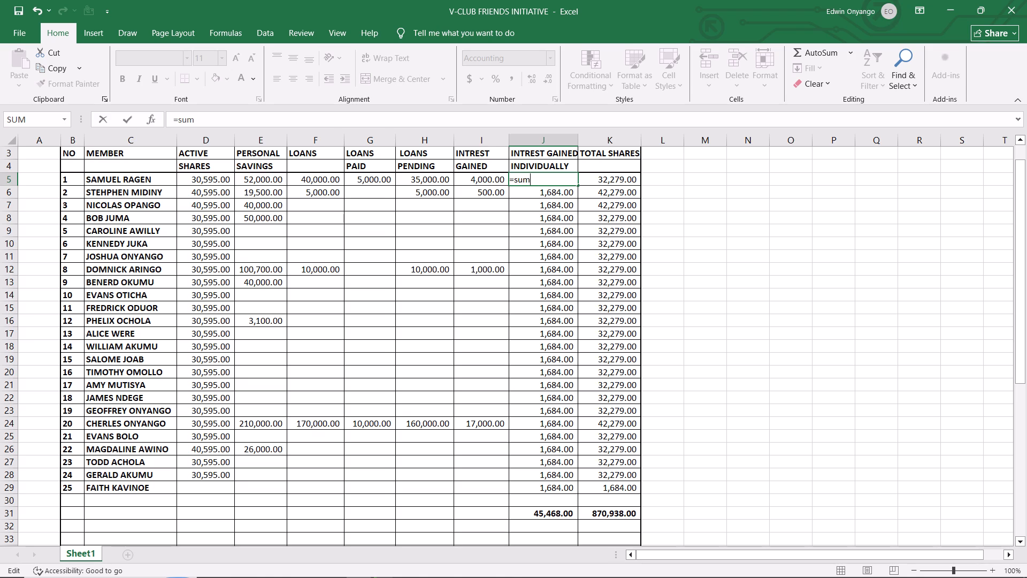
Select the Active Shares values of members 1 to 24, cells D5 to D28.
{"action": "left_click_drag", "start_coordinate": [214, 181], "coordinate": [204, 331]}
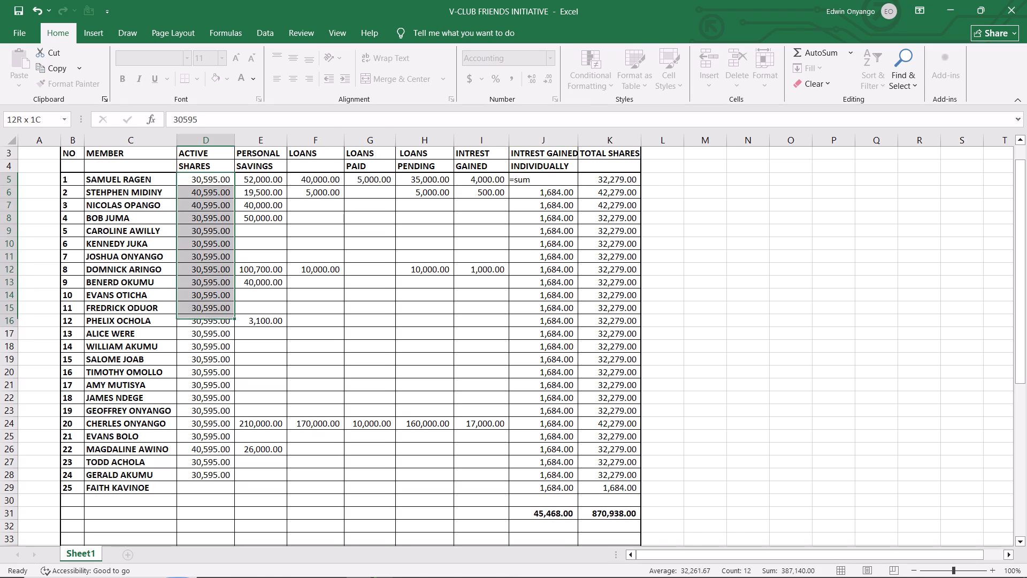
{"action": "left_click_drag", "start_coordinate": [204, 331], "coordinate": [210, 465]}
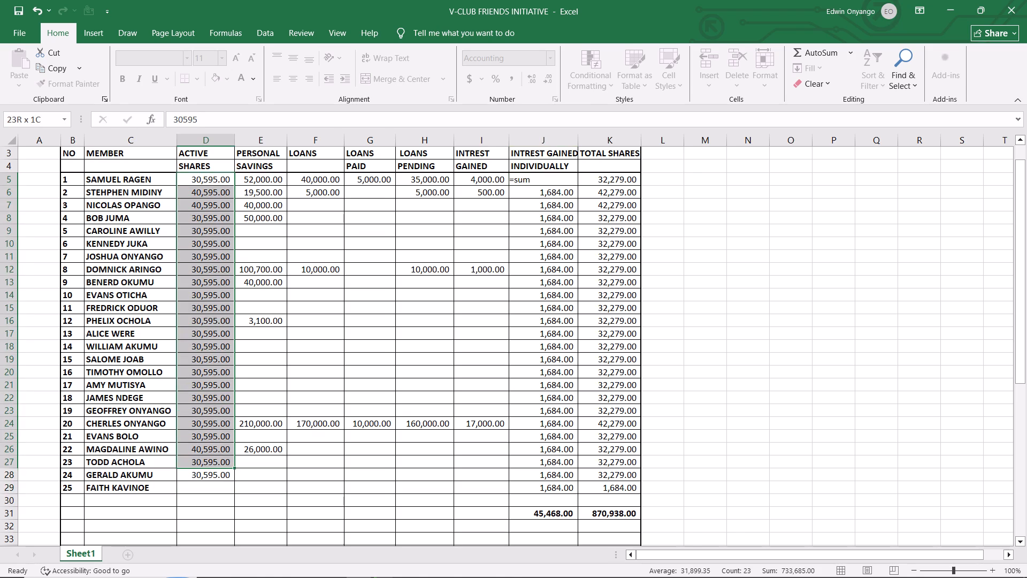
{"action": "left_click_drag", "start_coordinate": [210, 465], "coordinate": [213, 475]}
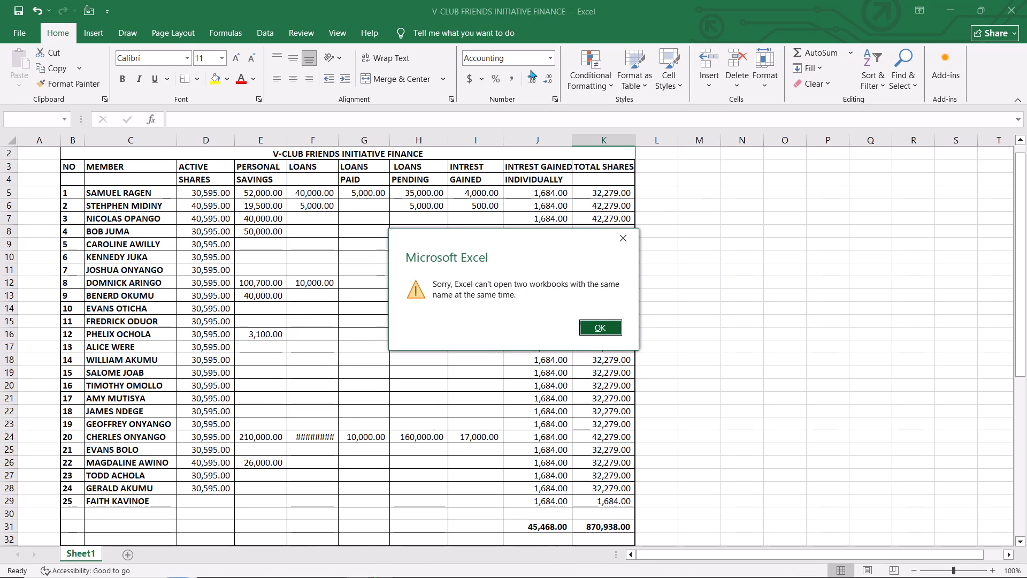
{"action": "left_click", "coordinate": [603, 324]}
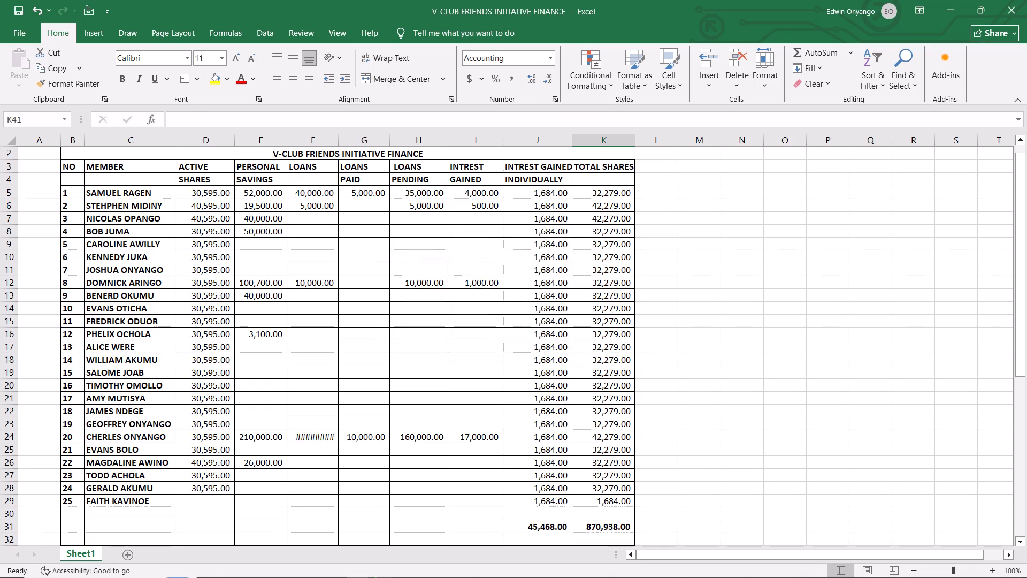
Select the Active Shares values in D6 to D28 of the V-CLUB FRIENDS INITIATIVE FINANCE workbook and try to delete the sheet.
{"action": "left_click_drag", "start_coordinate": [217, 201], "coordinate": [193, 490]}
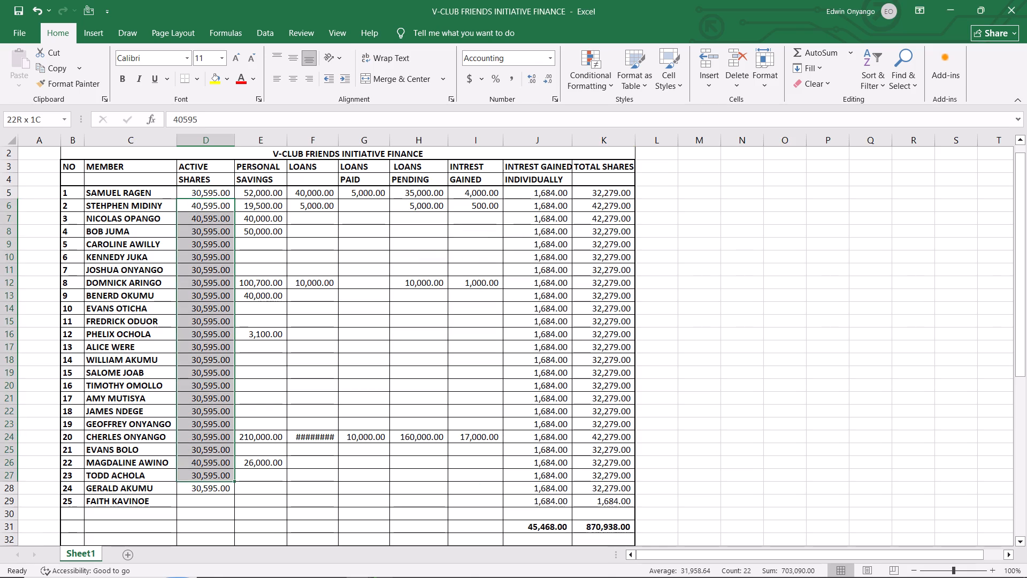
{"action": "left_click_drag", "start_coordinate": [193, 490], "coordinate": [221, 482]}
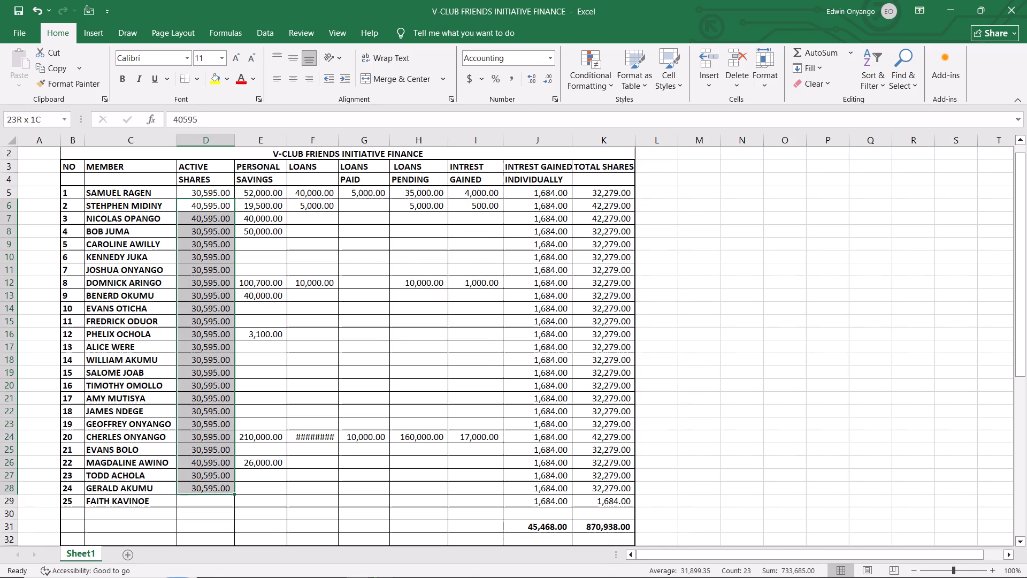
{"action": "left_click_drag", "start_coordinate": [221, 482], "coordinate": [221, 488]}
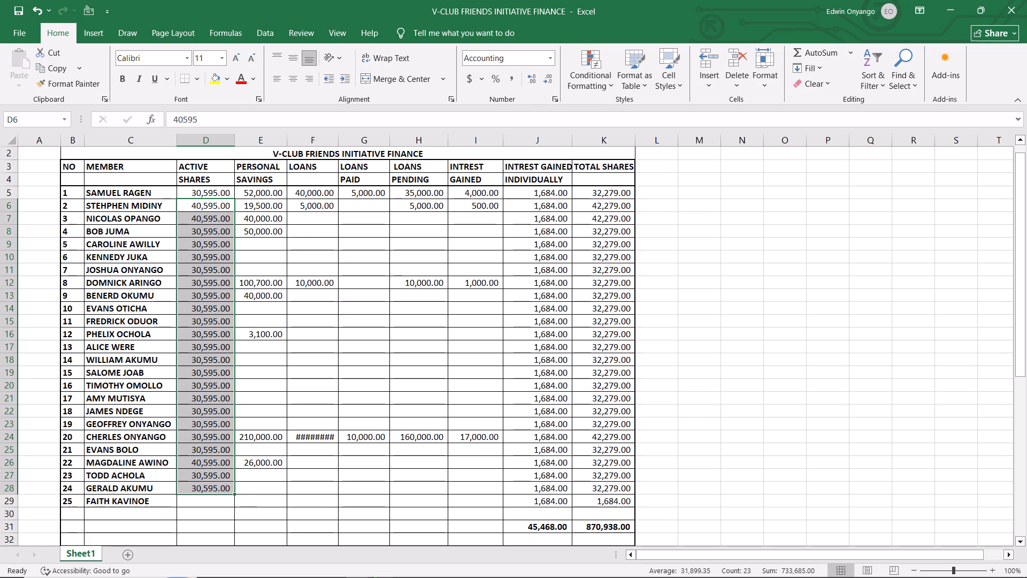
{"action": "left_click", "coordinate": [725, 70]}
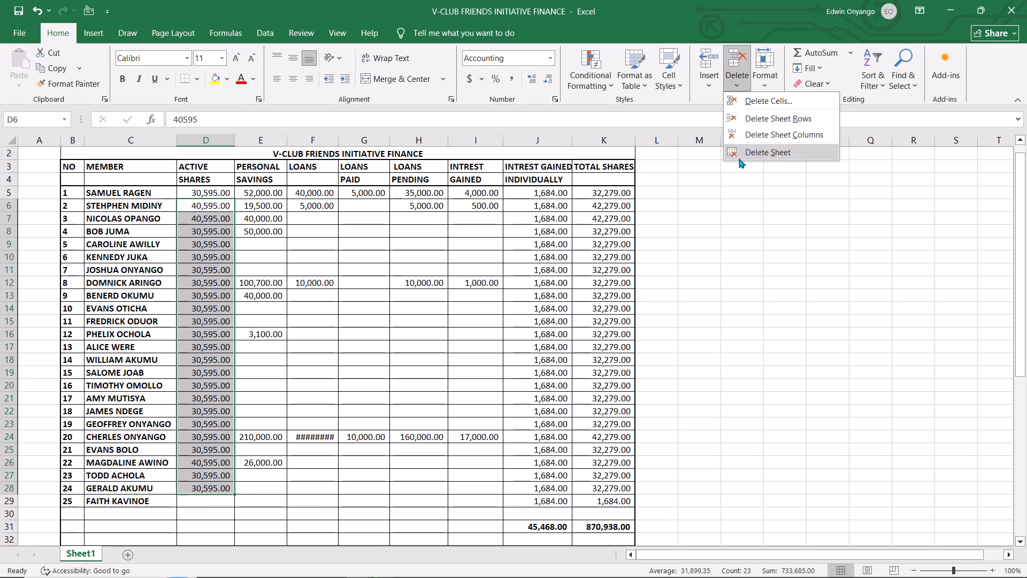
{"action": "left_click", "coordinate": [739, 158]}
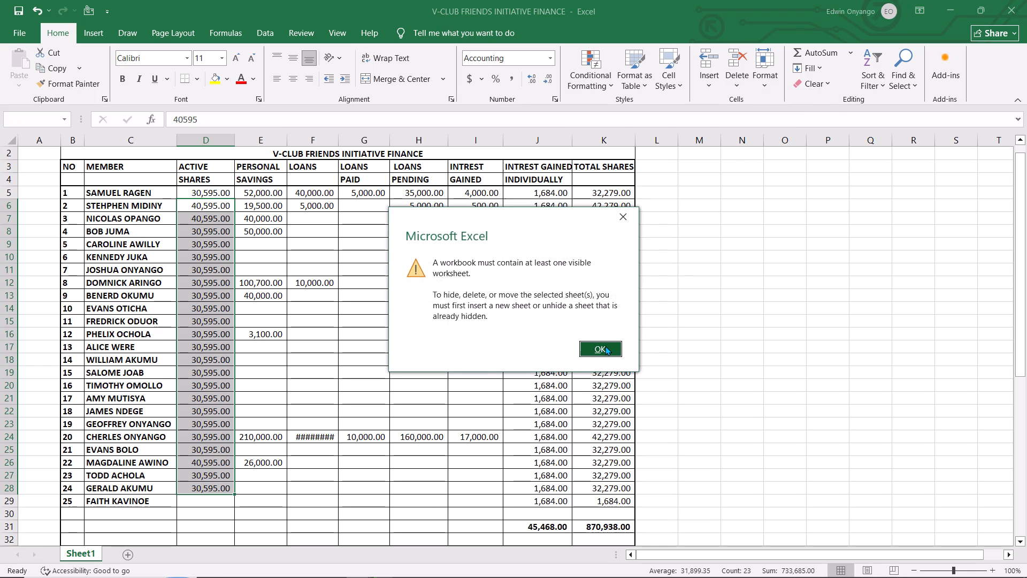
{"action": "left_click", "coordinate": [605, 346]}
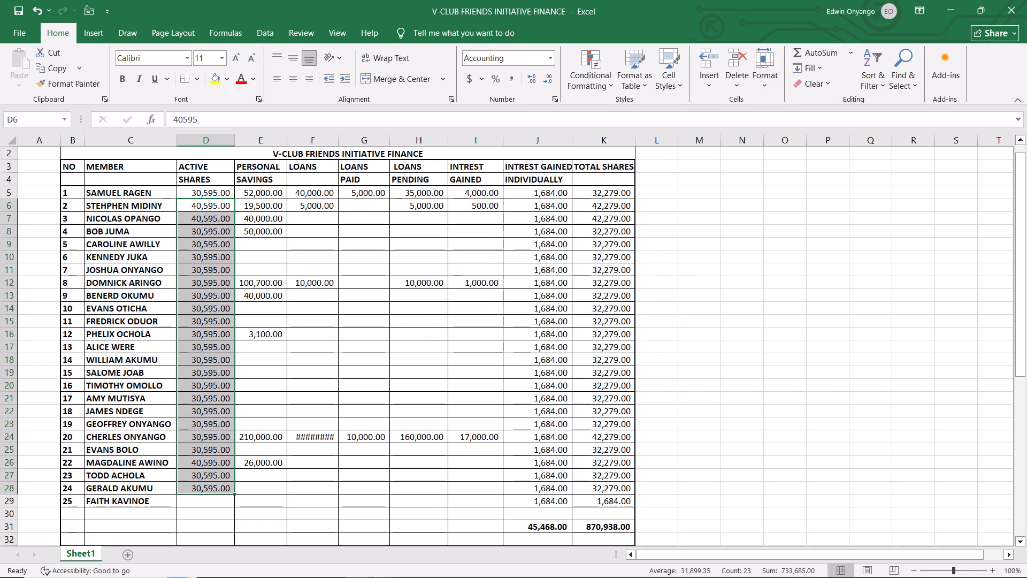
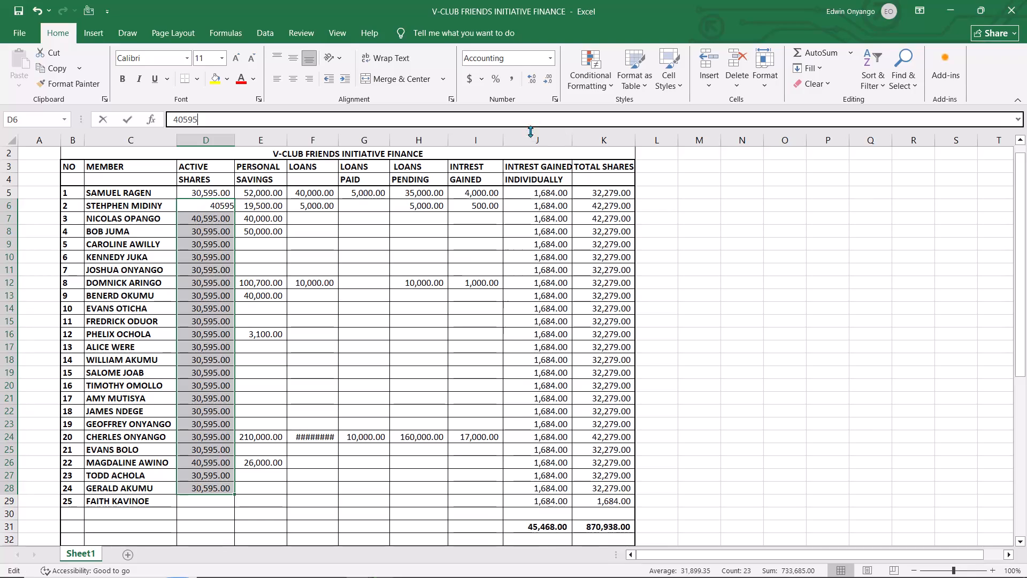
Clear everything, contents and formatting, from the Active Shares cells of members 1 to 24, D5 to D28.
{"action": "left_click", "coordinate": [504, 156]}
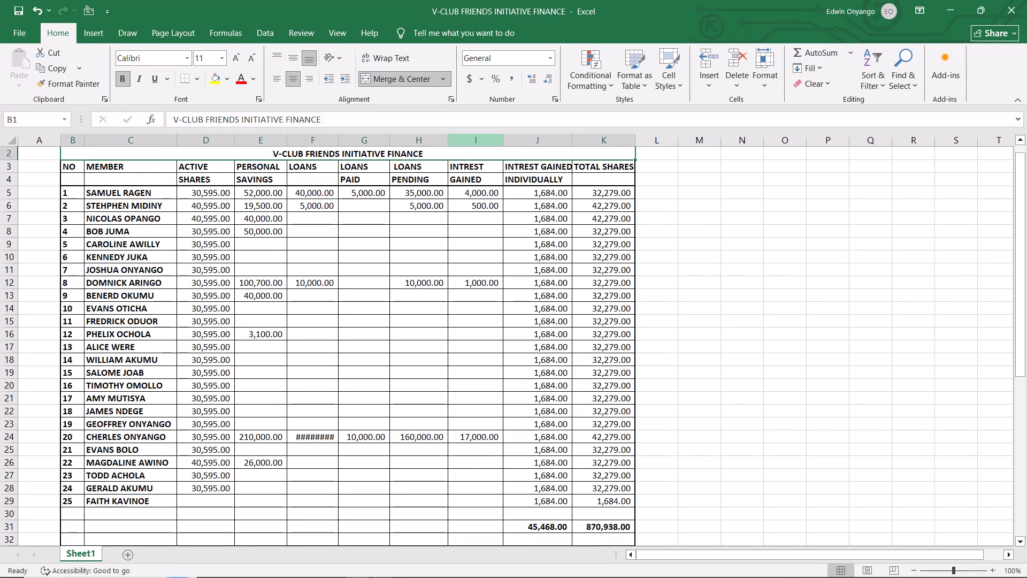
{"action": "left_click_drag", "start_coordinate": [206, 198], "coordinate": [189, 451]}
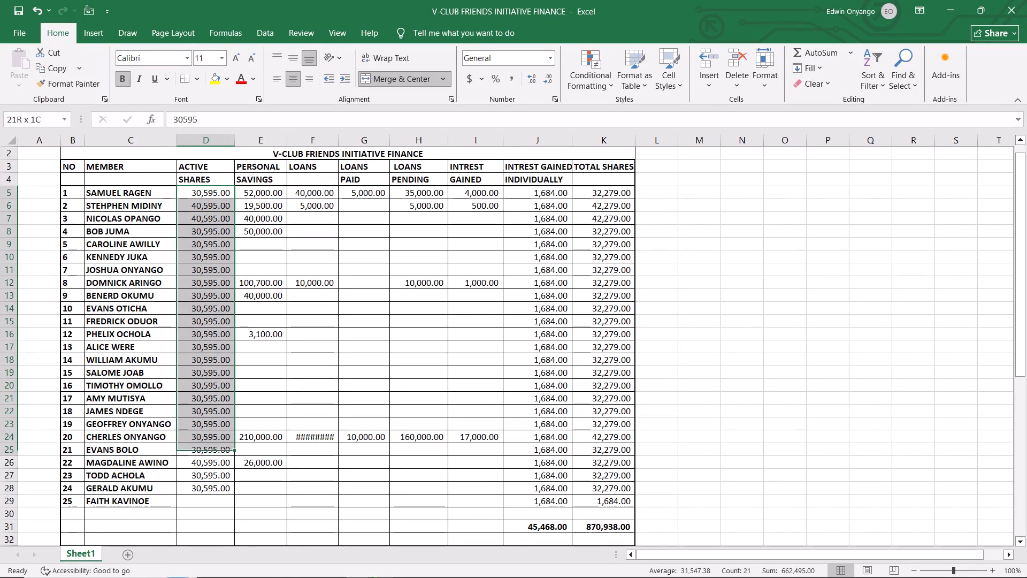
{"action": "left_click_drag", "start_coordinate": [189, 451], "coordinate": [198, 480]}
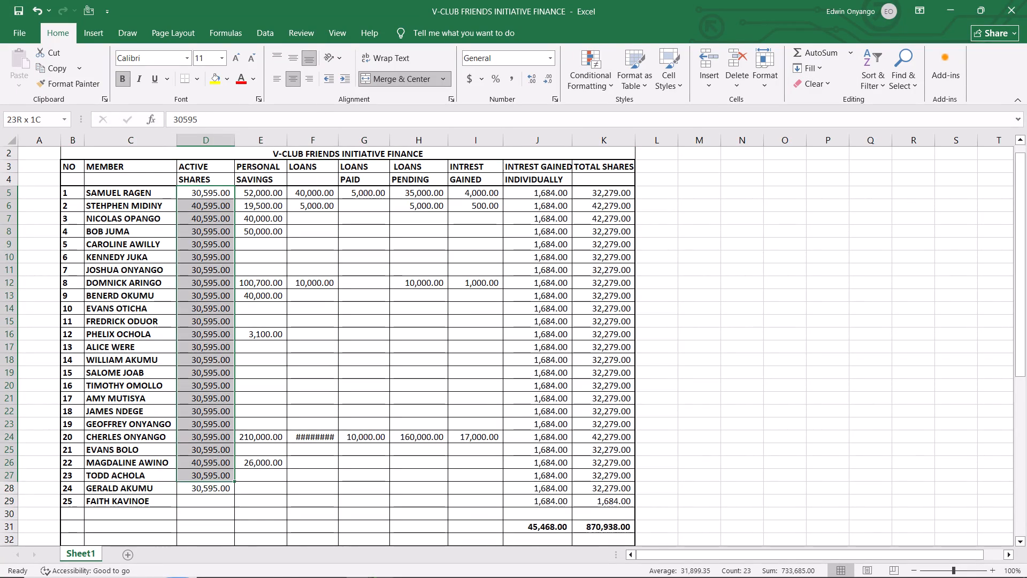
{"action": "left_click_drag", "start_coordinate": [198, 480], "coordinate": [198, 487]}
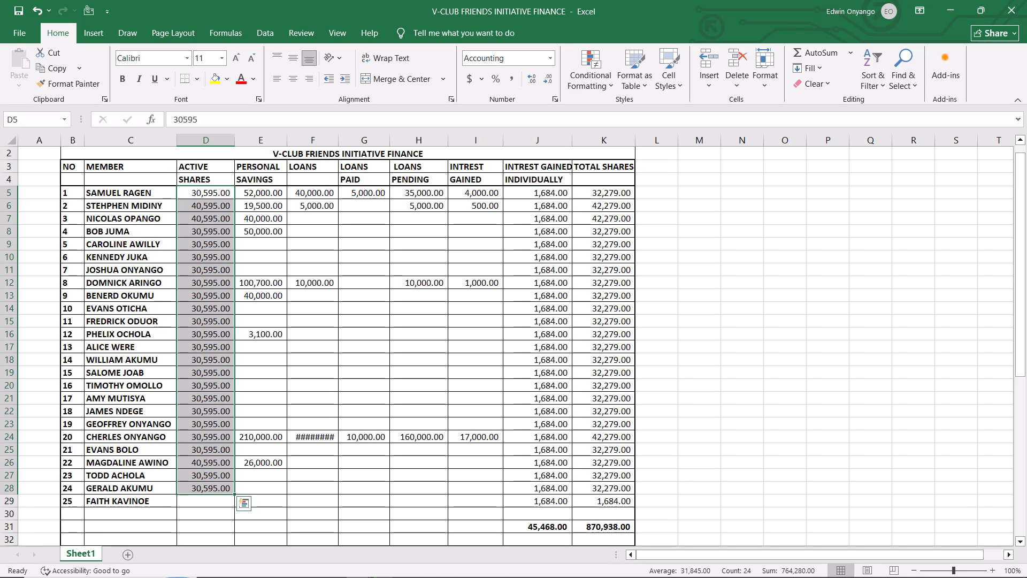
{"action": "left_click", "coordinate": [827, 87]}
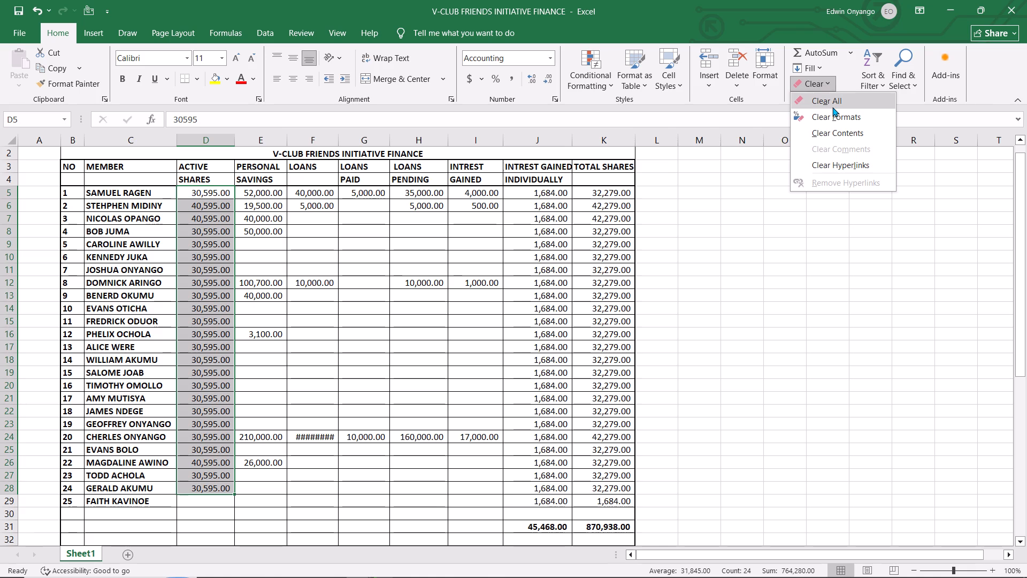
{"action": "left_click", "coordinate": [833, 107]}
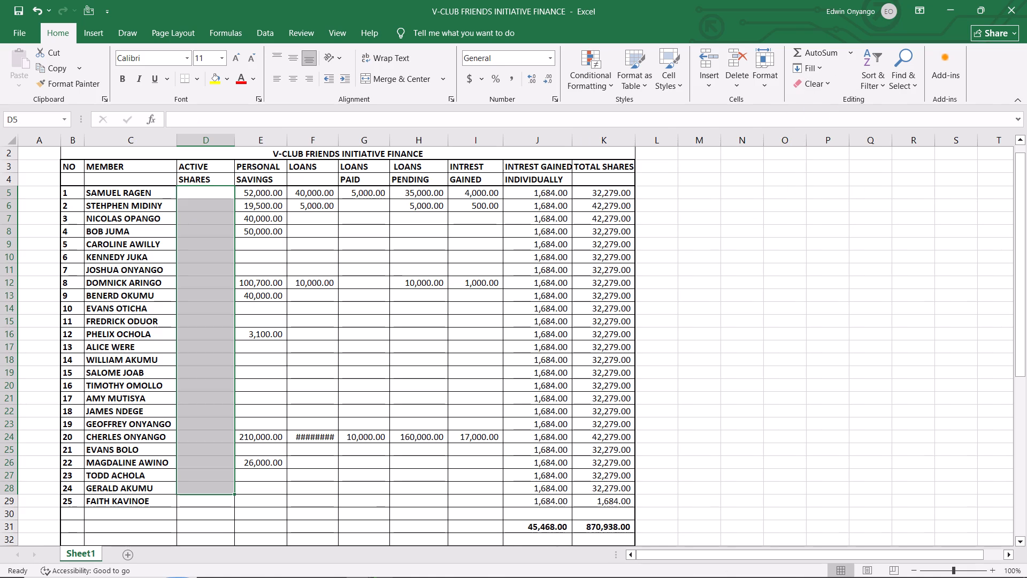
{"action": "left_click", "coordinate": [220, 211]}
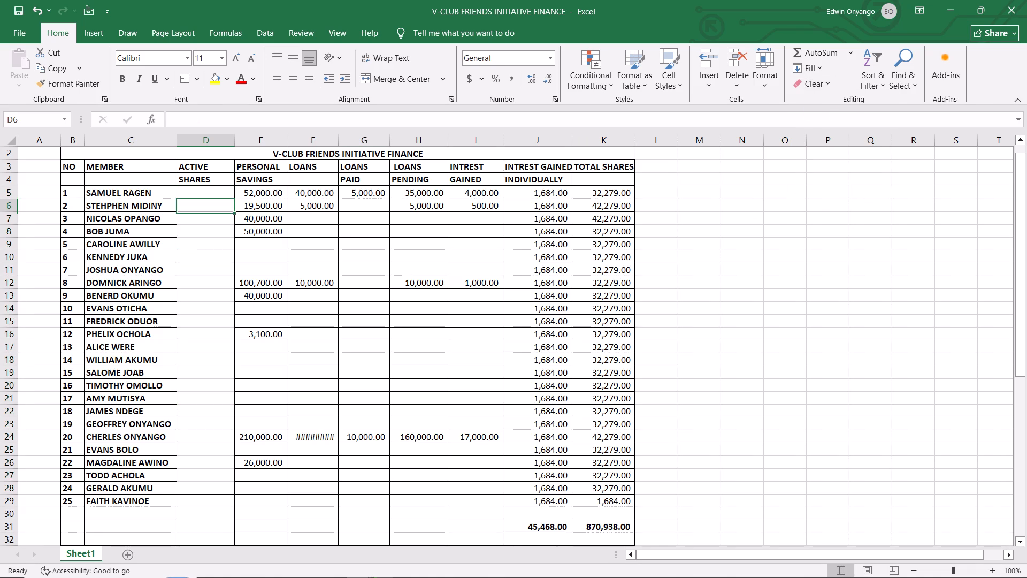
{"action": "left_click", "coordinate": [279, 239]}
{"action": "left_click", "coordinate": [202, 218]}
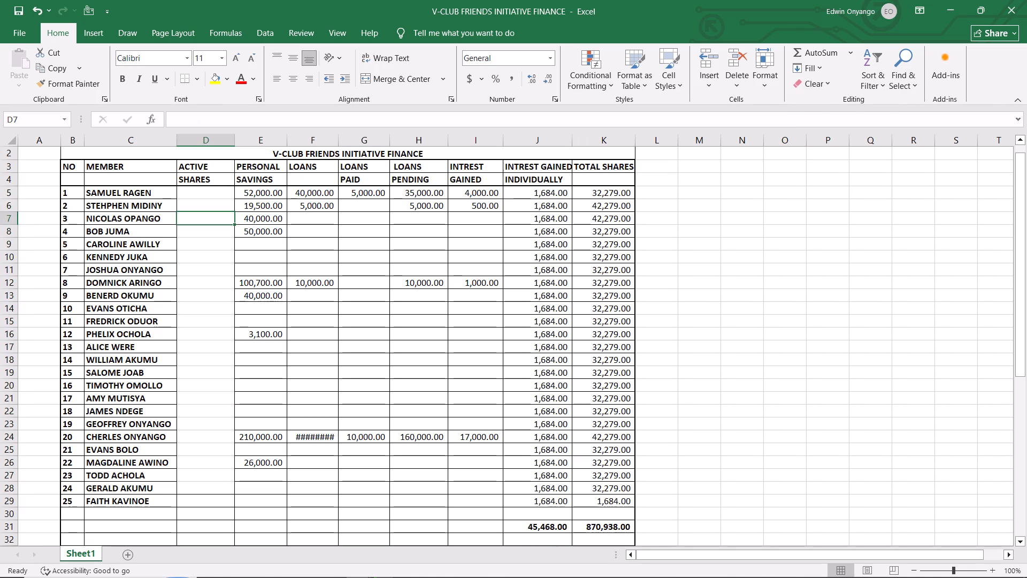
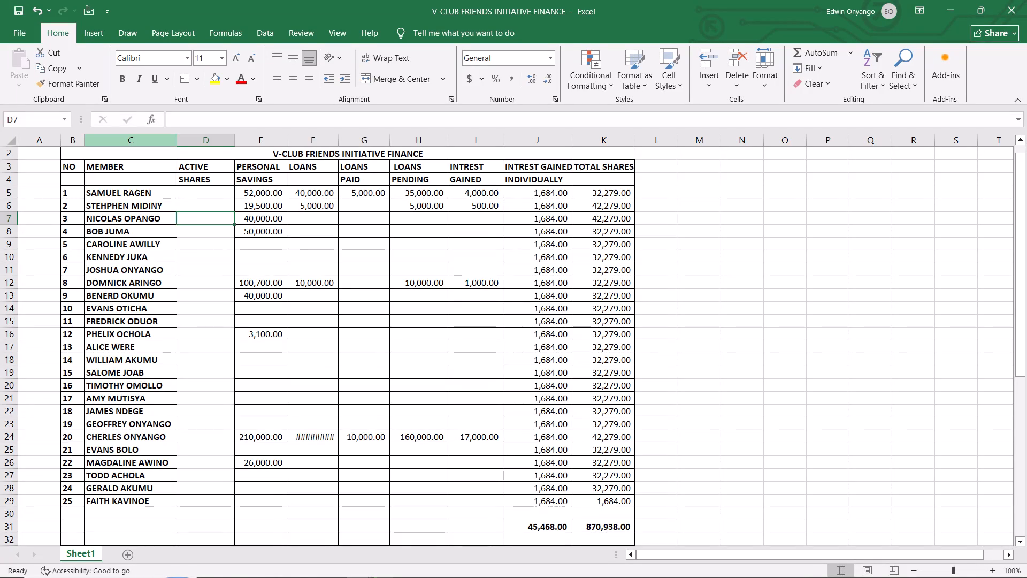
Clear everything, contents and formatting, from the Personal Savings cells of members 1 to 23, E5 to E27.
{"action": "left_click_drag", "start_coordinate": [275, 192], "coordinate": [262, 296]}
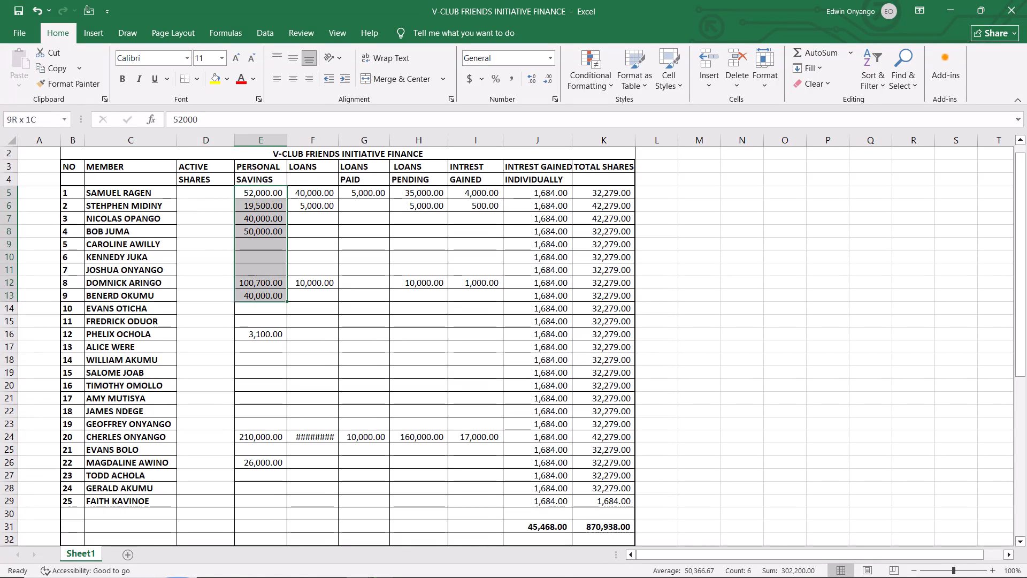
{"action": "left_click_drag", "start_coordinate": [262, 296], "coordinate": [264, 527]}
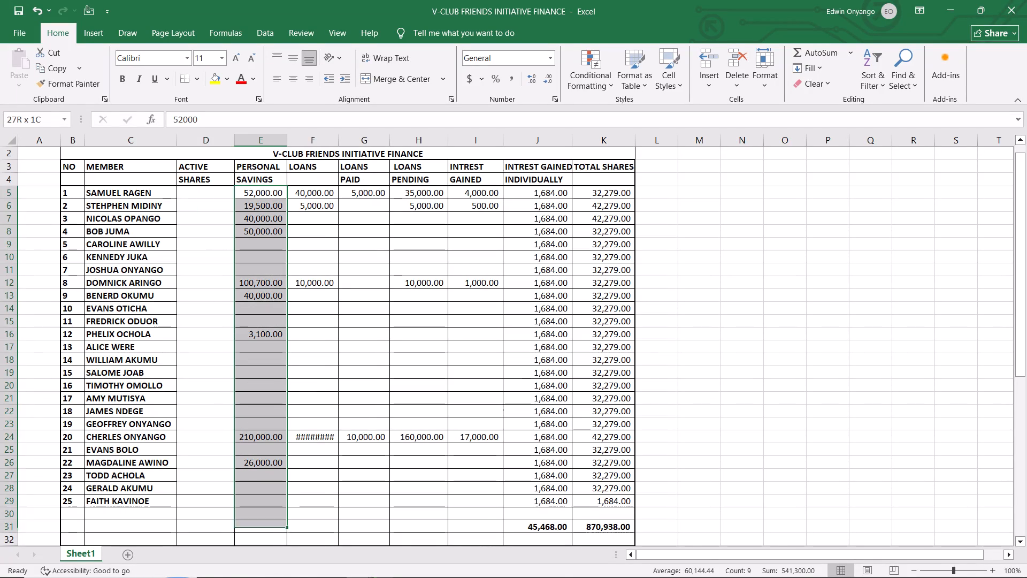
{"action": "left_click_drag", "start_coordinate": [264, 527], "coordinate": [263, 523]}
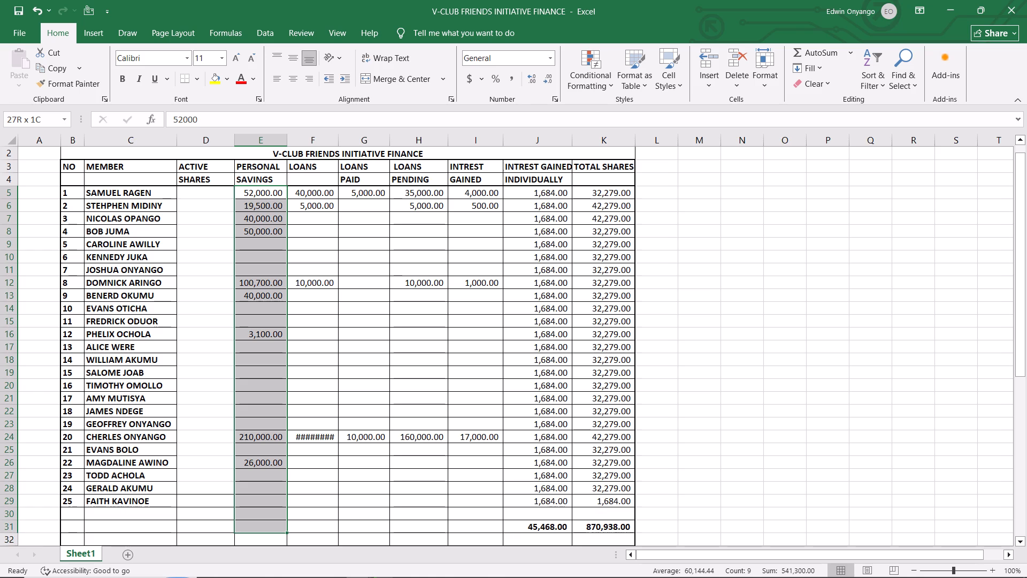
{"action": "left_click_drag", "start_coordinate": [263, 523], "coordinate": [258, 480]}
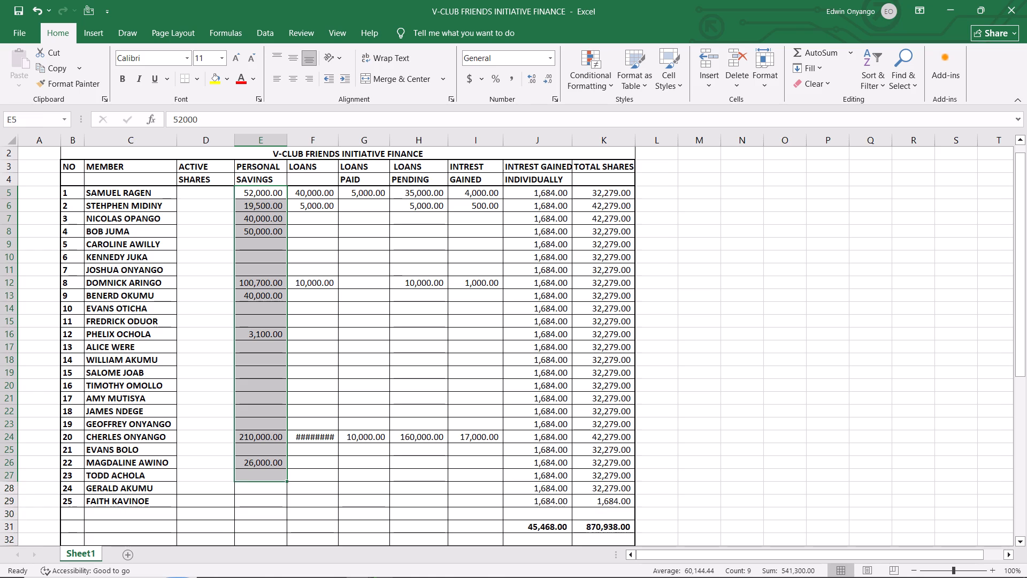
{"action": "left_click", "coordinate": [811, 86]}
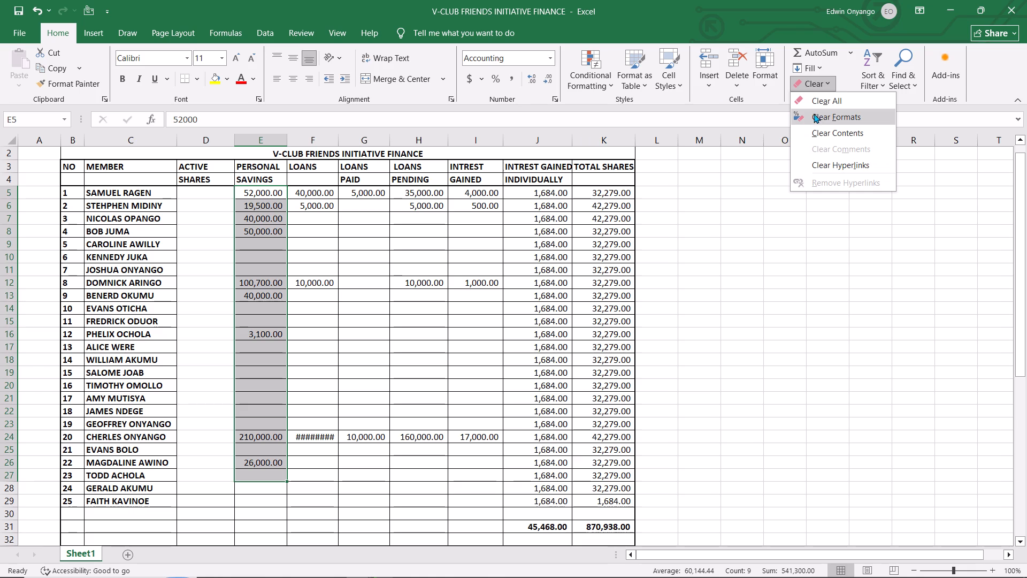
{"action": "left_click", "coordinate": [814, 101]}
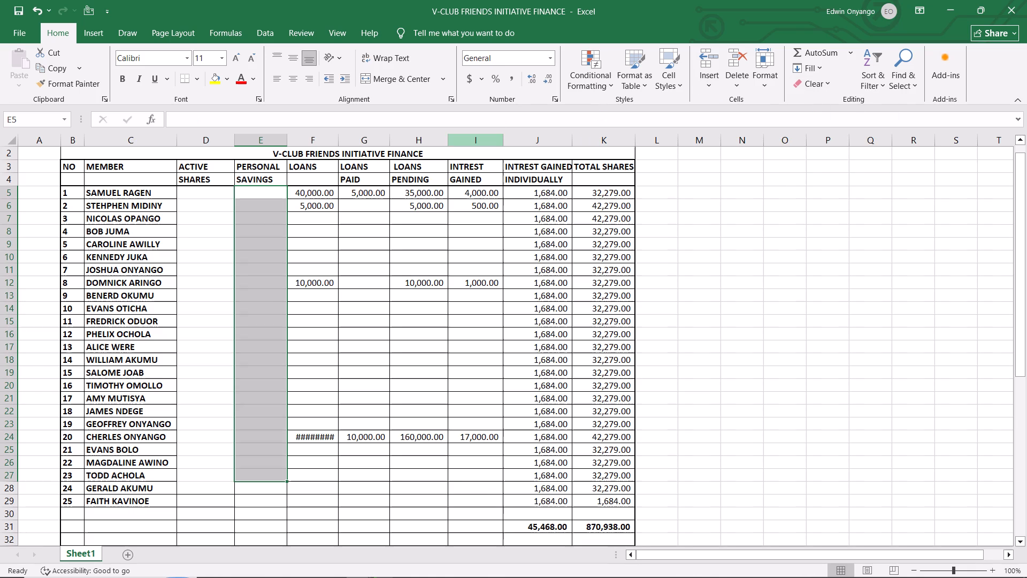
Clear everything, contents and formatting, from the Loans cells of members 1 to 23, F5 to F27.
{"action": "left_click_drag", "start_coordinate": [325, 191], "coordinate": [321, 270]}
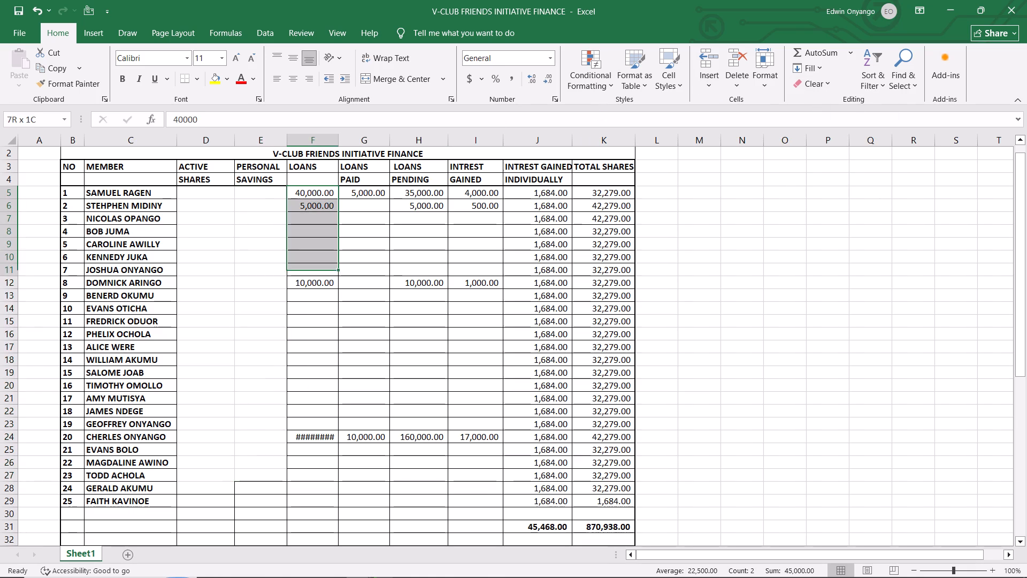
{"action": "left_click_drag", "start_coordinate": [321, 270], "coordinate": [325, 508]}
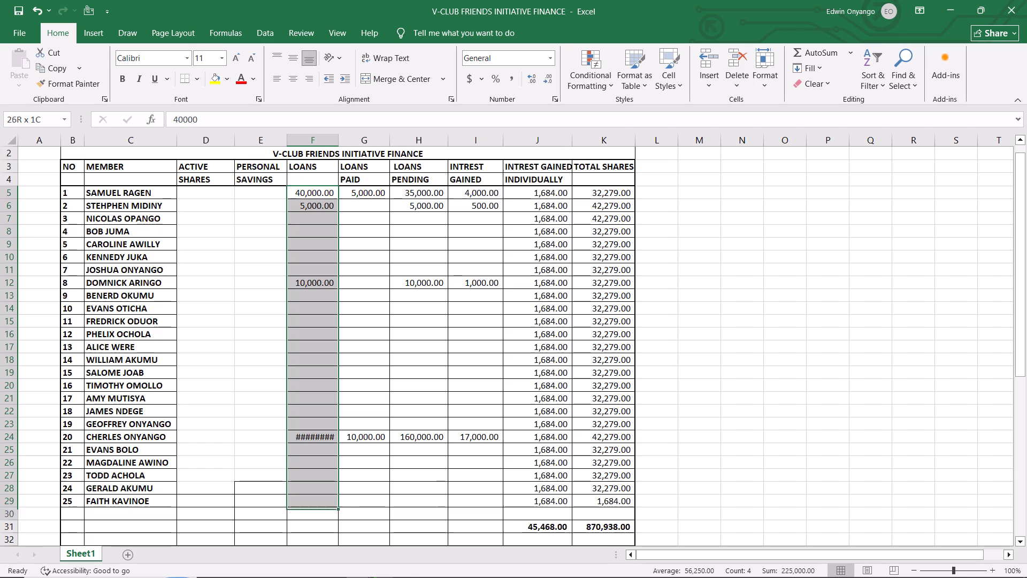
{"action": "left_click_drag", "start_coordinate": [325, 508], "coordinate": [323, 477]}
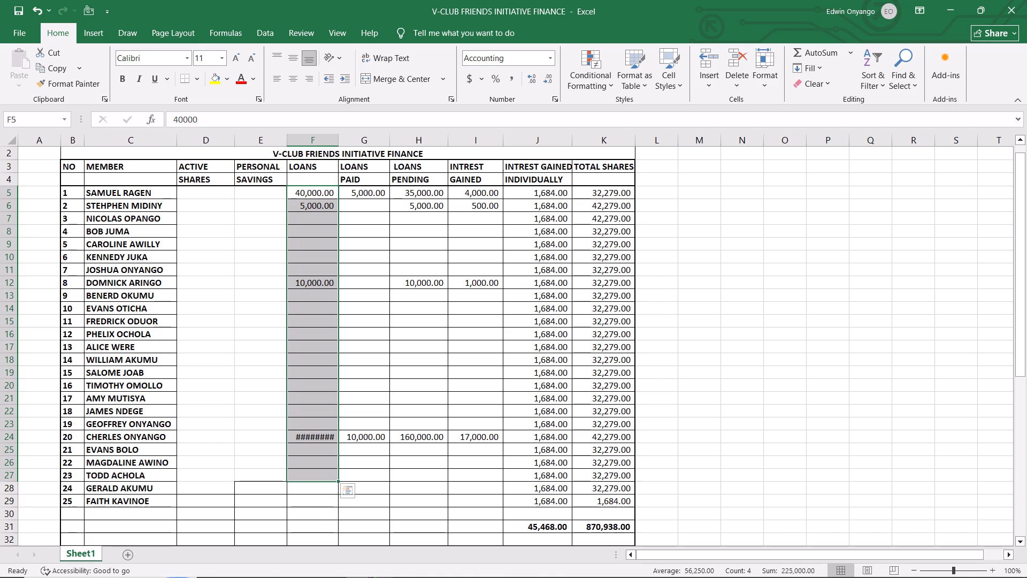
{"action": "left_click", "coordinate": [833, 75]}
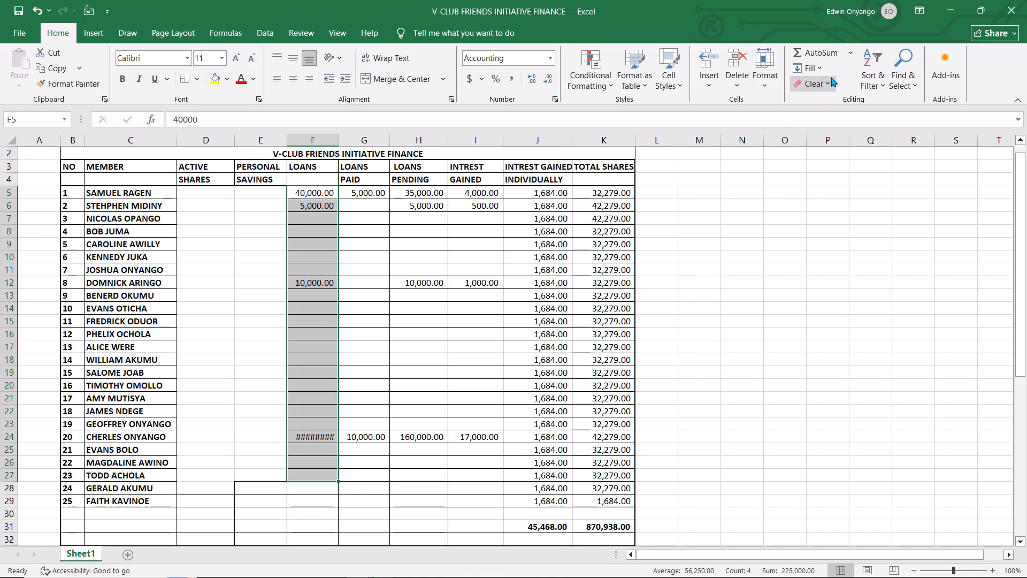
{"action": "left_click", "coordinate": [831, 77]}
{"action": "left_click", "coordinate": [821, 103]}
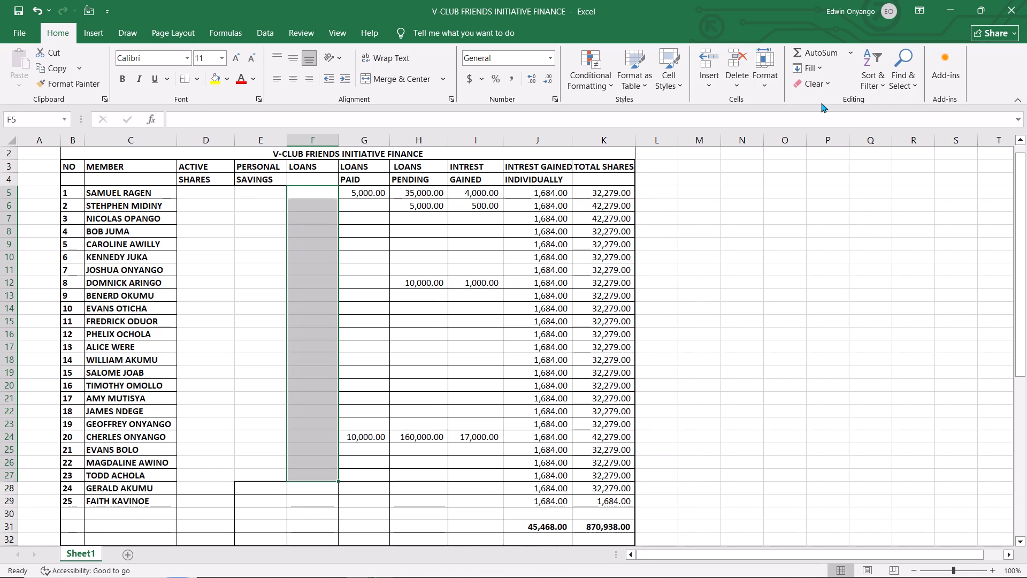
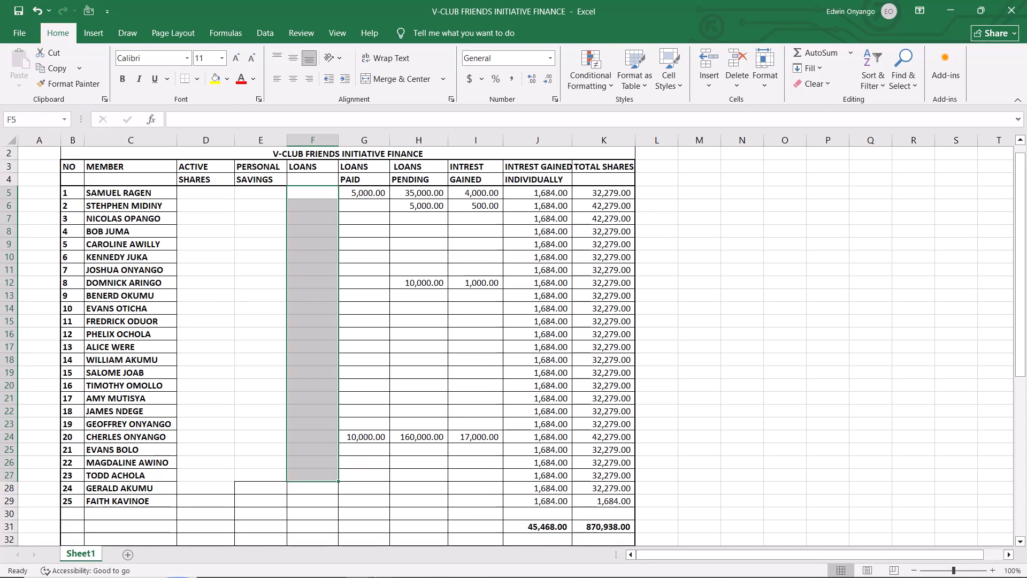
Clear everything, contents and formatting, from the Loans Paid cells G5 to G32.
{"action": "left_click_drag", "start_coordinate": [365, 191], "coordinate": [388, 424]}
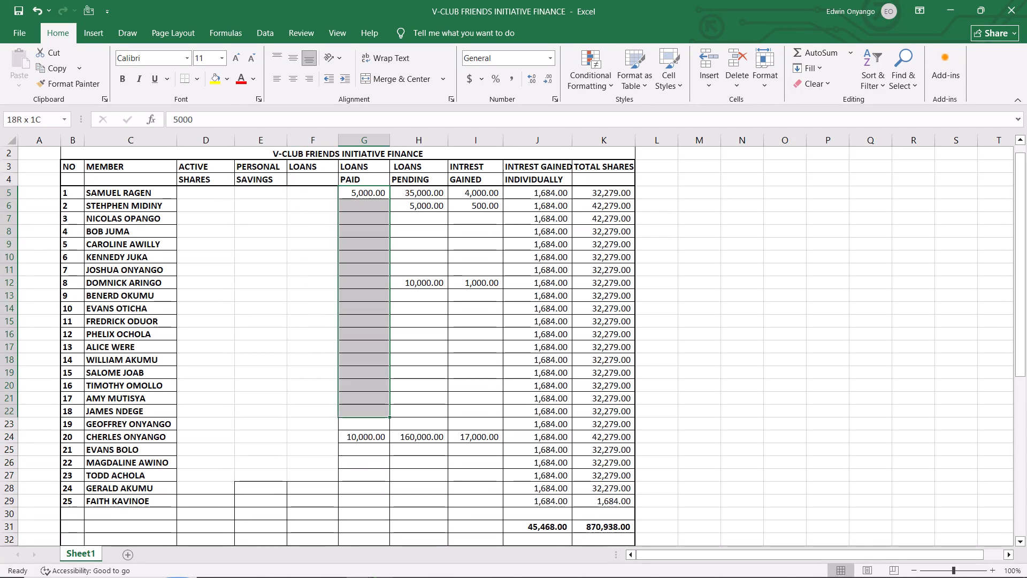
{"action": "left_click_drag", "start_coordinate": [388, 424], "coordinate": [387, 547]}
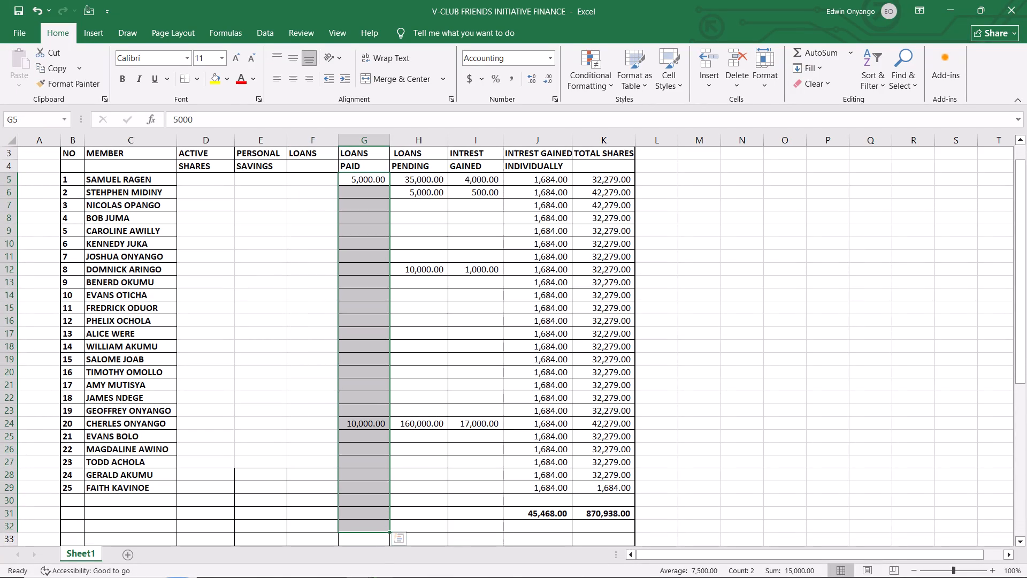
{"action": "left_click", "coordinate": [807, 83]}
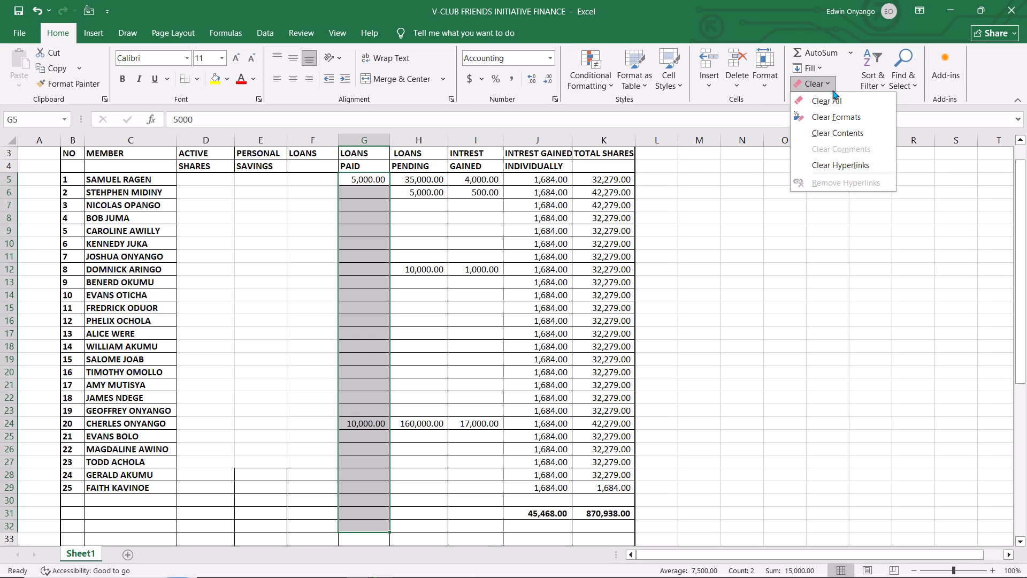
{"action": "left_click", "coordinate": [826, 96]}
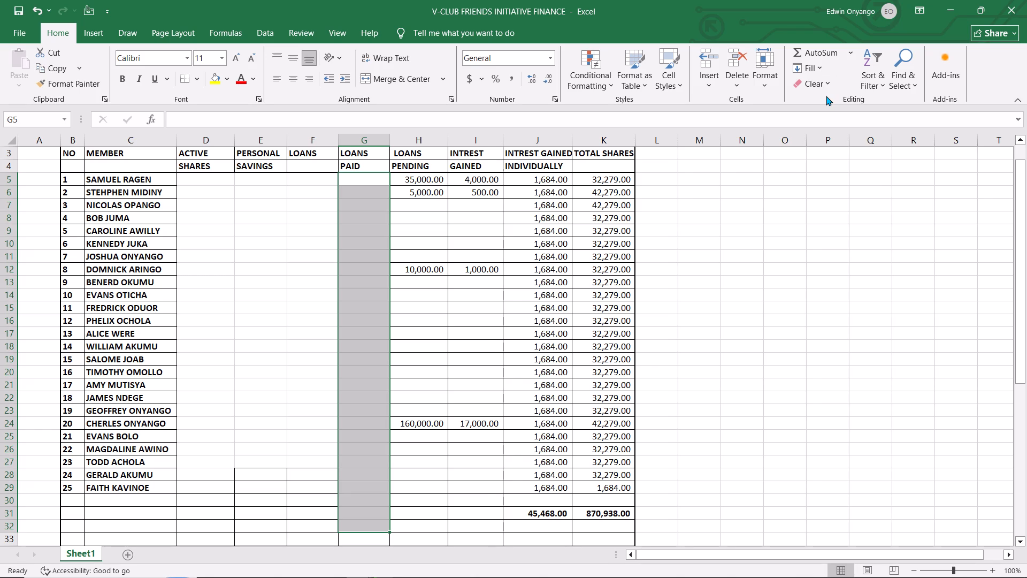
Clear everything, contents and formatting, from the Loans Pending cells H5 to H31.
{"action": "left_click", "coordinate": [424, 182]}
{"action": "left_click_drag", "start_coordinate": [424, 182], "coordinate": [413, 284]}
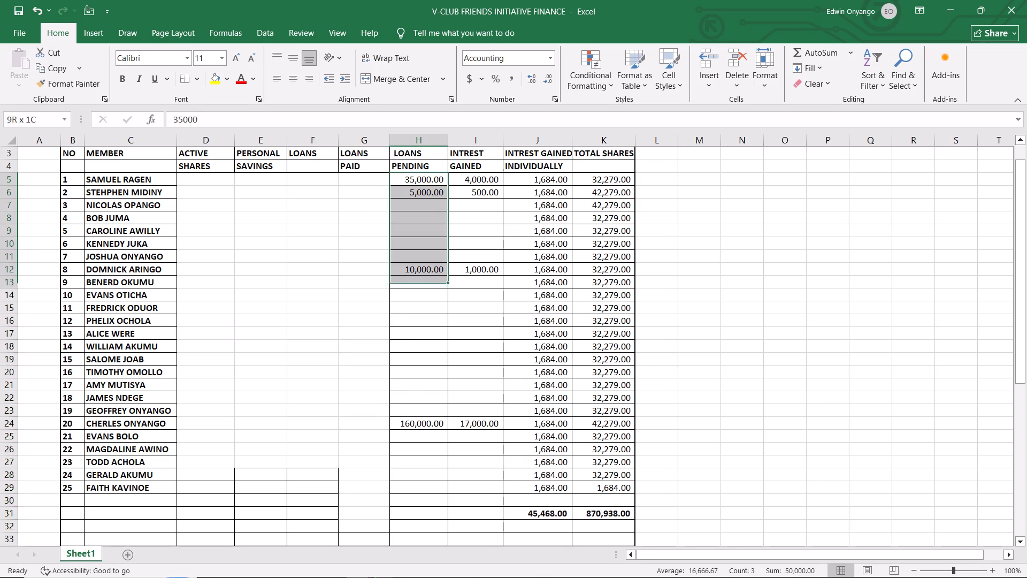
{"action": "left_click_drag", "start_coordinate": [413, 284], "coordinate": [413, 509]}
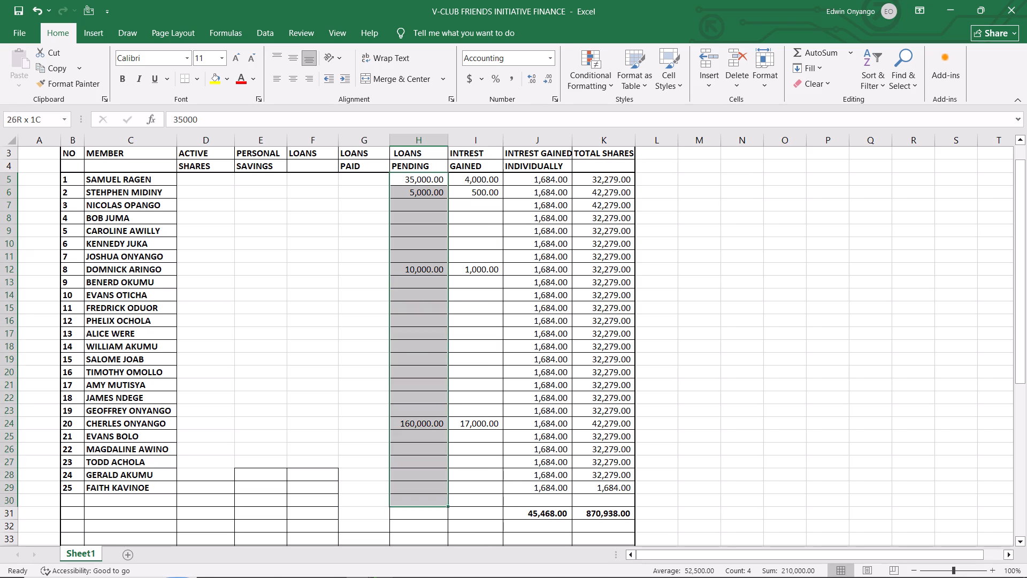
{"action": "left_click_drag", "start_coordinate": [413, 509], "coordinate": [413, 514]}
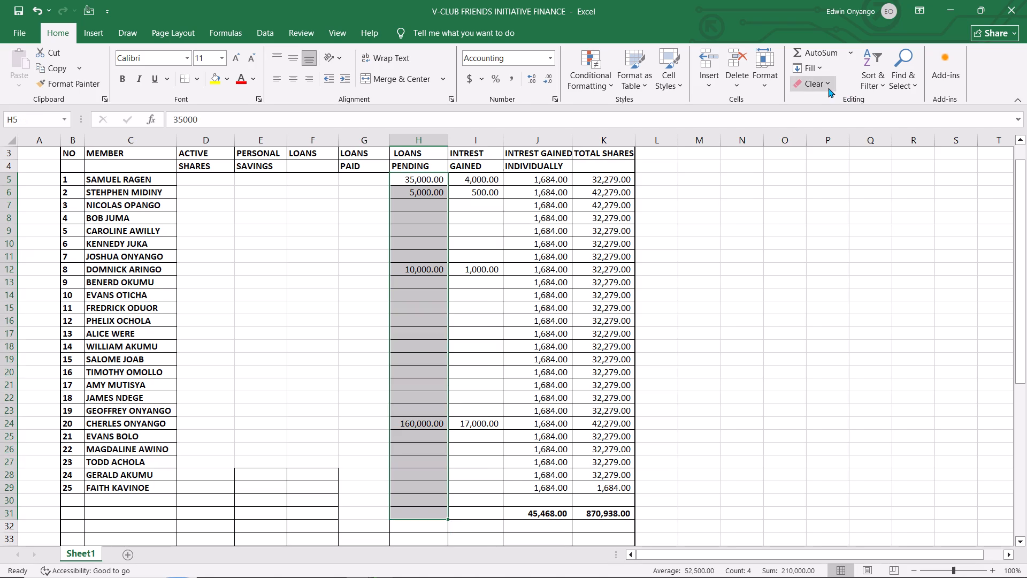
{"action": "left_click", "coordinate": [828, 88]}
{"action": "left_click", "coordinate": [824, 104]}
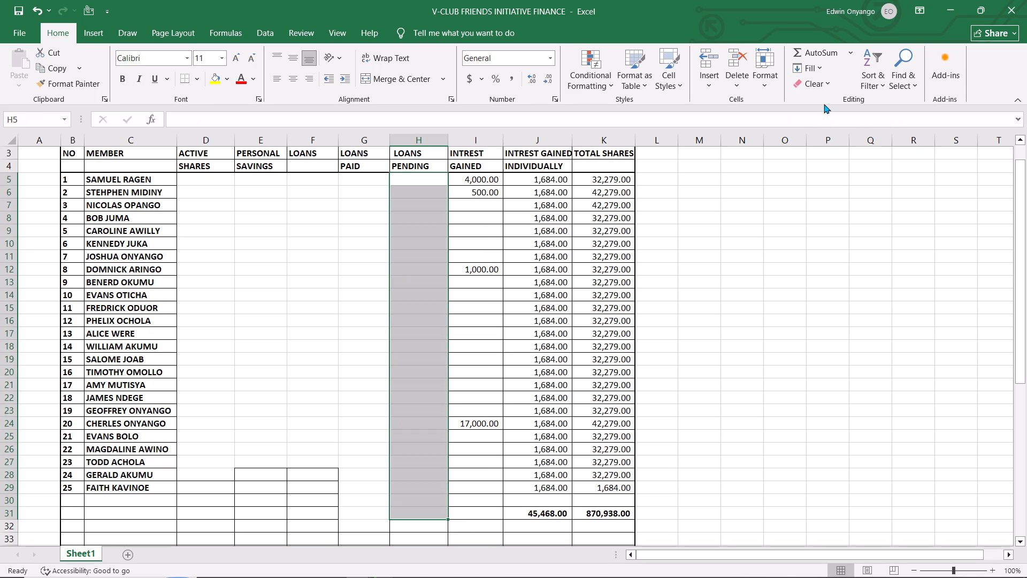
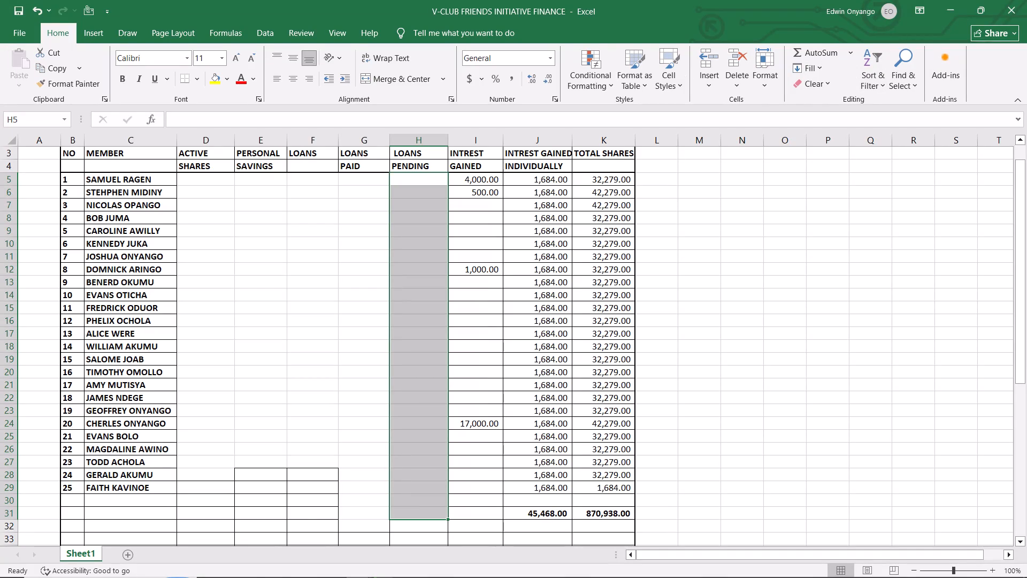
Clear everything, contents and formatting, from the Intrest Gained cells I5 to I33.
{"action": "left_click_drag", "start_coordinate": [495, 178], "coordinate": [473, 418]}
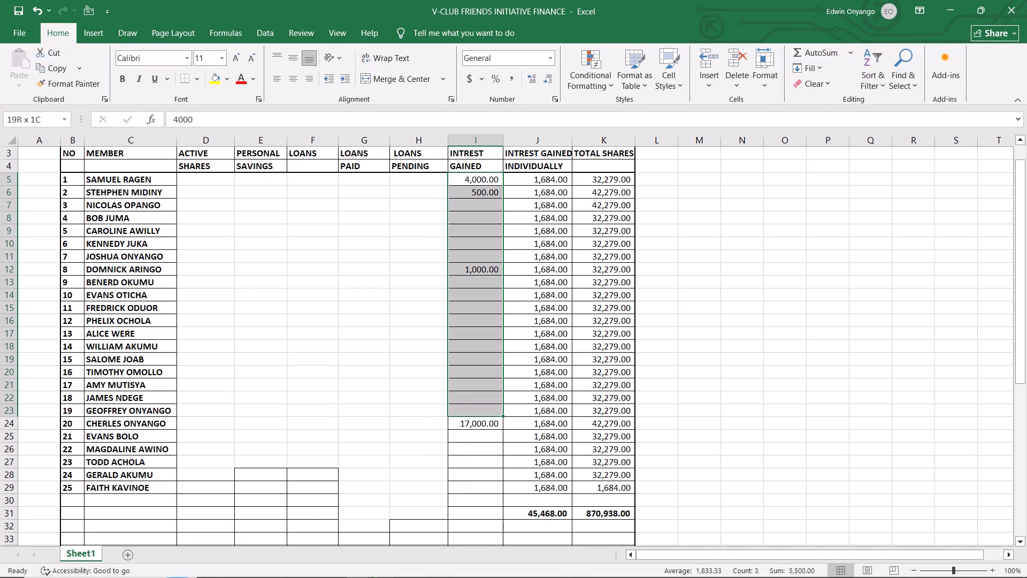
{"action": "left_click_drag", "start_coordinate": [473, 418], "coordinate": [474, 559]}
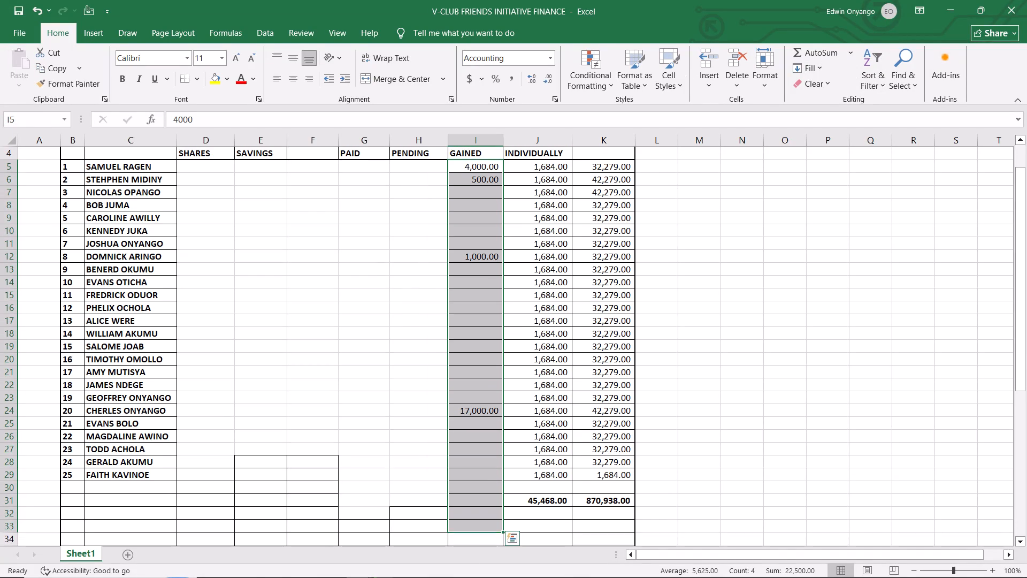
{"action": "left_click", "coordinate": [823, 86]}
{"action": "left_click", "coordinate": [823, 96]}
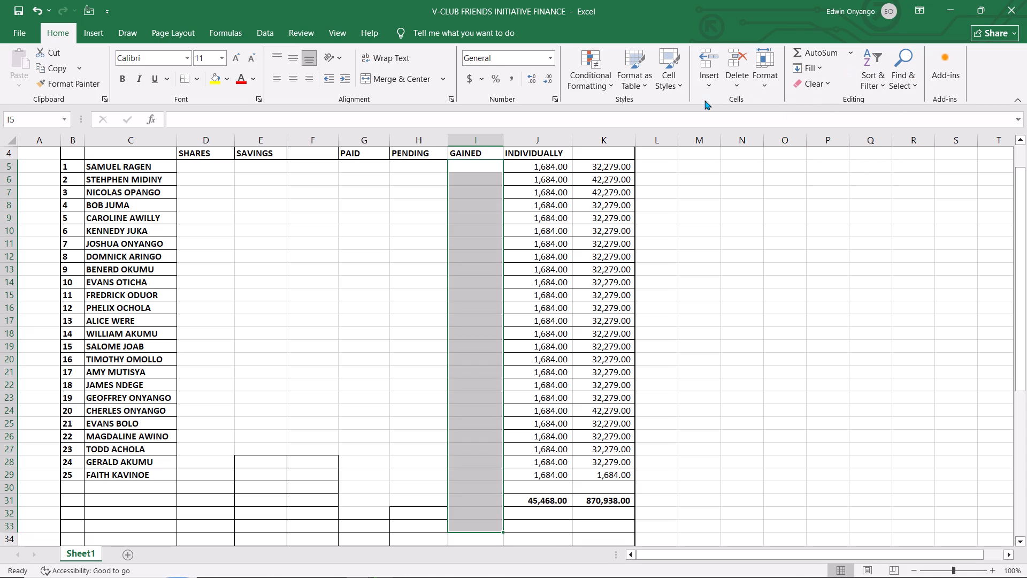
Clear everything, contents and formatting, from the Intrest Gained Individually cells J5 to J32.
{"action": "left_click_drag", "start_coordinate": [554, 166], "coordinate": [510, 511]}
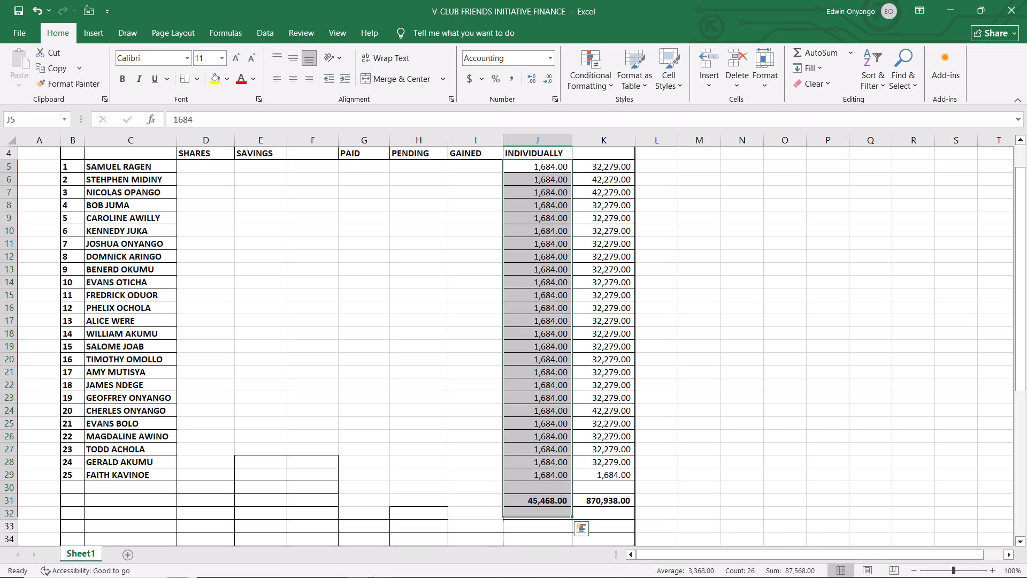
{"action": "left_click", "coordinate": [826, 82]}
{"action": "left_click", "coordinate": [820, 106]}
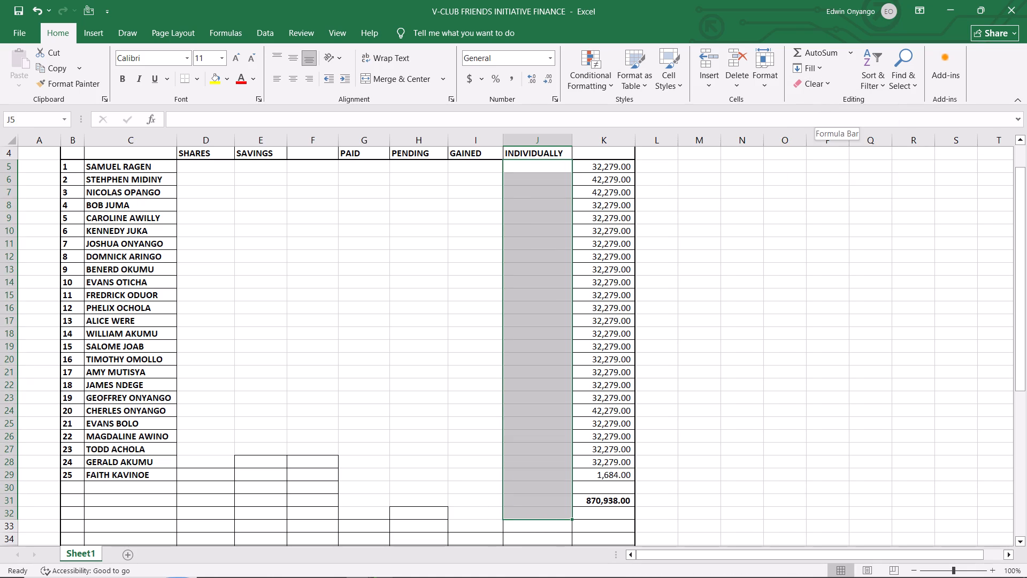
Clear everything, contents and formatting, from the Total Shares cells K5 to K32.
{"action": "left_click_drag", "start_coordinate": [603, 171], "coordinate": [581, 408]}
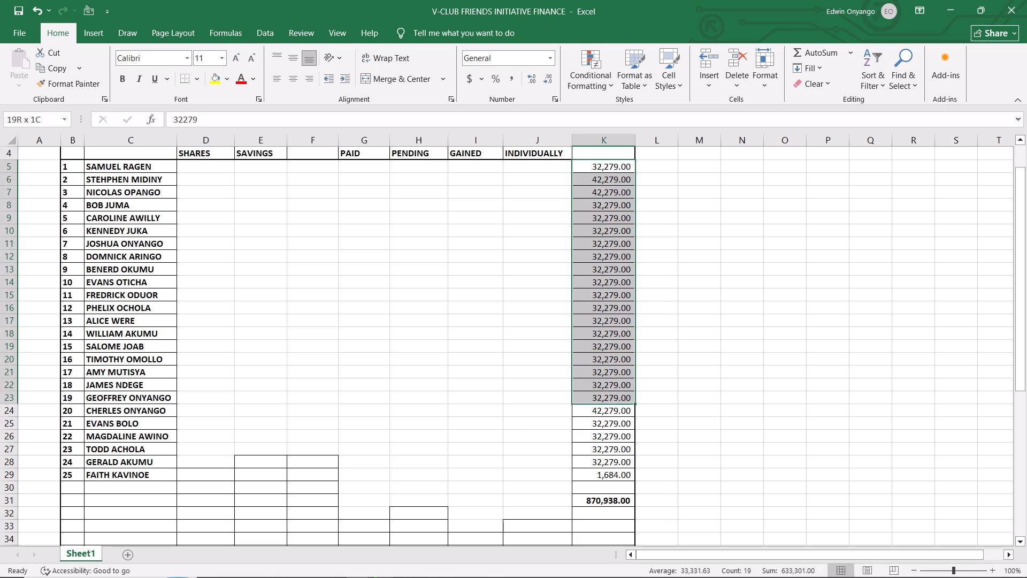
{"action": "left_click_drag", "start_coordinate": [581, 408], "coordinate": [582, 500]}
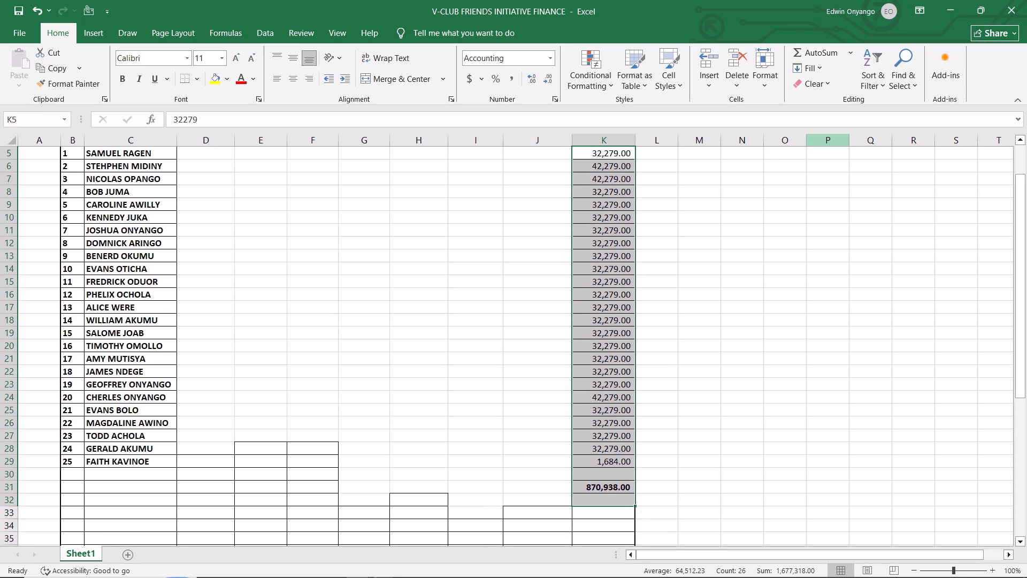
{"action": "left_click", "coordinate": [820, 86]}
{"action": "left_click", "coordinate": [815, 96]}
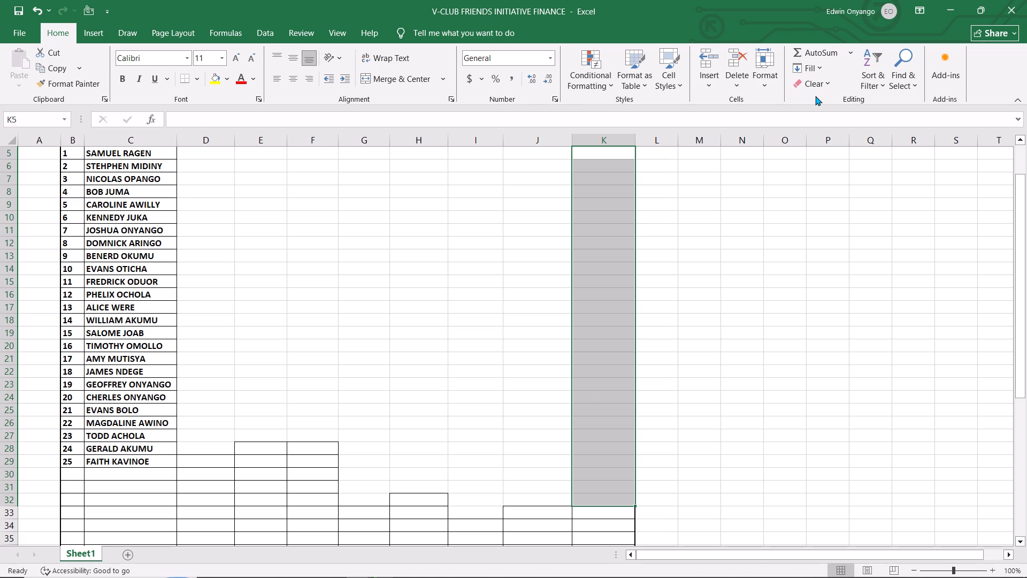
Enter 2300 as the Active Shares figure for members 1 to 4, in cells D5 to D8.
{"action": "scroll", "coordinate": [394, 230], "scroll_direction": "up", "scroll_amount": 1}
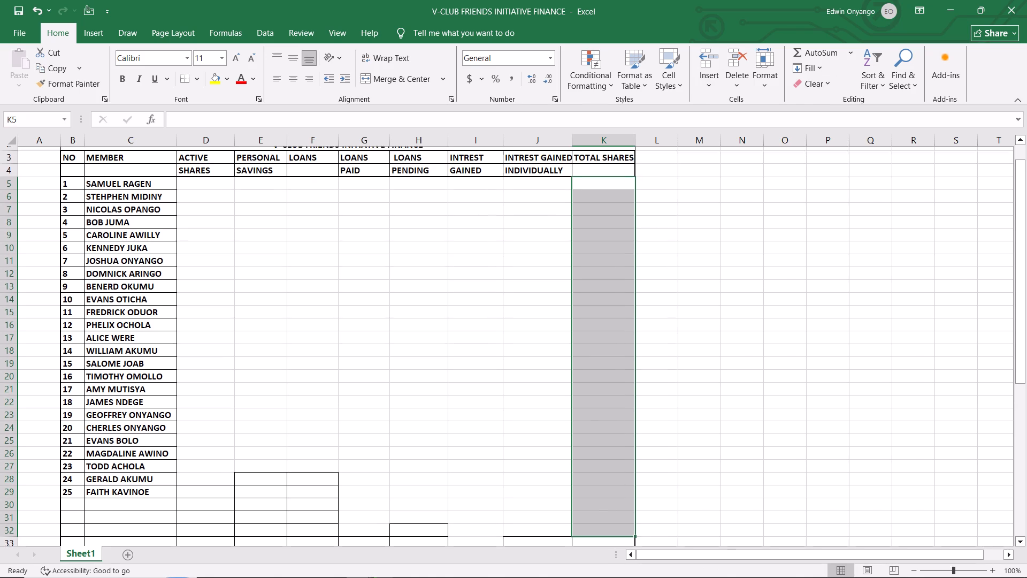
{"action": "scroll", "coordinate": [394, 230], "scroll_direction": "up", "scroll_amount": 2}
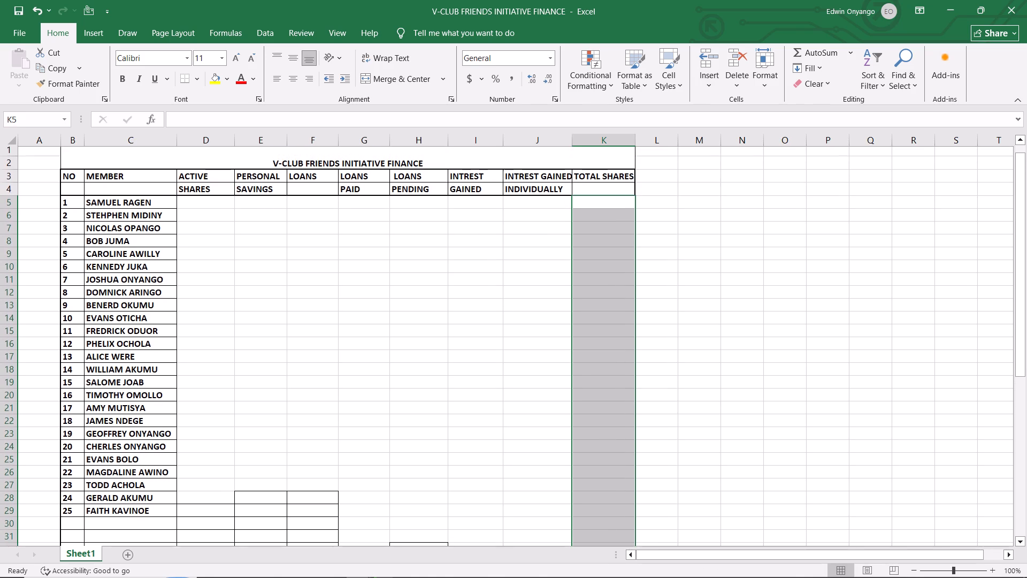
{"action": "scroll", "coordinate": [394, 230], "scroll_direction": "up", "scroll_amount": 1}
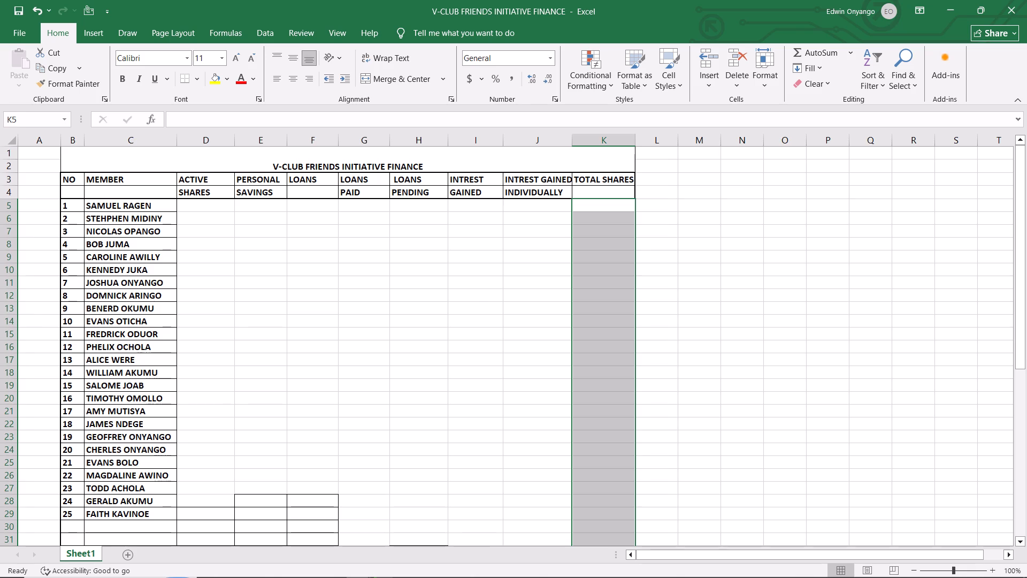
{"action": "left_click", "coordinate": [206, 205]}
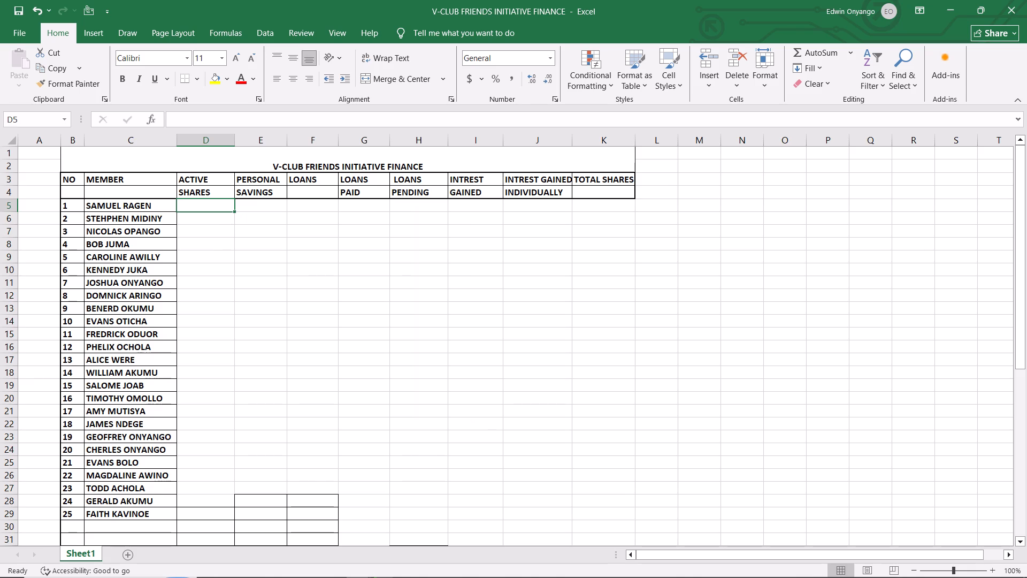
{"action": "key", "text": "e"}
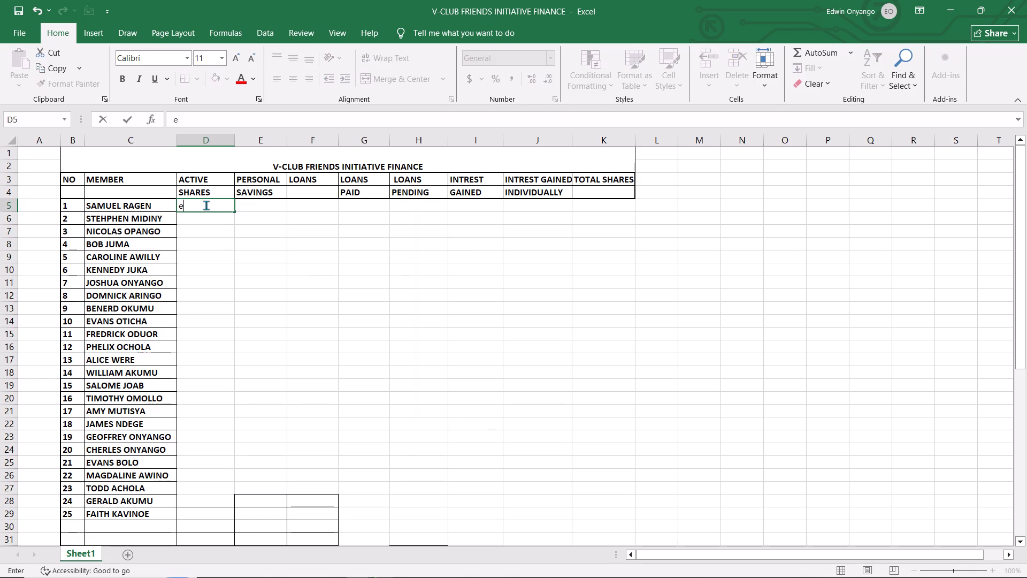
{"action": "key", "text": "BackSpace"}
{"action": "type", "text": "23"}
{"action": "type", "text": "00"}
{"action": "key", "text": "Return"}
{"action": "type", "text": "23"}
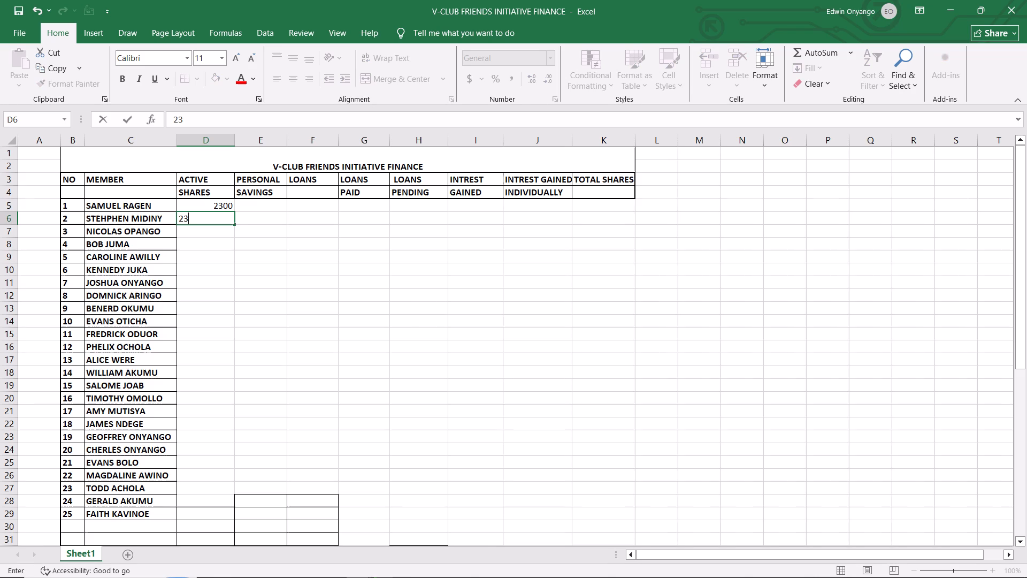
{"action": "type", "text": "00"}
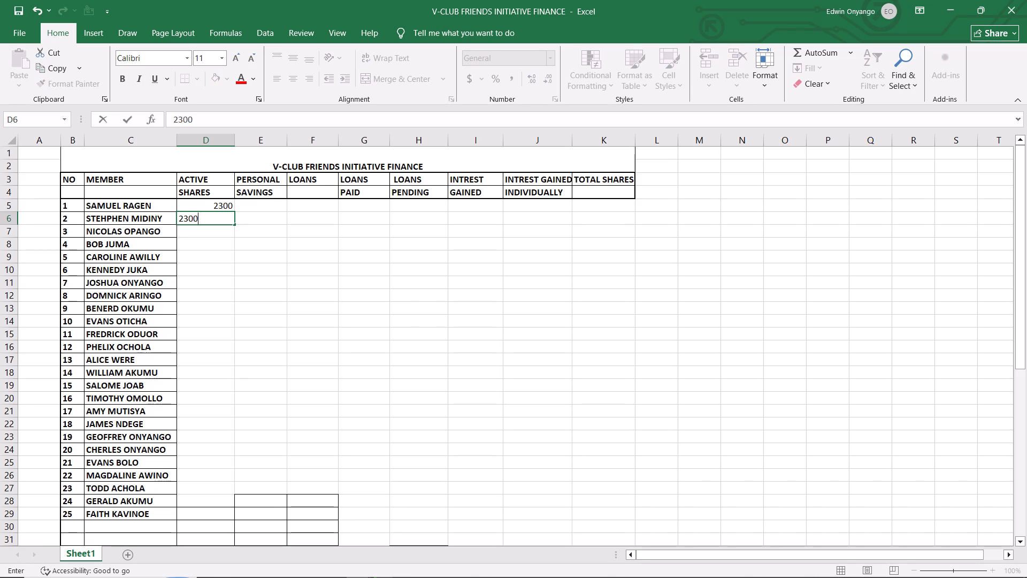
{"action": "key", "text": "Return"}
{"action": "type", "text": "23"}
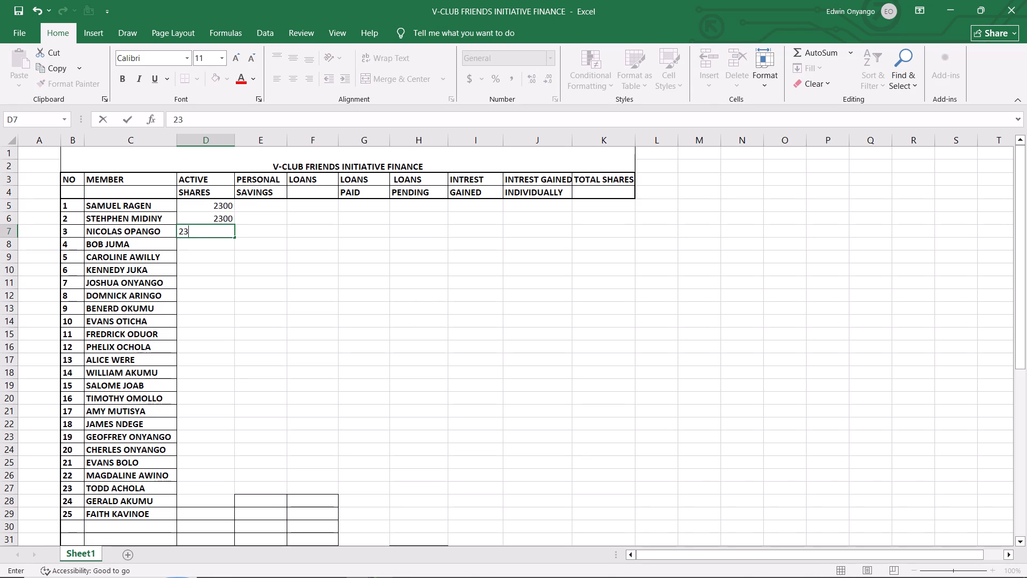
{"action": "type", "text": "00"}
{"action": "key", "text": "Return"}
{"action": "type", "text": "23"}
{"action": "type", "text": "00"}
{"action": "key", "text": "Return"}
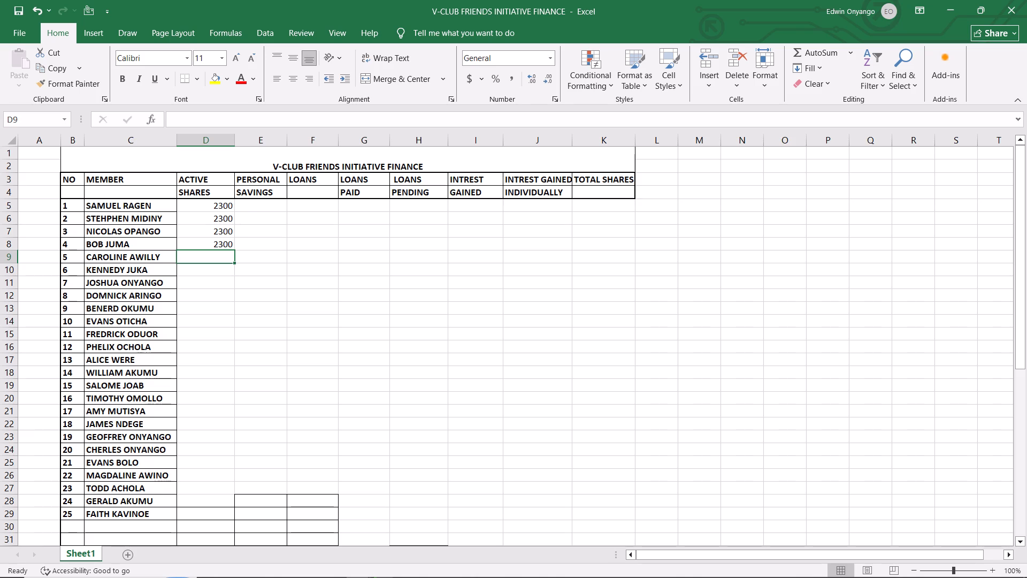
Enter 2300 as the Active Shares figure for members 5 to 7, in cells D9 to D11.
{"action": "type", "text": "23"}
{"action": "type", "text": "00"}
{"action": "key", "text": "Return"}
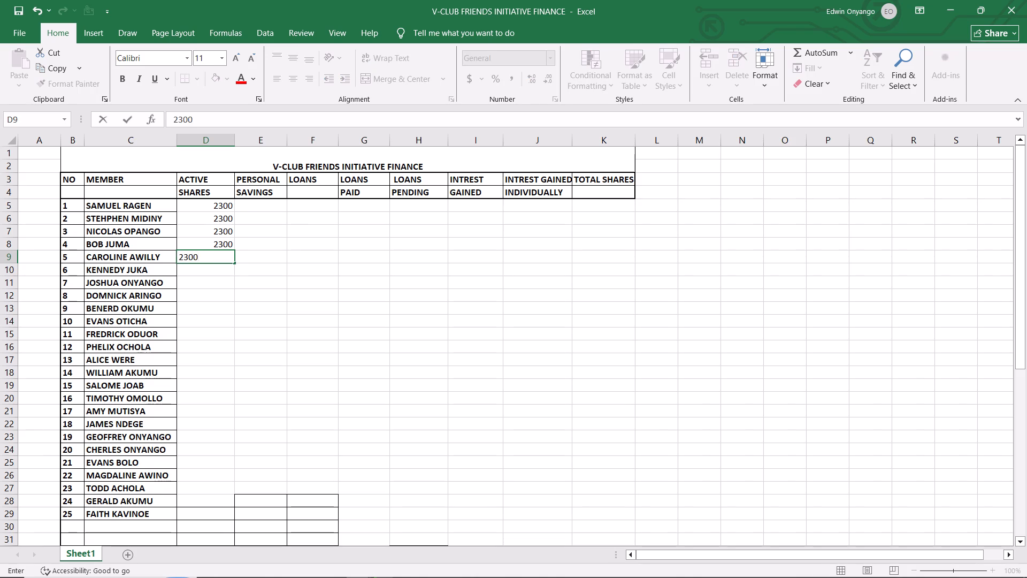
{"action": "type", "text": "23"}
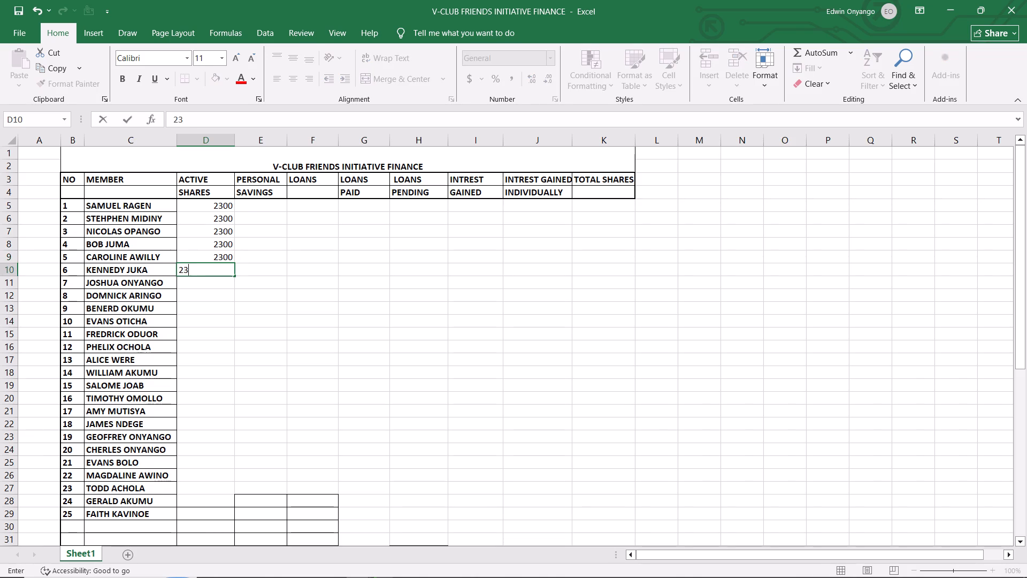
{"action": "type", "text": "00"}
{"action": "key", "text": "Return"}
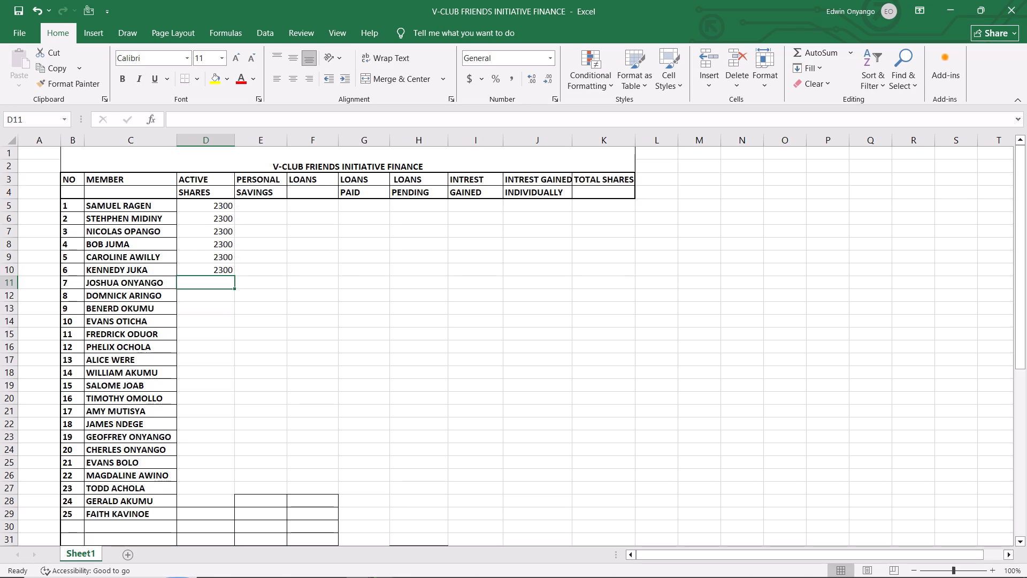
{"action": "type", "text": "23"}
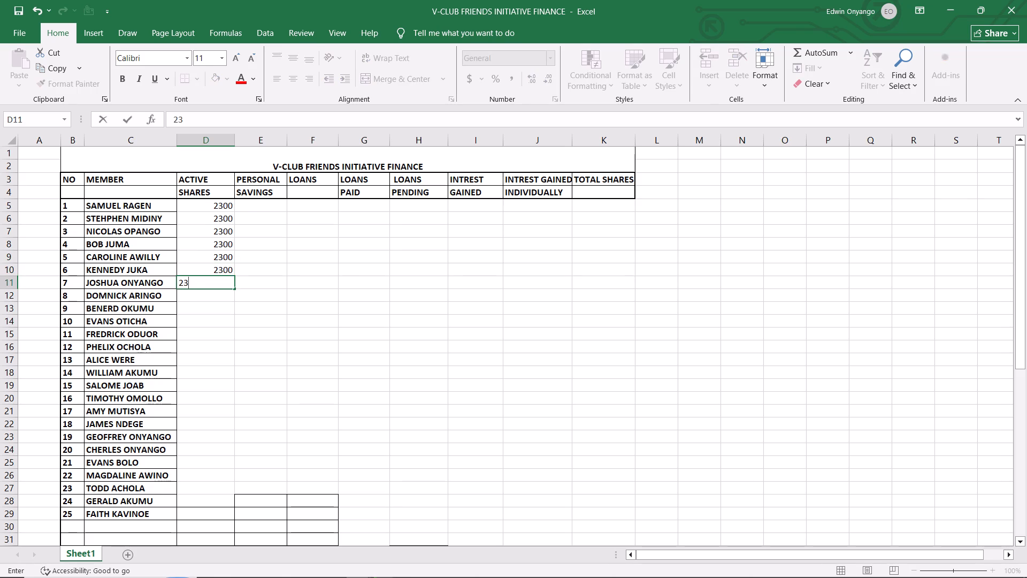
{"action": "type", "text": "00"}
{"action": "key", "text": "Return"}
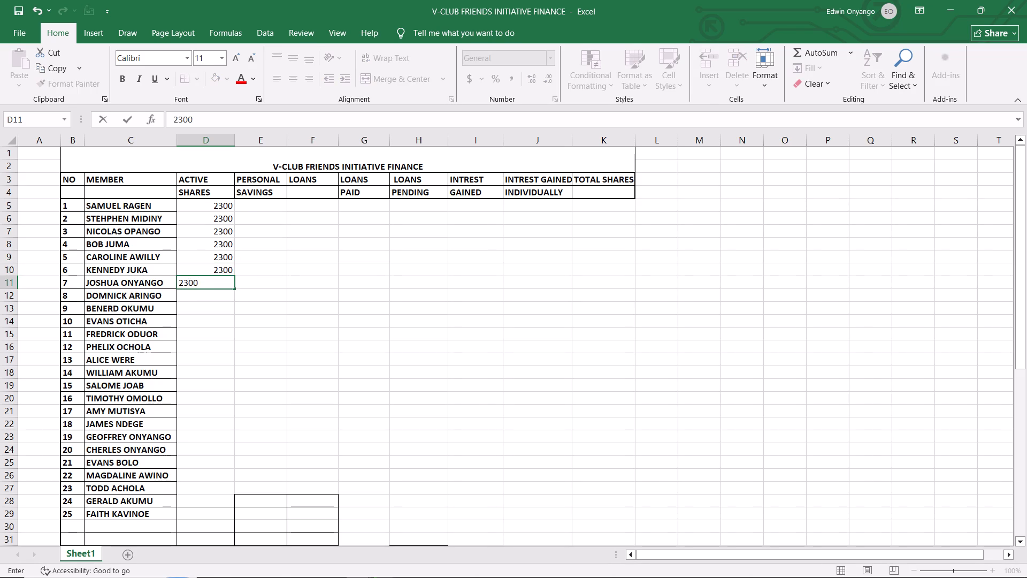
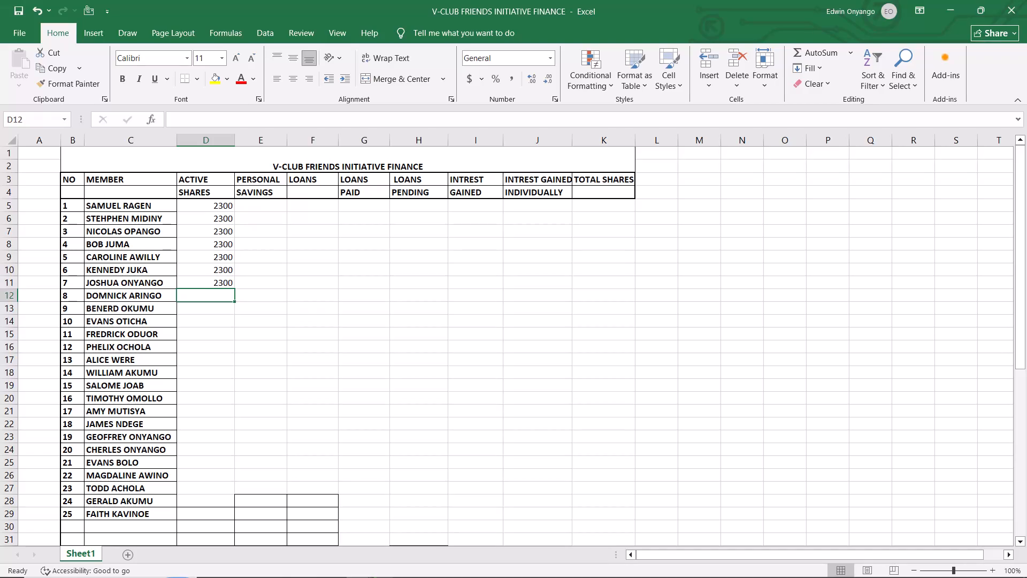
Enter 2300 as the Active Shares figure for members 8 to 10, in cells D12 to D14.
{"action": "left_click", "coordinate": [198, 300]}
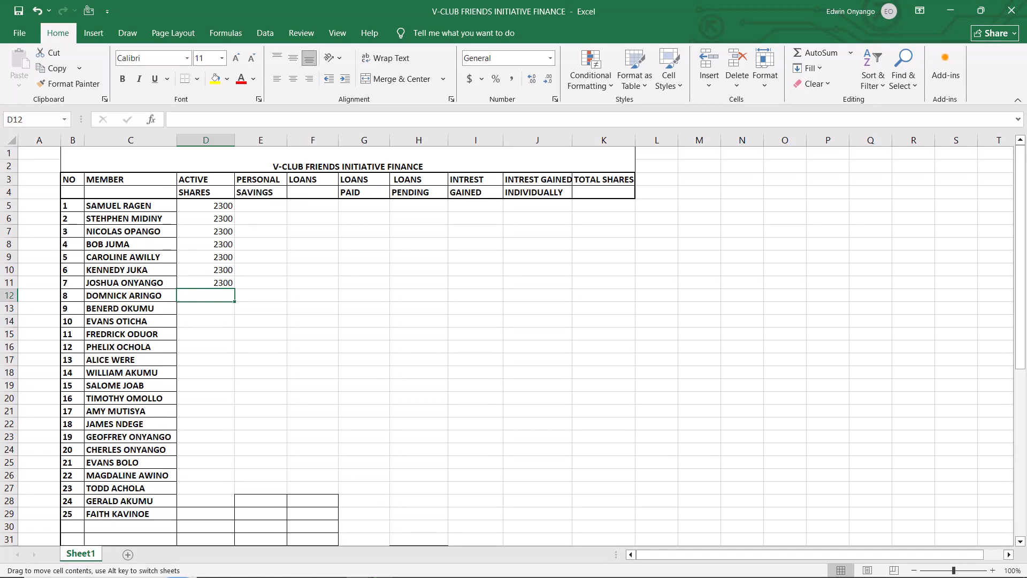
{"action": "type", "text": "23"}
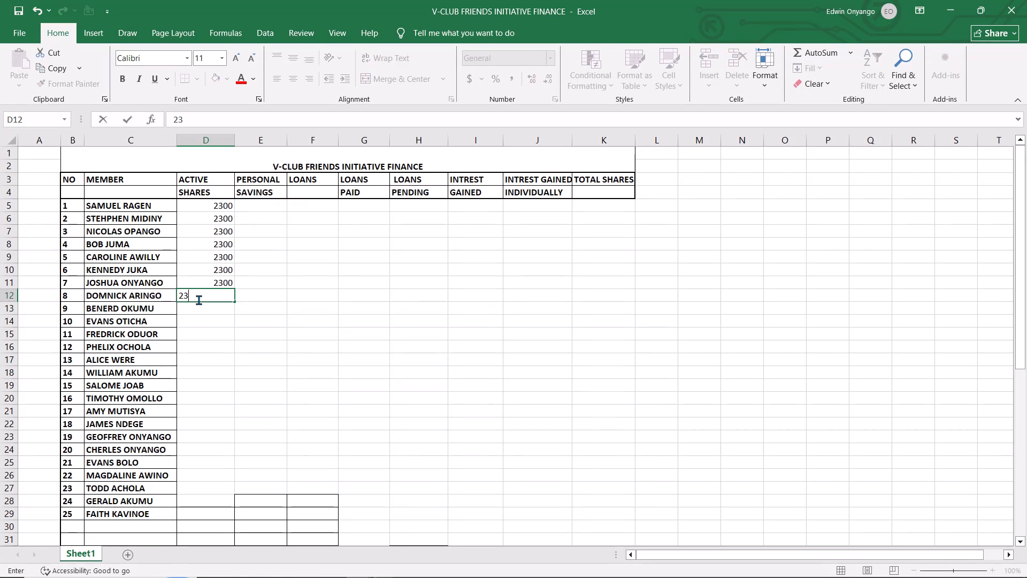
{"action": "type", "text": "00"}
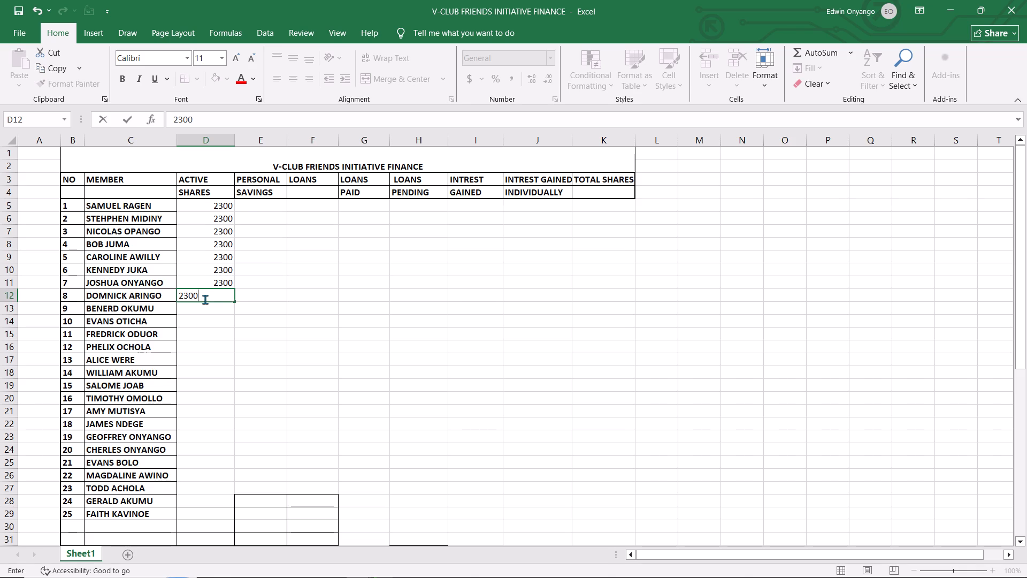
{"action": "key", "text": "Return"}
{"action": "type", "text": "23"}
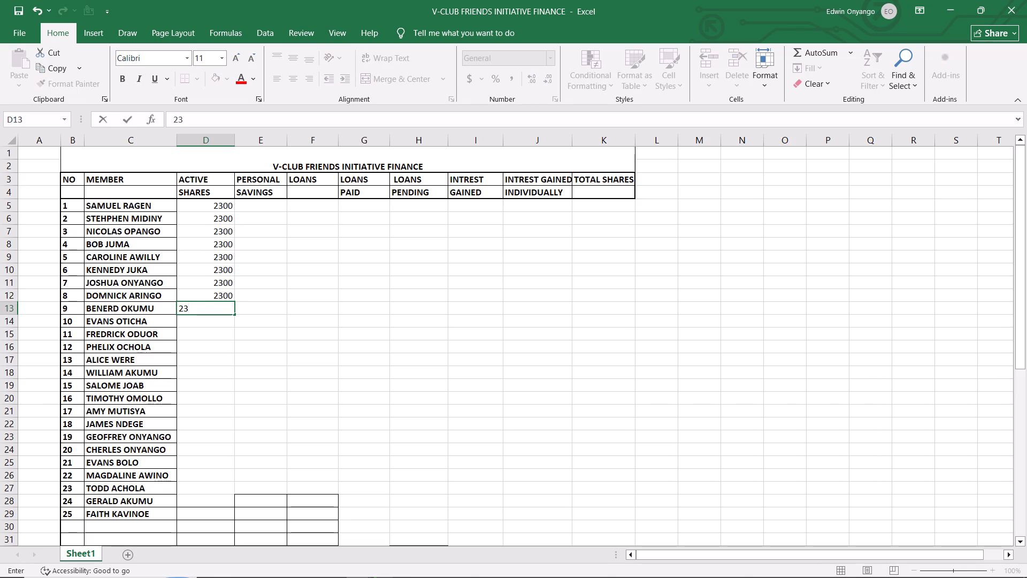
{"action": "type", "text": "00"}
{"action": "key", "text": "Return"}
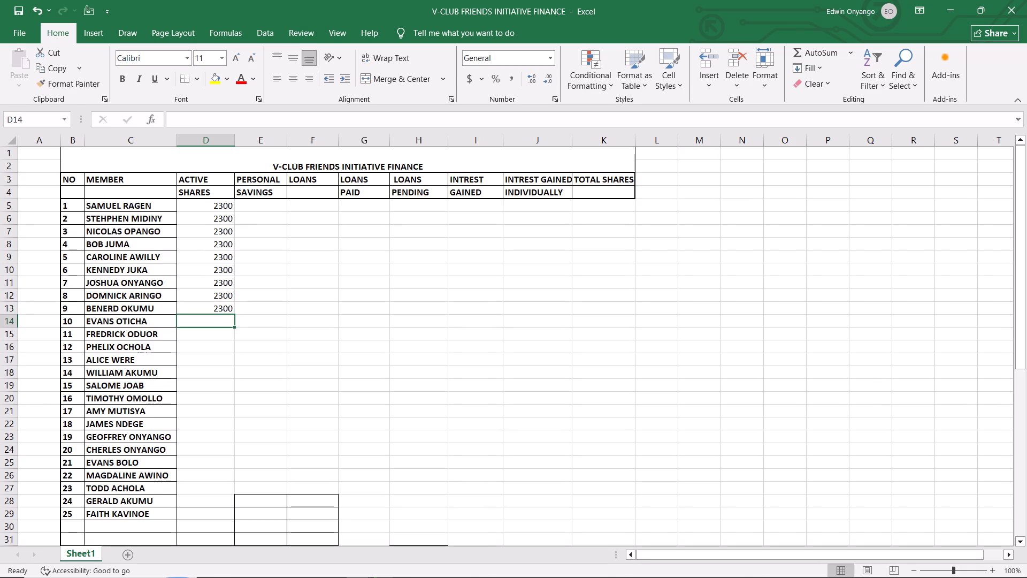
{"action": "type", "text": "23"}
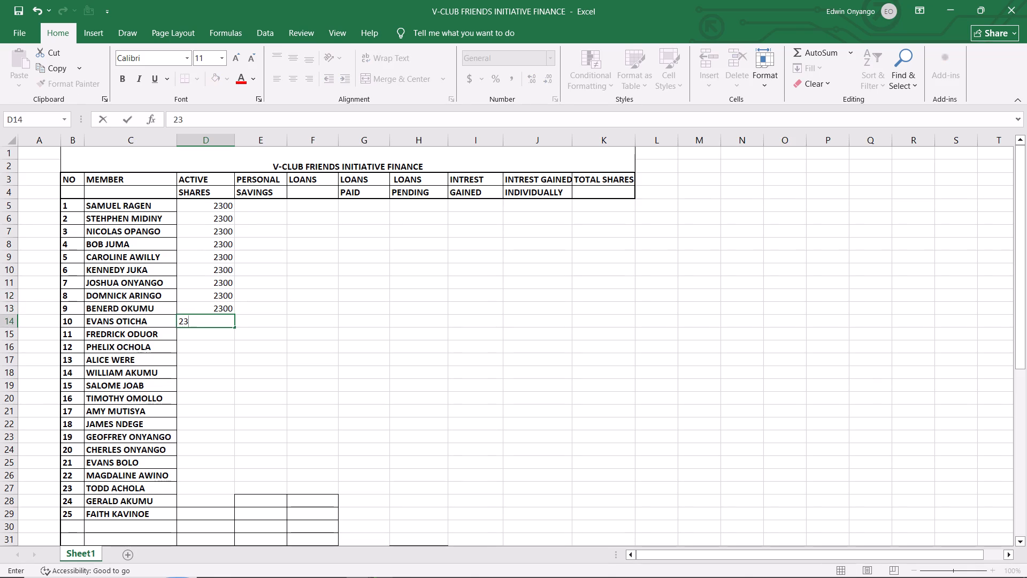
{"action": "type", "text": "00"}
{"action": "key", "text": "Return"}
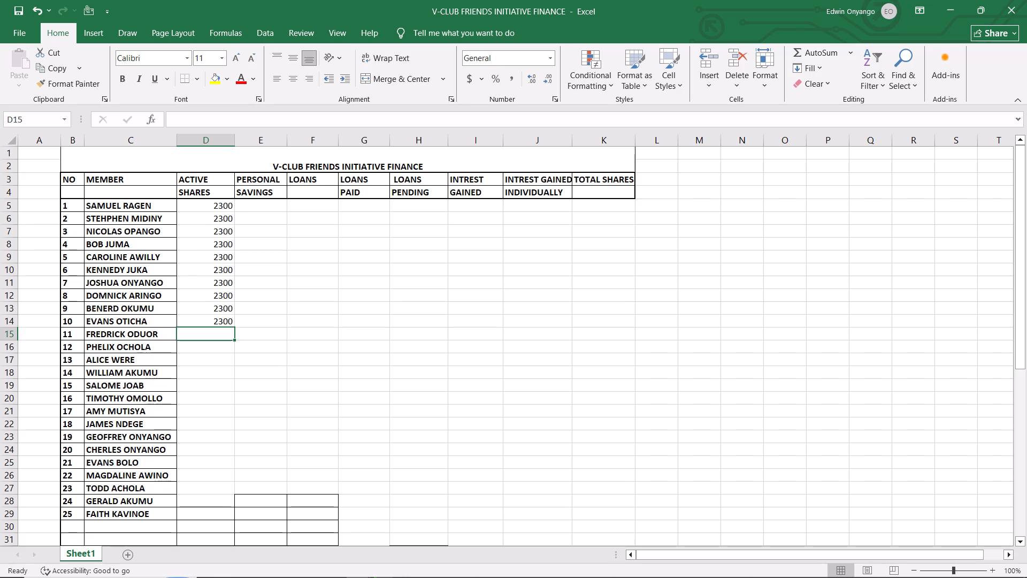
Enter 2300 as the Active Shares figure for members 11 to 13, in cells D15 to D17.
{"action": "type", "text": "23"}
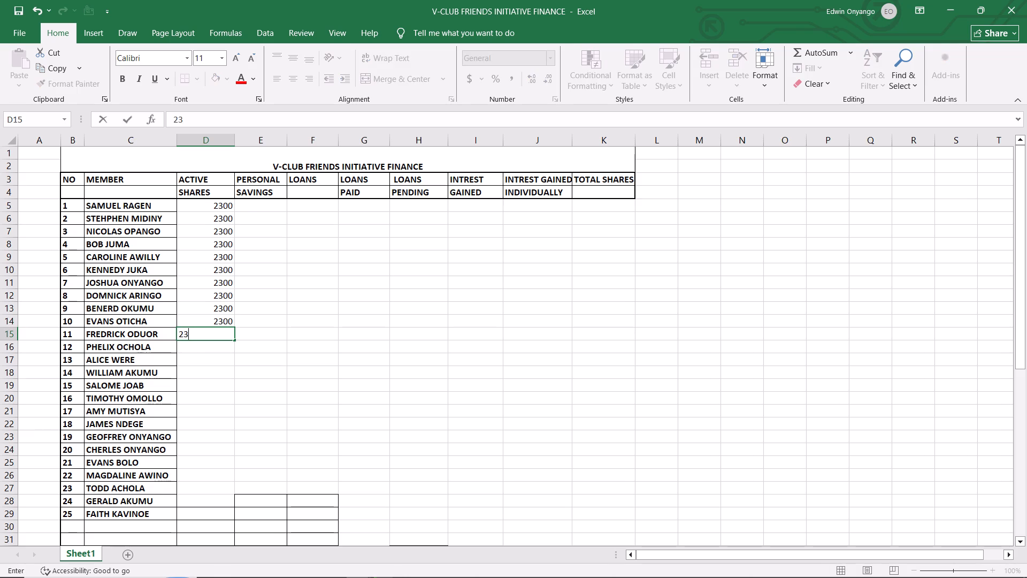
{"action": "type", "text": "00"}
{"action": "key", "text": "Return"}
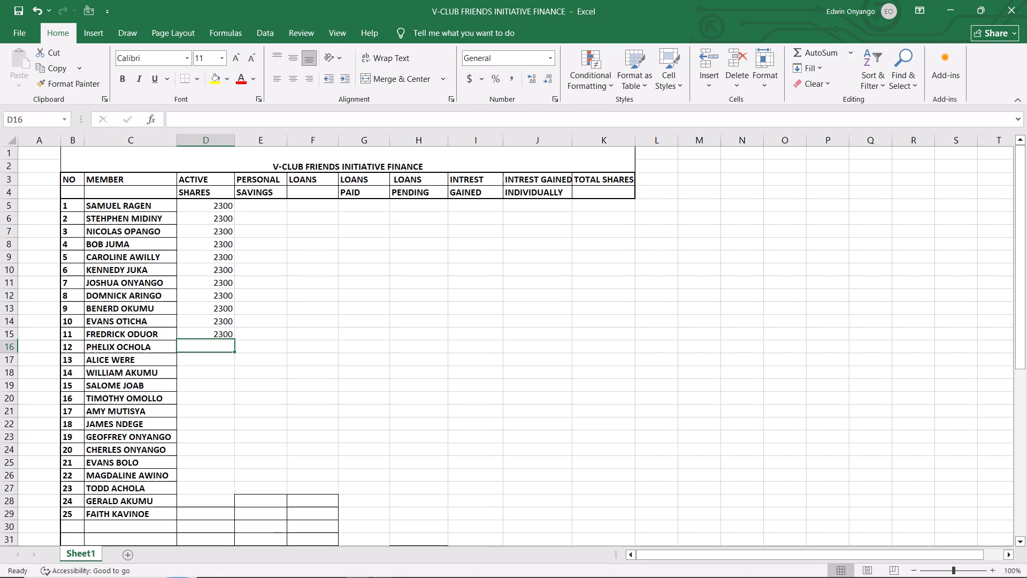
{"action": "type", "text": "23"}
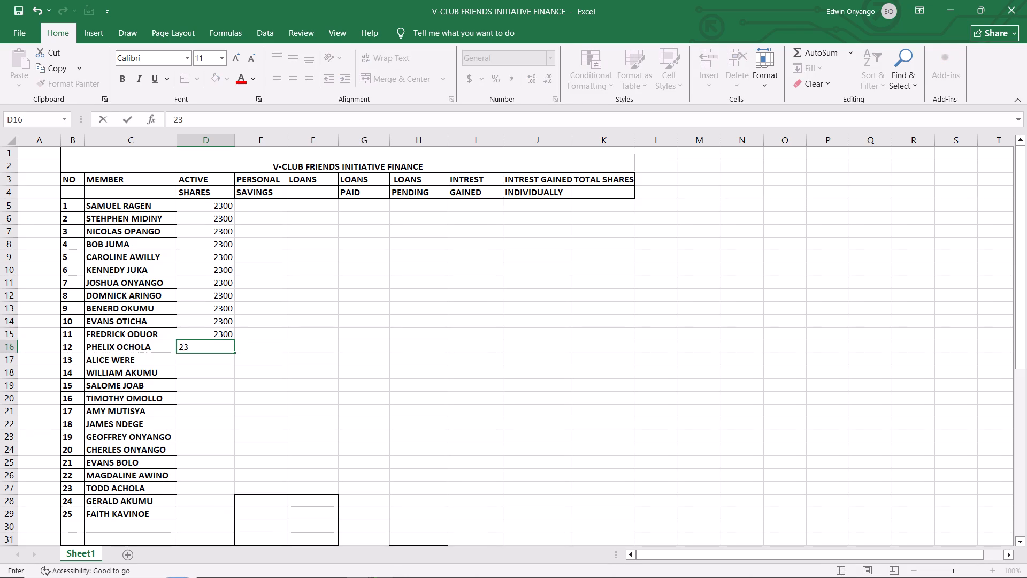
{"action": "type", "text": "00"}
{"action": "key", "text": "Return"}
{"action": "type", "text": "23"}
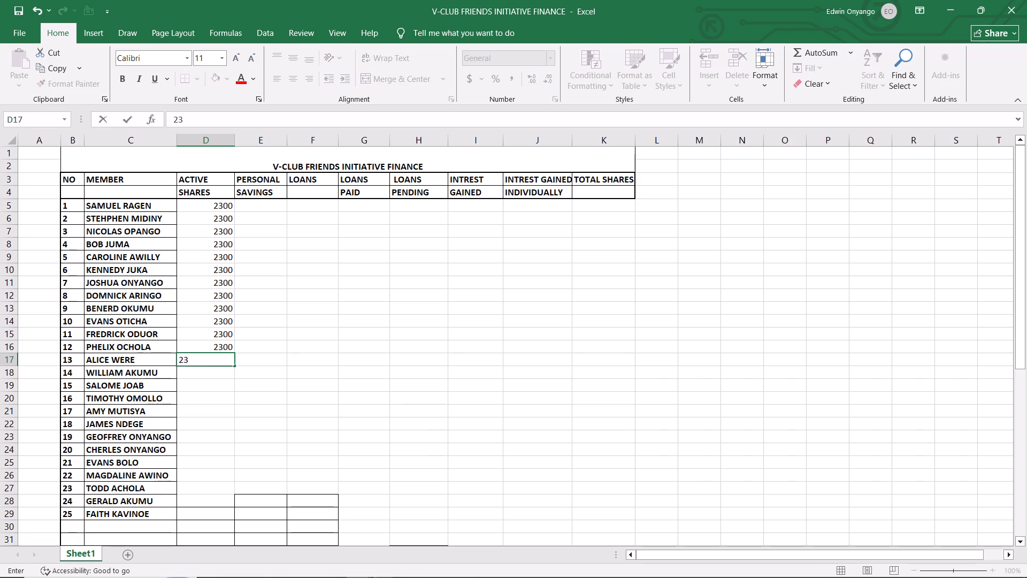
{"action": "type", "text": "00"}
{"action": "key", "text": "Return"}
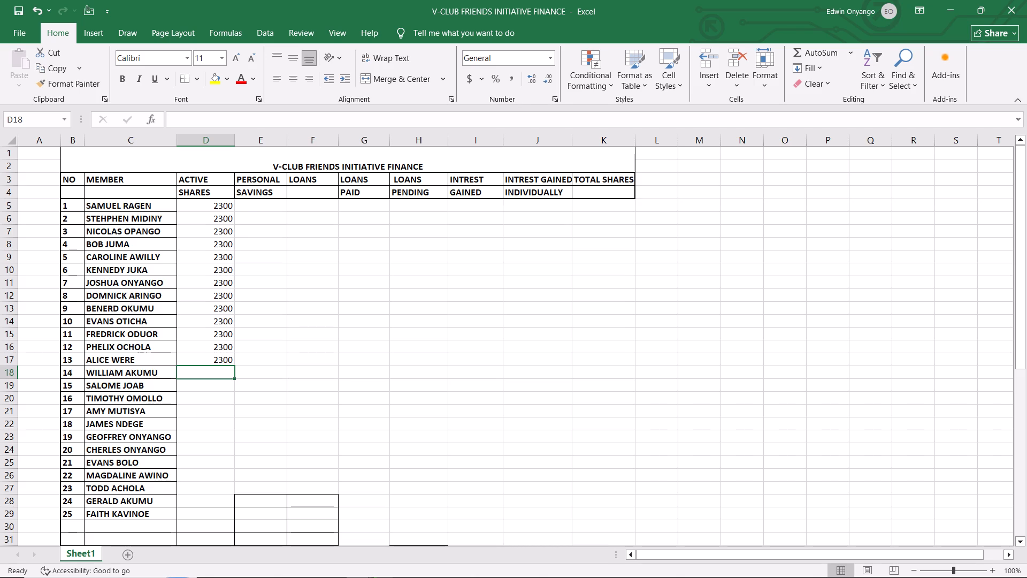
Enter the Active Shares figure for member 14 in cell D18.
{"action": "key", "text": "3"}
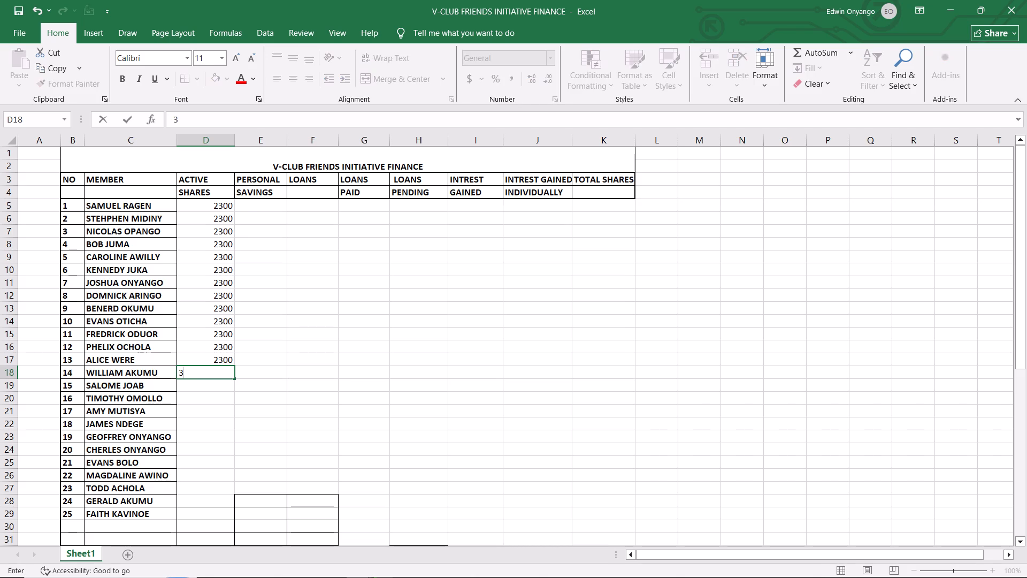
{"action": "key", "text": "BackSpace"}
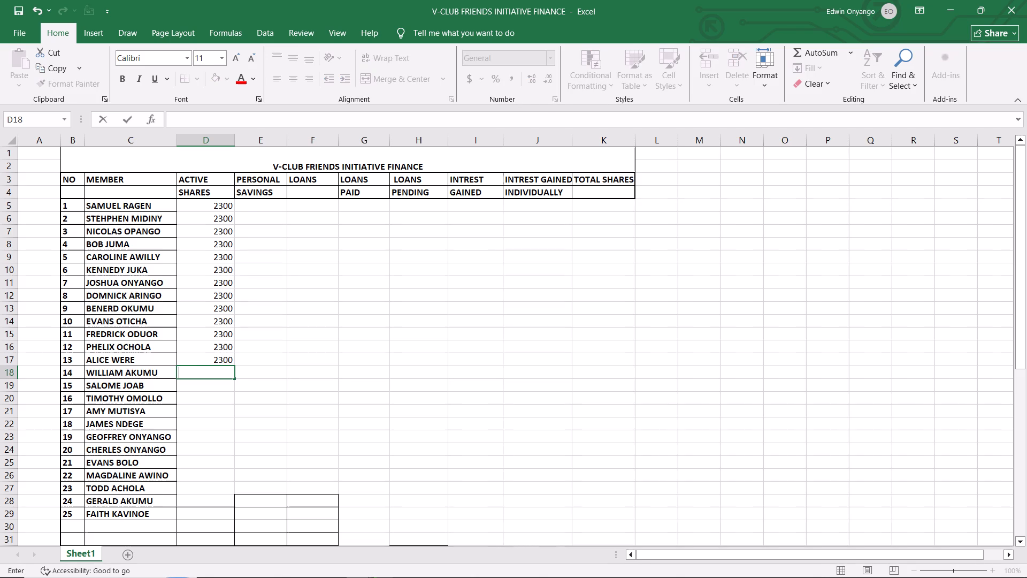
{"action": "key", "text": "2"}
{"action": "double_click", "coordinate": [198, 279]}
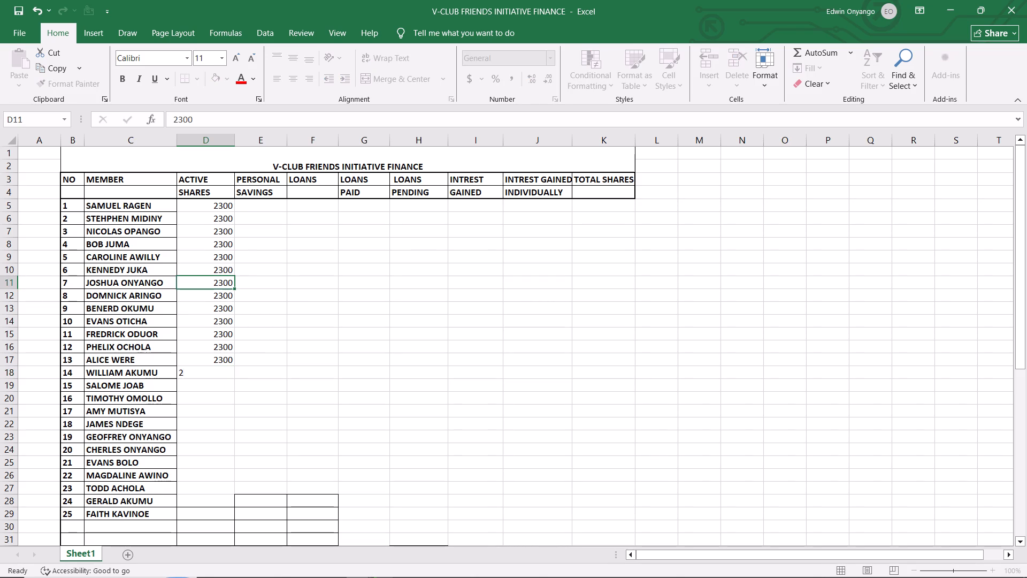
{"action": "key", "text": "4"}
{"action": "left_click", "coordinate": [208, 372]}
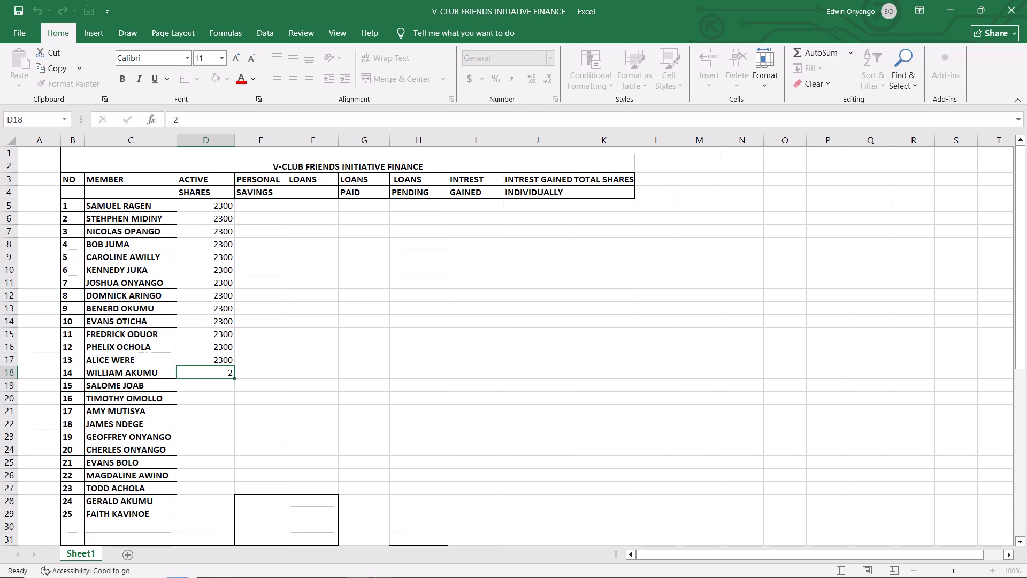
{"action": "key", "text": "4"}
{"action": "key", "text": "BackSpace"}
{"action": "key", "text": "2"}
{"action": "key", "text": "4"}
{"action": "key", "text": "3"}
{"action": "type", "text": "00"}
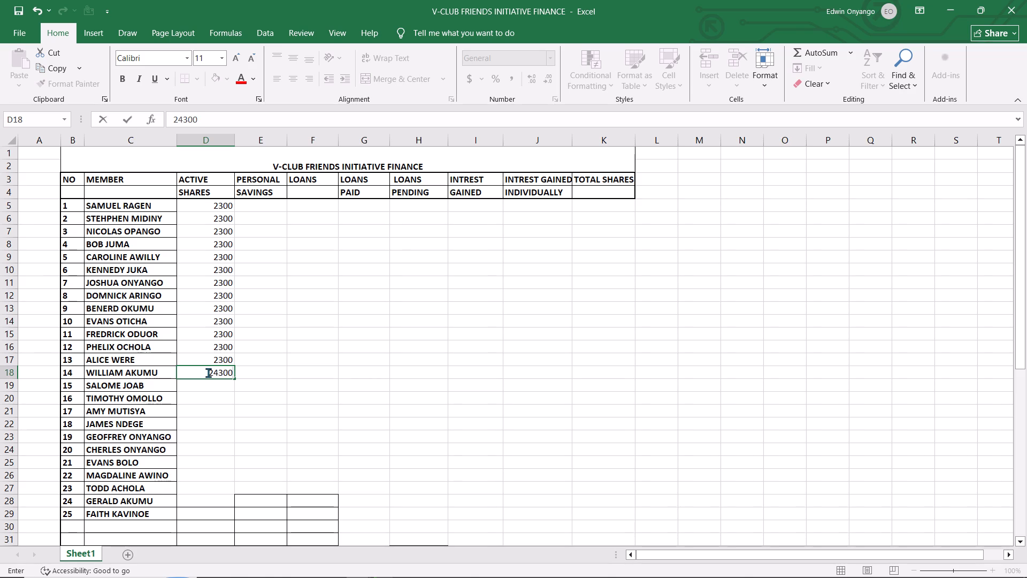
{"action": "key", "text": "BackSpace"}
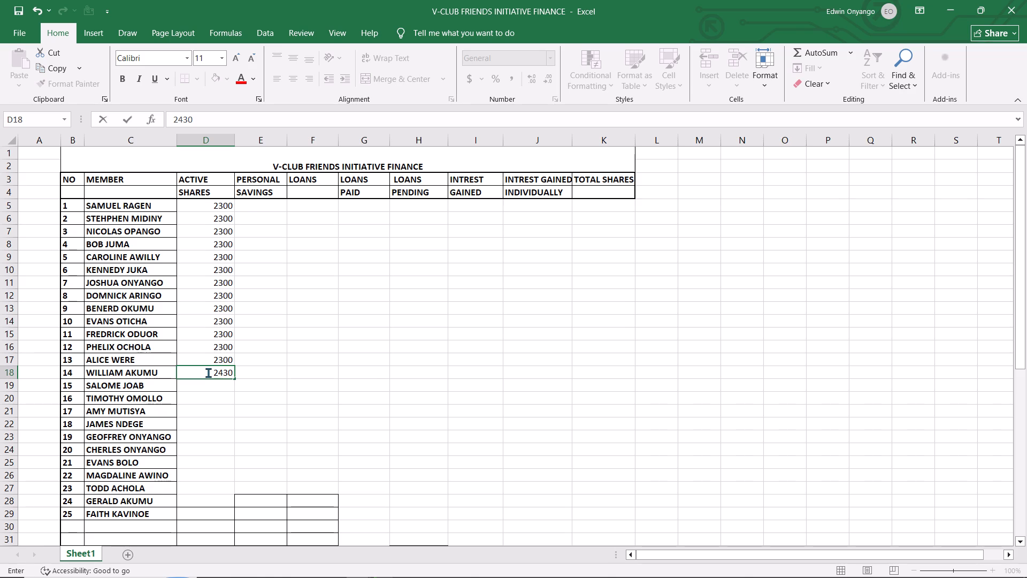
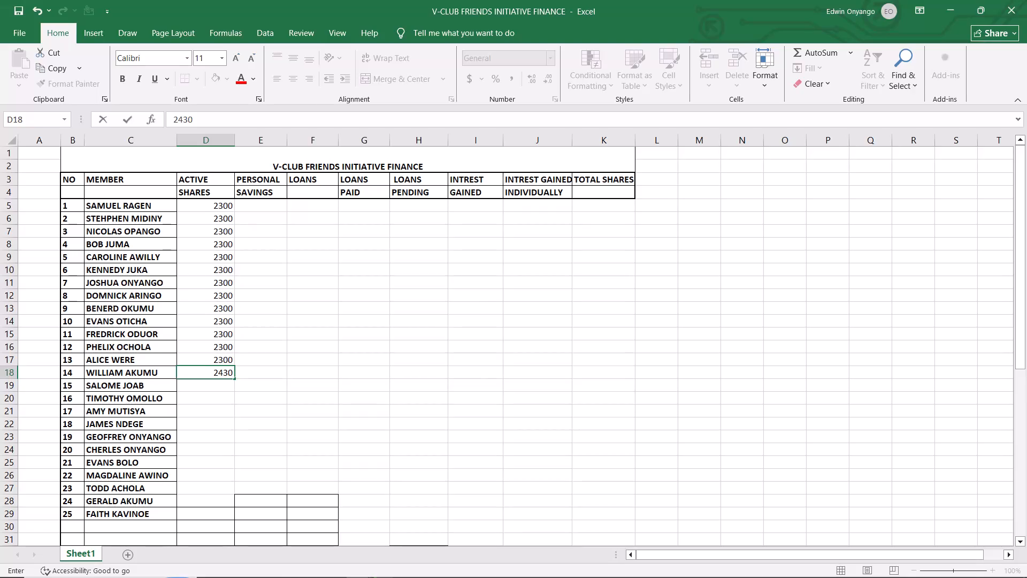
Enter 2350, 2300 and 2400 as the Active Shares figures for members 15, 16 and 17, in cells D19 to D21.
{"action": "left_click", "coordinate": [213, 384]}
{"action": "type", "text": "23"}
{"action": "key", "text": "5"}
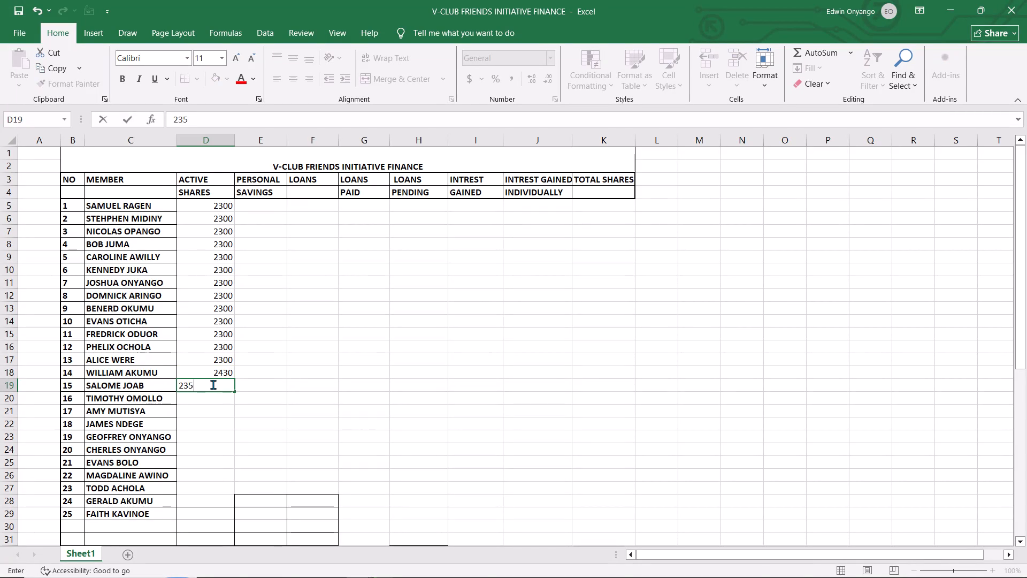
{"action": "key", "text": "0"}
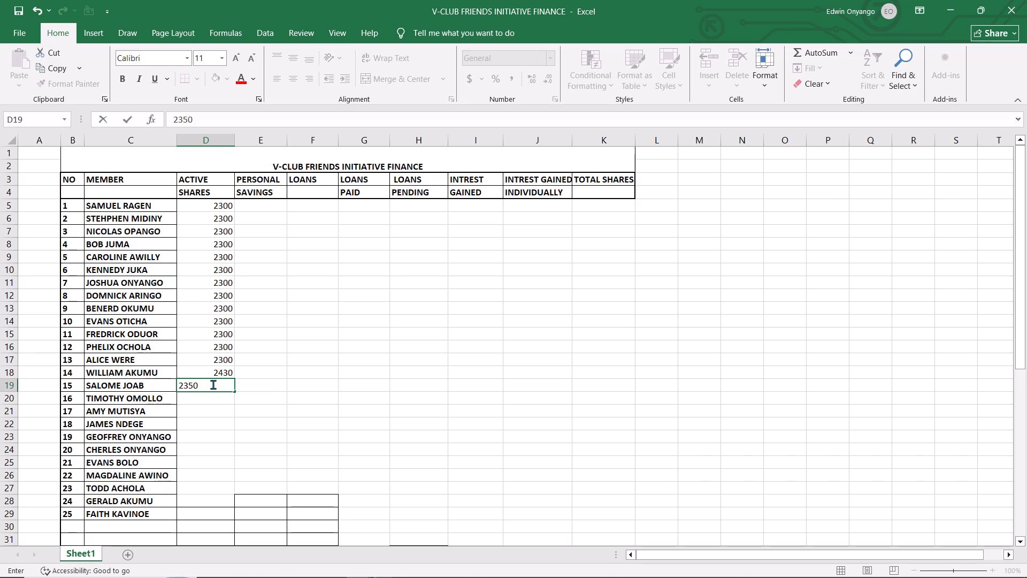
{"action": "key", "text": "Return"}
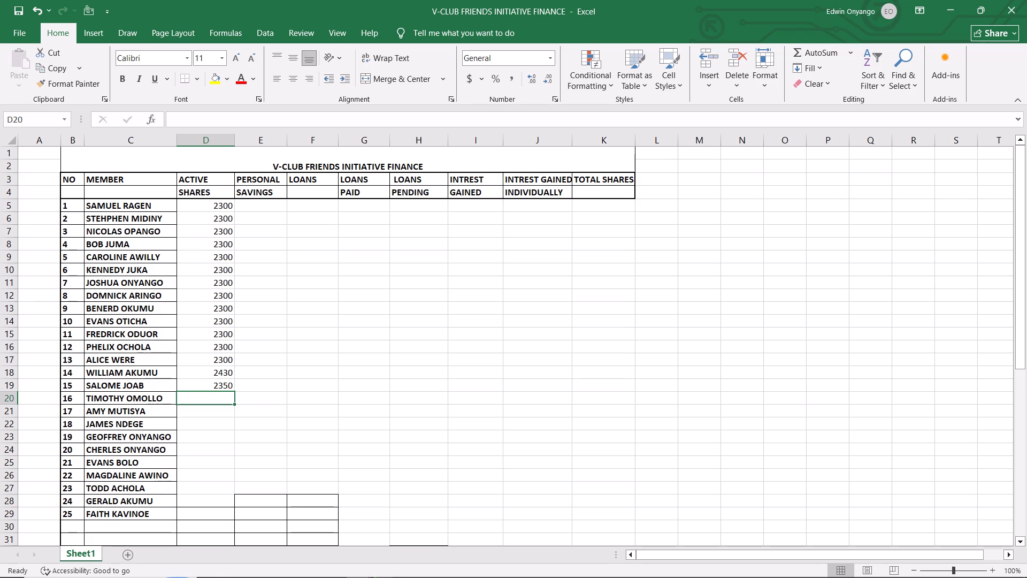
{"action": "type", "text": "23"}
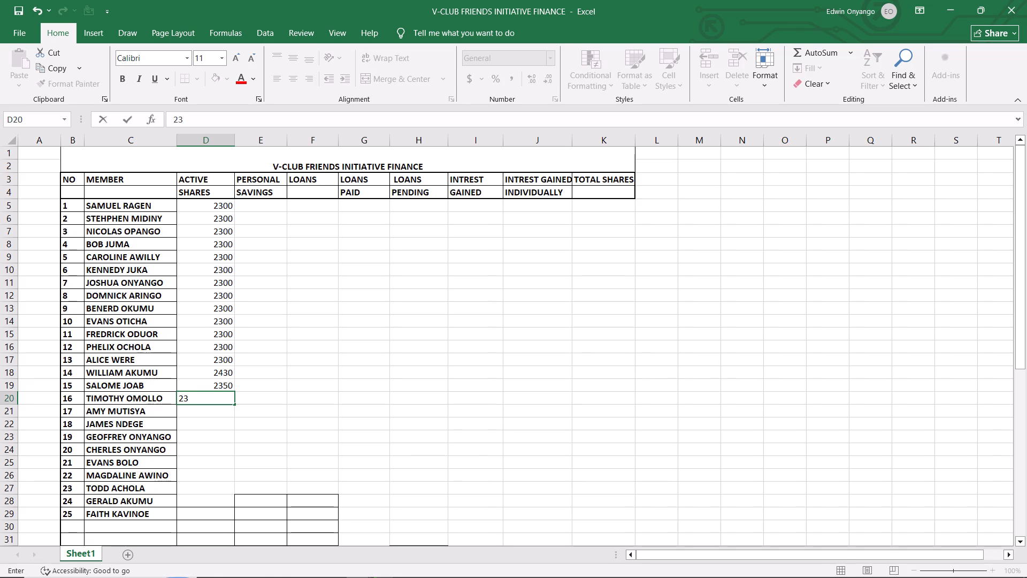
{"action": "type", "text": "00"}
{"action": "key", "text": "Return"}
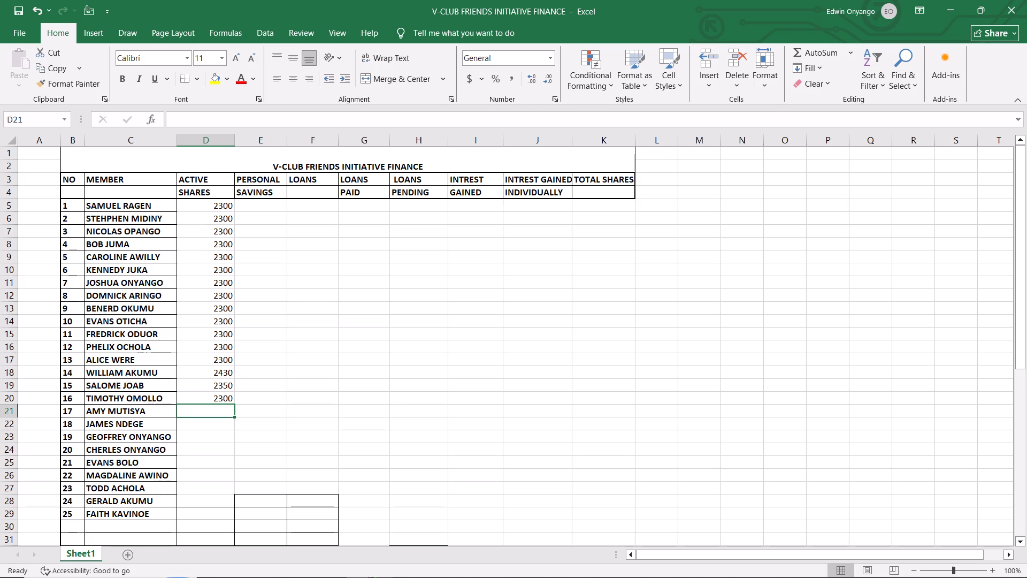
{"action": "type", "text": "24"}
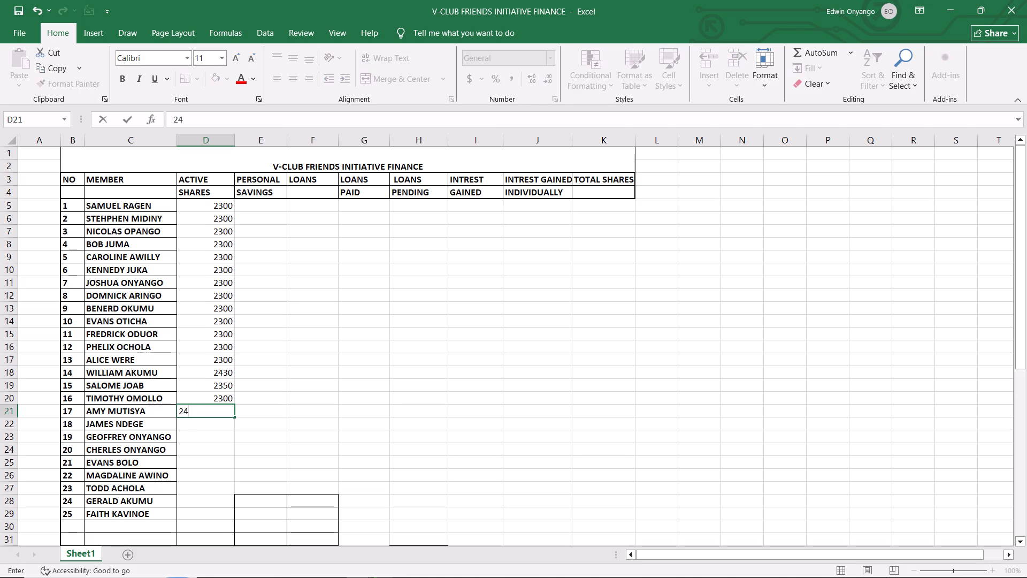
{"action": "type", "text": "00"}
{"action": "key", "text": "Return"}
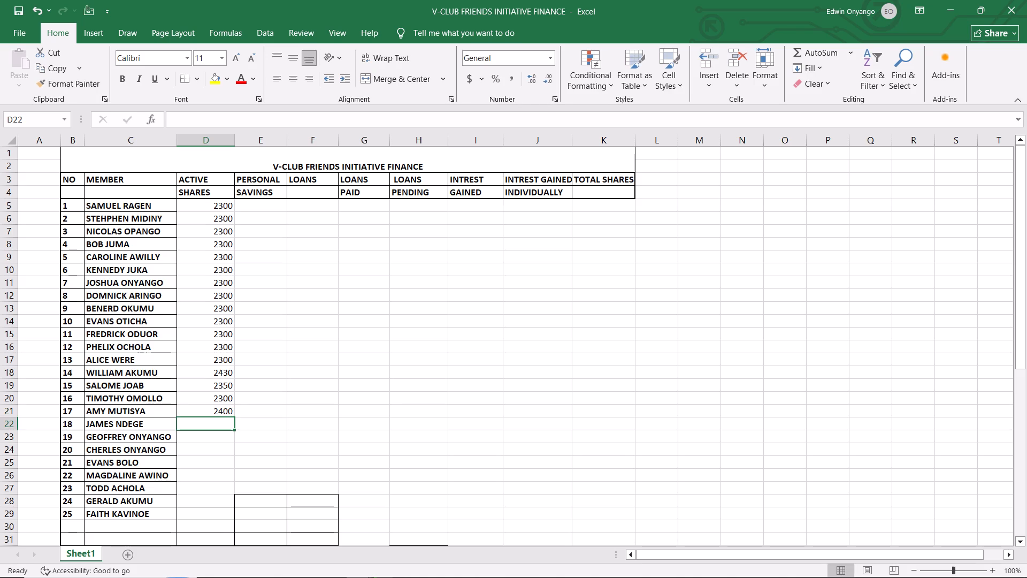
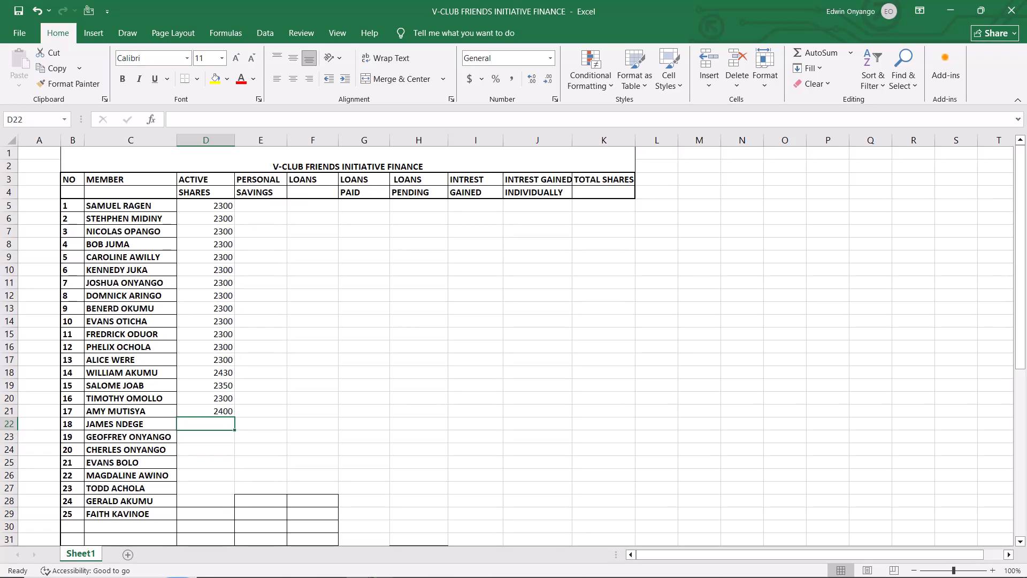
Enter 3400, 2300 and 2330 as the Active Shares figures for members 18, 19 and 20, in cells D22 to D24.
{"action": "type", "text": "34"}
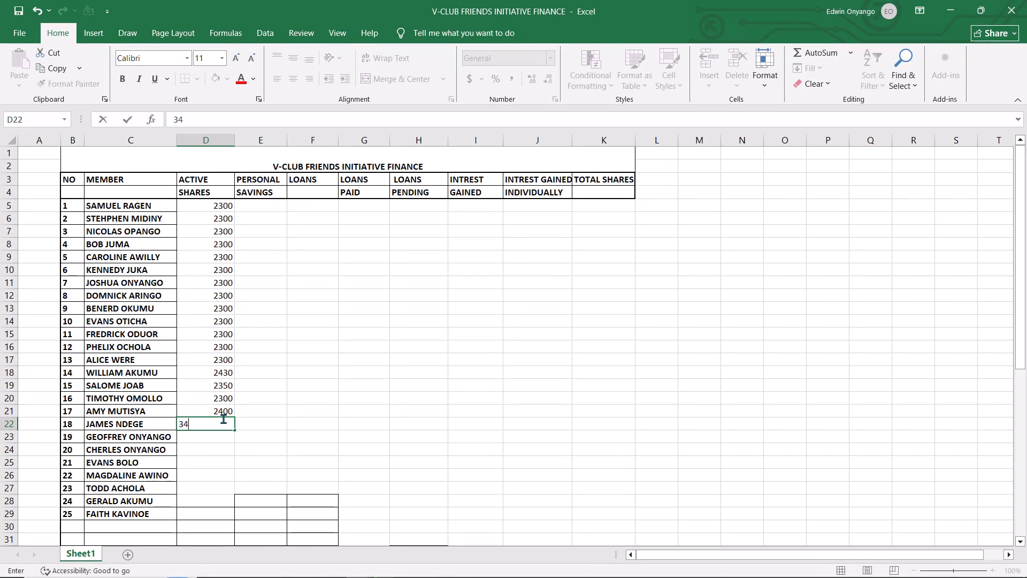
{"action": "type", "text": "00"}
{"action": "key", "text": "Return"}
{"action": "type", "text": "23"}
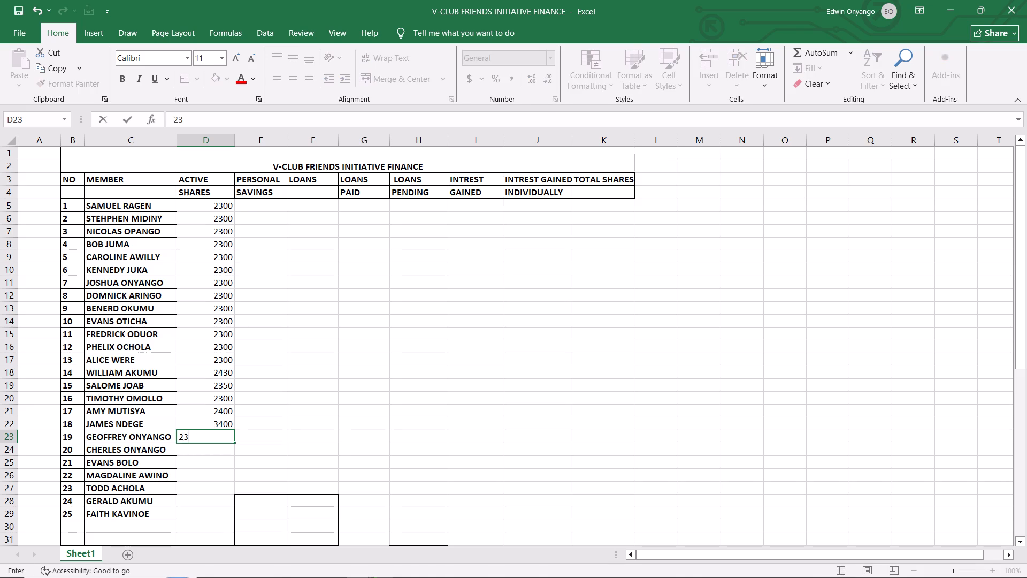
{"action": "type", "text": "00"}
{"action": "key", "text": "Return"}
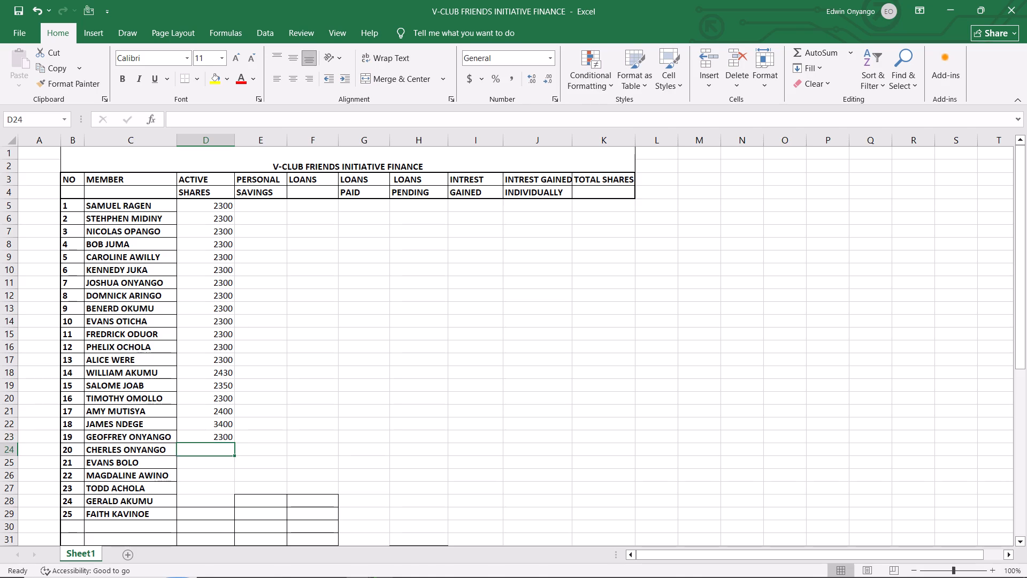
{"action": "type", "text": "233"}
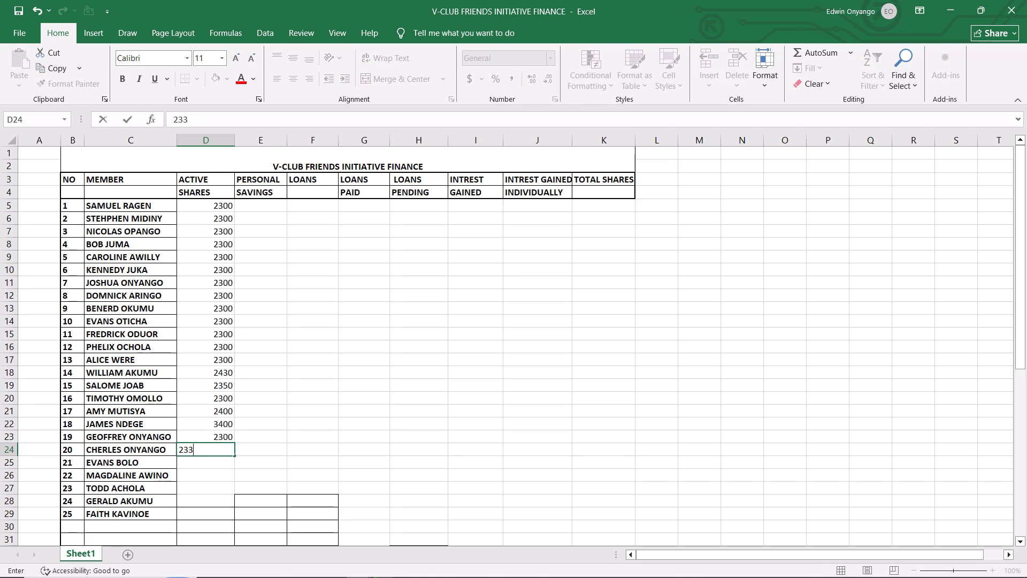
{"action": "key", "text": "0"}
{"action": "key", "text": "Return"}
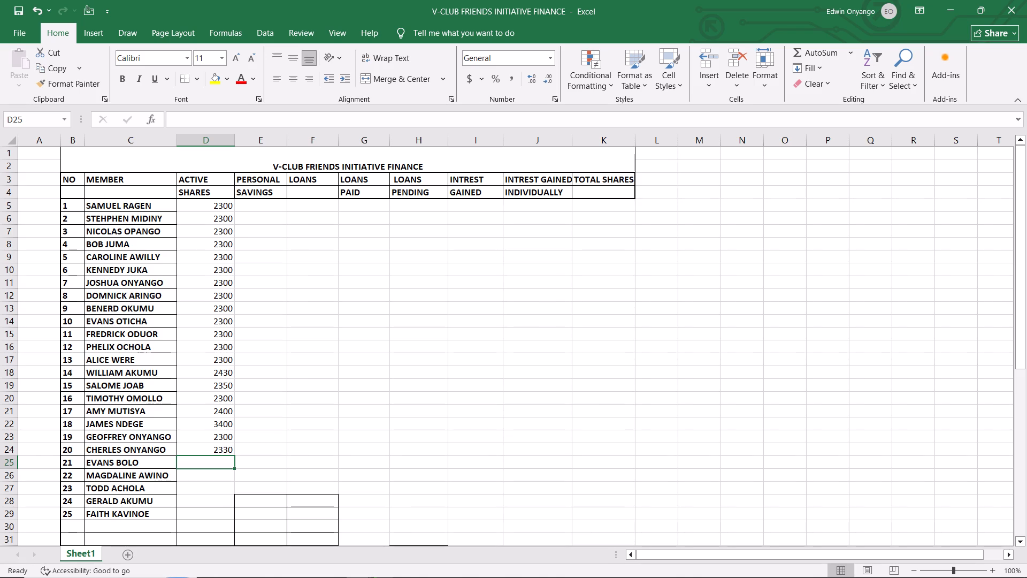
Enter 23000 as the Active Shares figure for member 21, in cell D25.
{"action": "left_click", "coordinate": [213, 463]}
{"action": "type", "text": "23"}
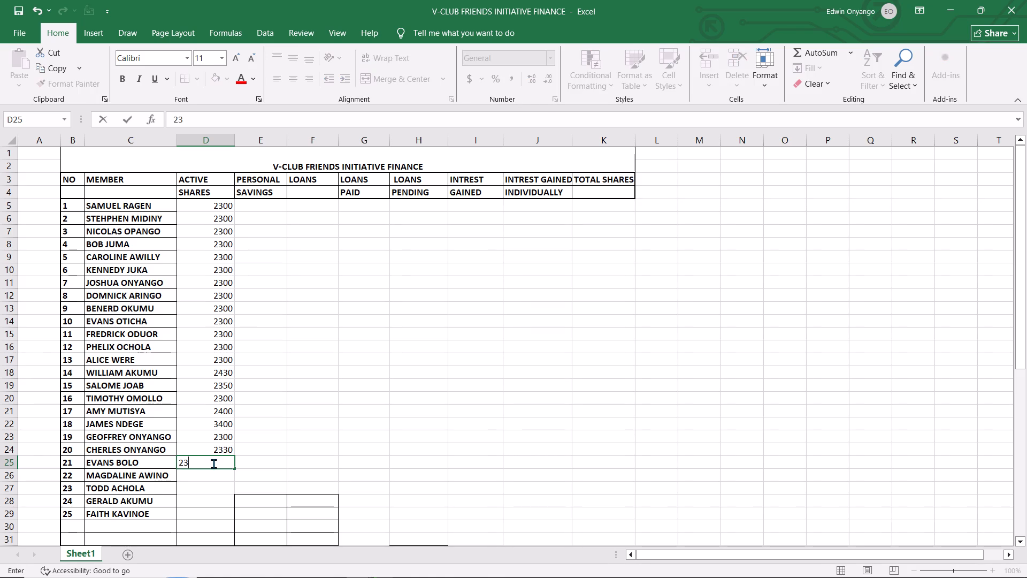
{"action": "type", "text": "00"}
{"action": "key", "text": "0"}
{"action": "key", "text": "Return"}
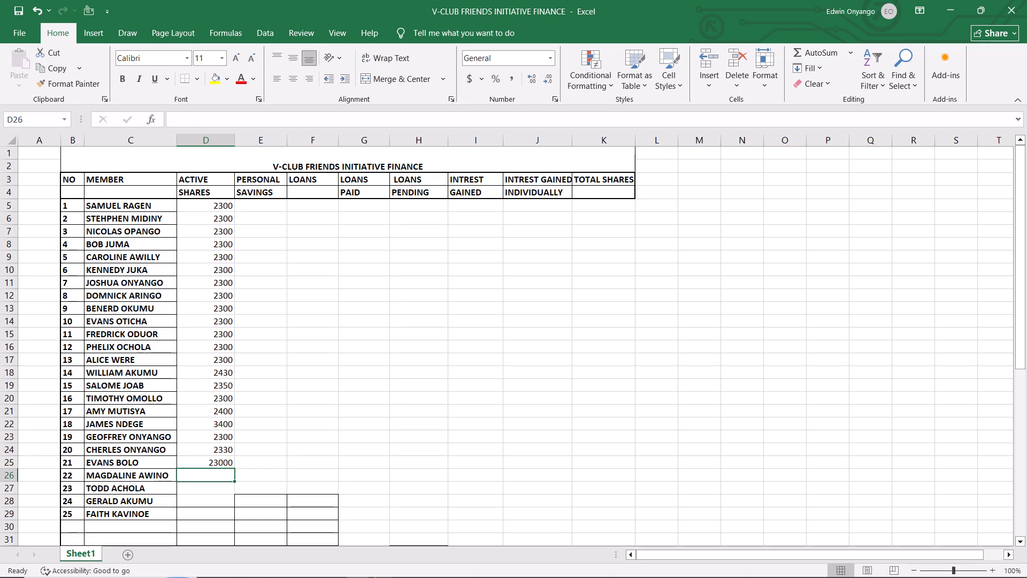
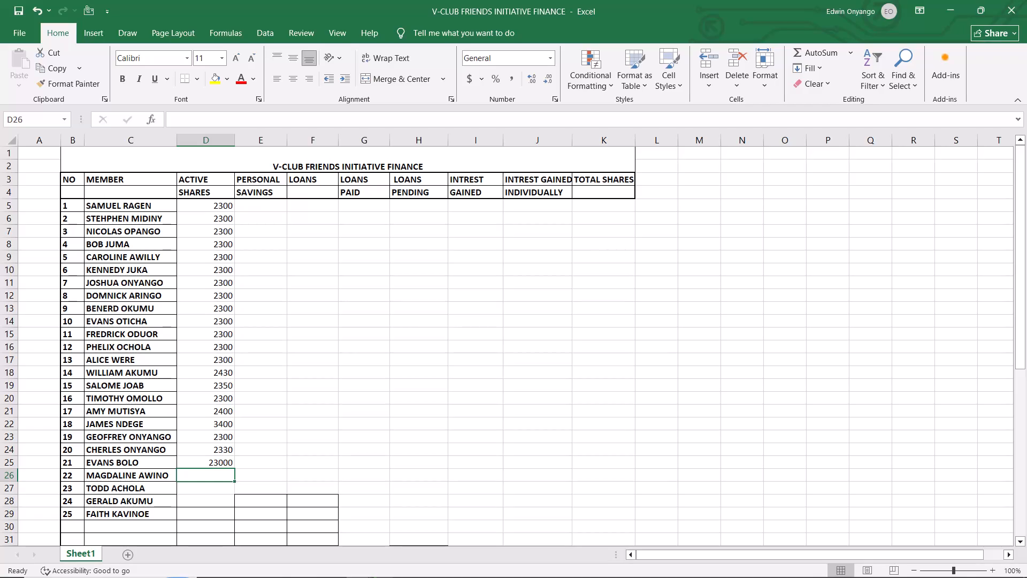
Change the Active Shares figure for member 21, in cell D25, to 2430.
{"action": "left_click", "coordinate": [210, 473]}
{"action": "left_click", "coordinate": [222, 459]}
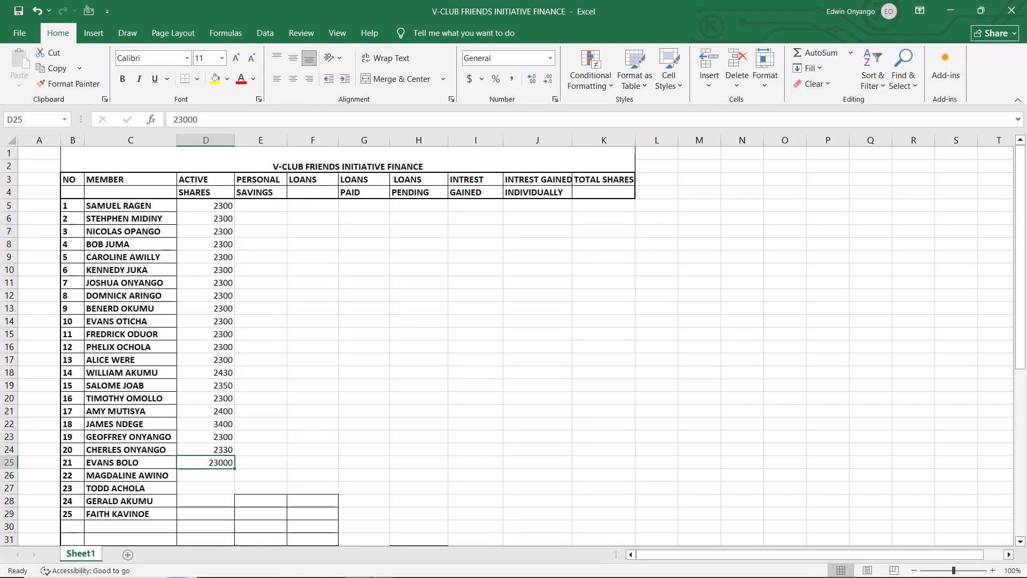
{"action": "key", "text": "BackSpace"}
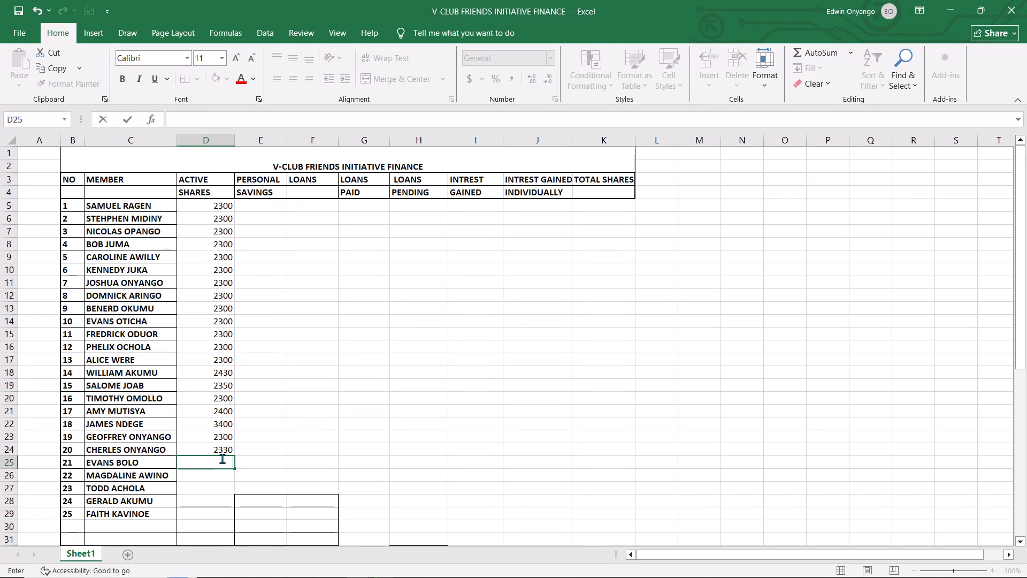
{"action": "type", "text": "2433"}
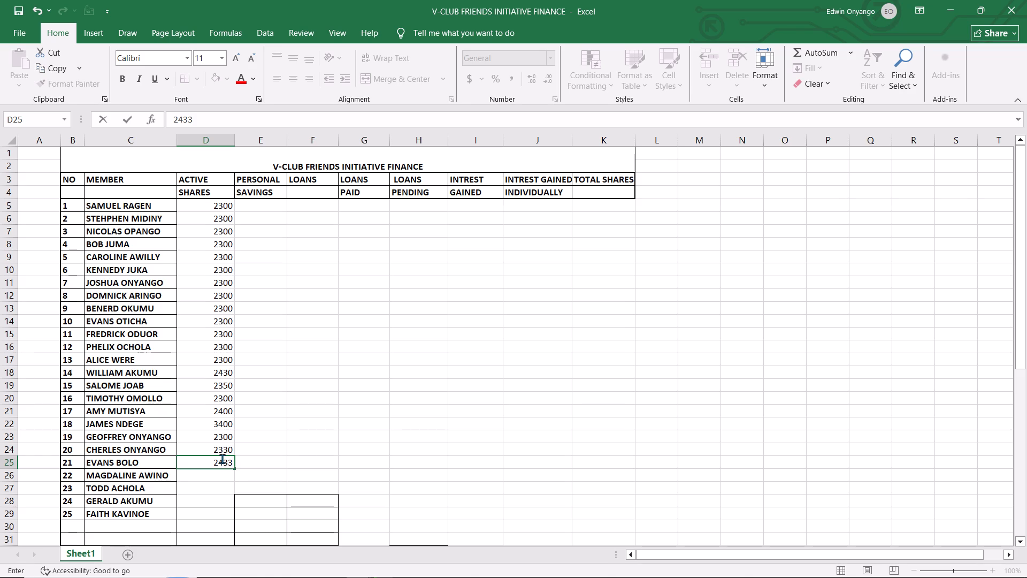
{"action": "key", "text": "BackSpace"}
{"action": "key", "text": "0"}
{"action": "key", "text": "Return"}
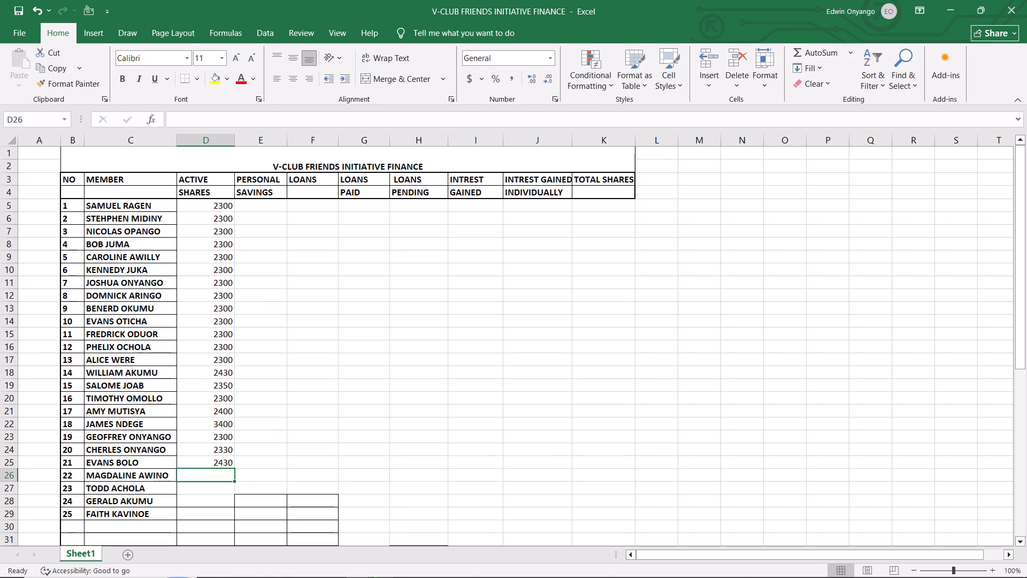
Enter 3200 and 2300 as the Active Shares figures for members 22 and 23, in cells D26 and D27.
{"action": "type", "text": "32"}
{"action": "type", "text": "00"}
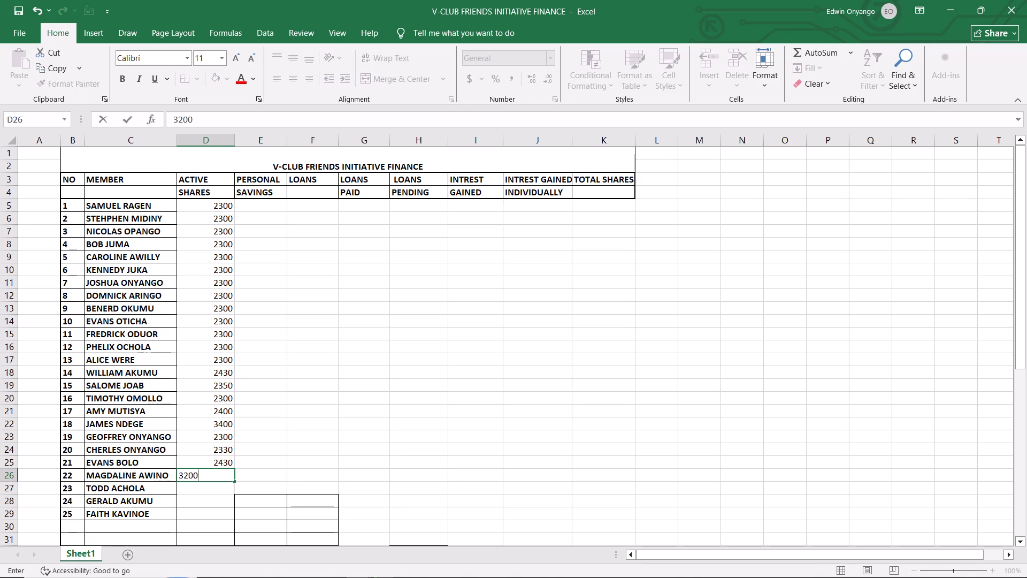
{"action": "key", "text": "Return"}
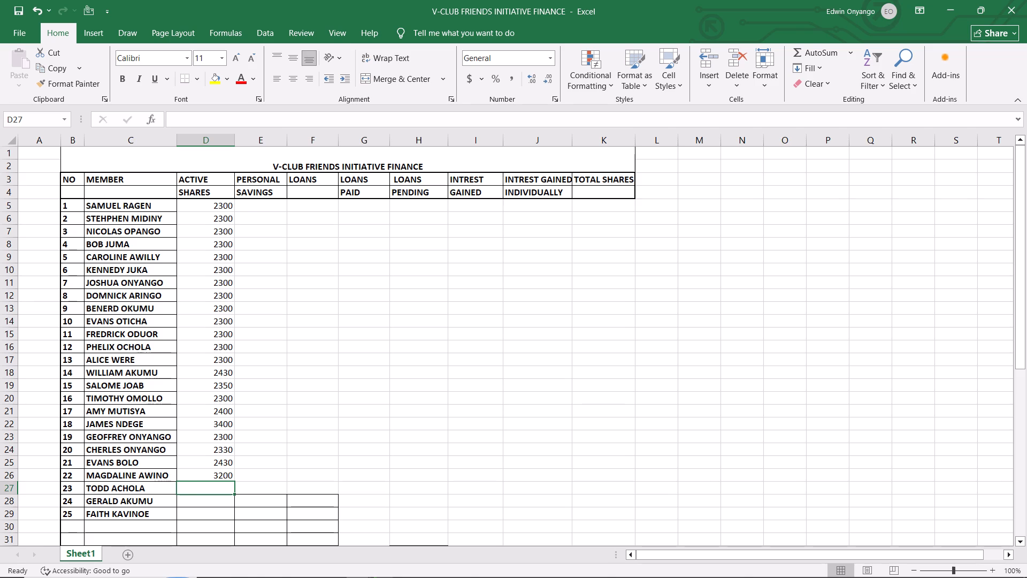
{"action": "type", "text": "23"}
{"action": "type", "text": "00"}
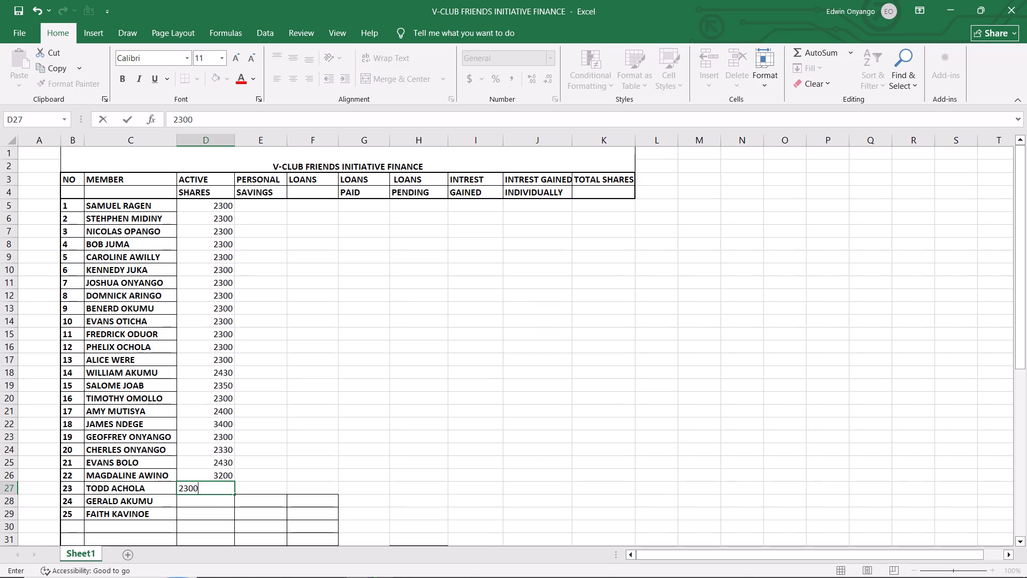
{"action": "key", "text": "Return"}
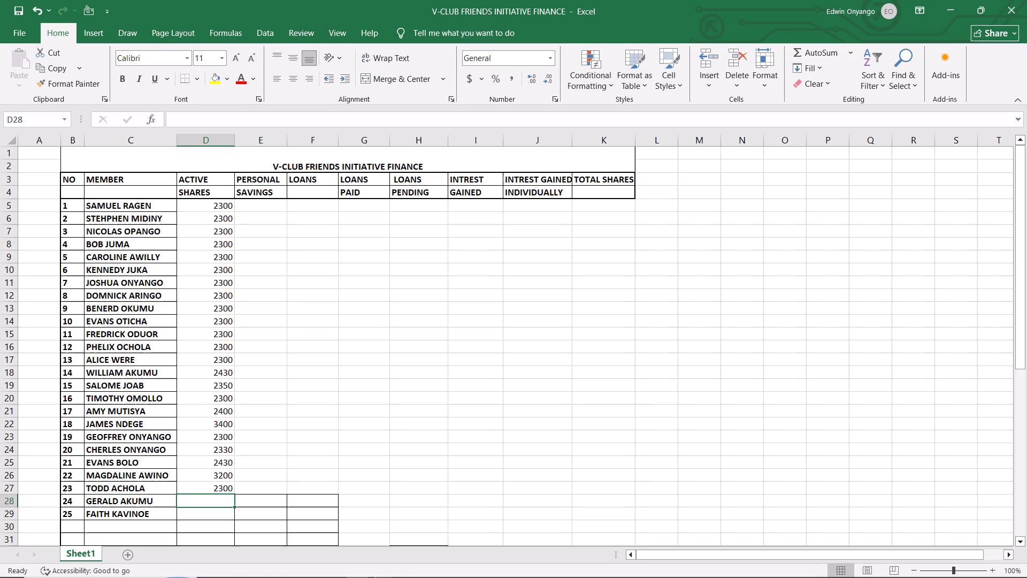
Fill the 2300 from cell D27 down to D29 as the Active Shares figure for members 24 and 25.
{"action": "left_click", "coordinate": [222, 476]}
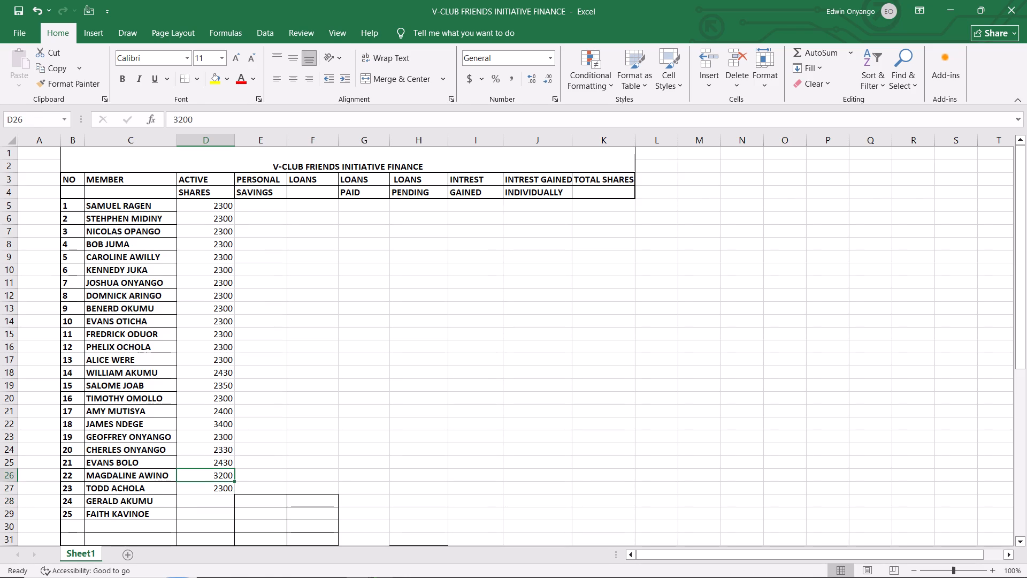
{"action": "left_click", "coordinate": [217, 488]}
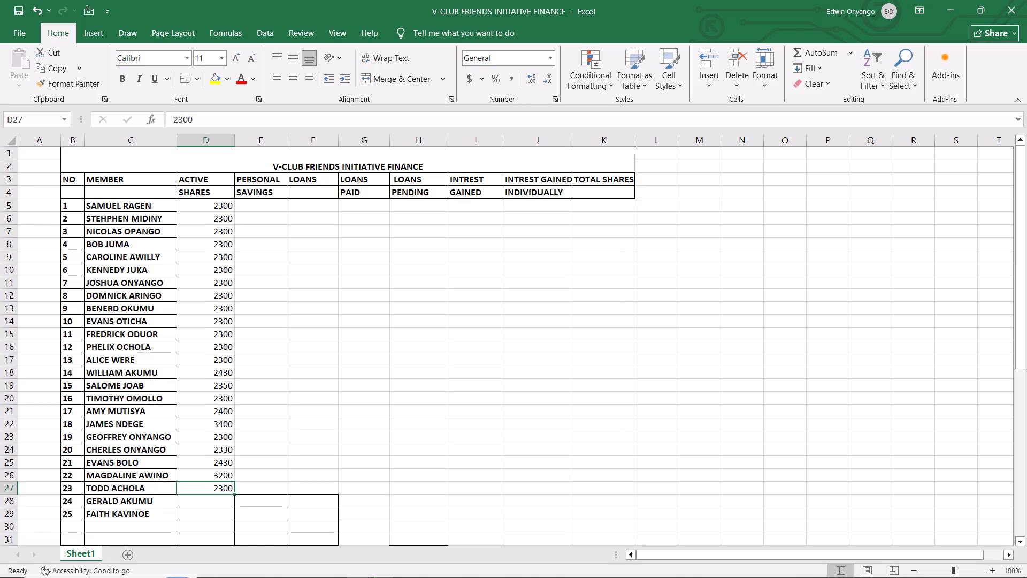
{"action": "left_click_drag", "start_coordinate": [232, 492], "coordinate": [234, 521]}
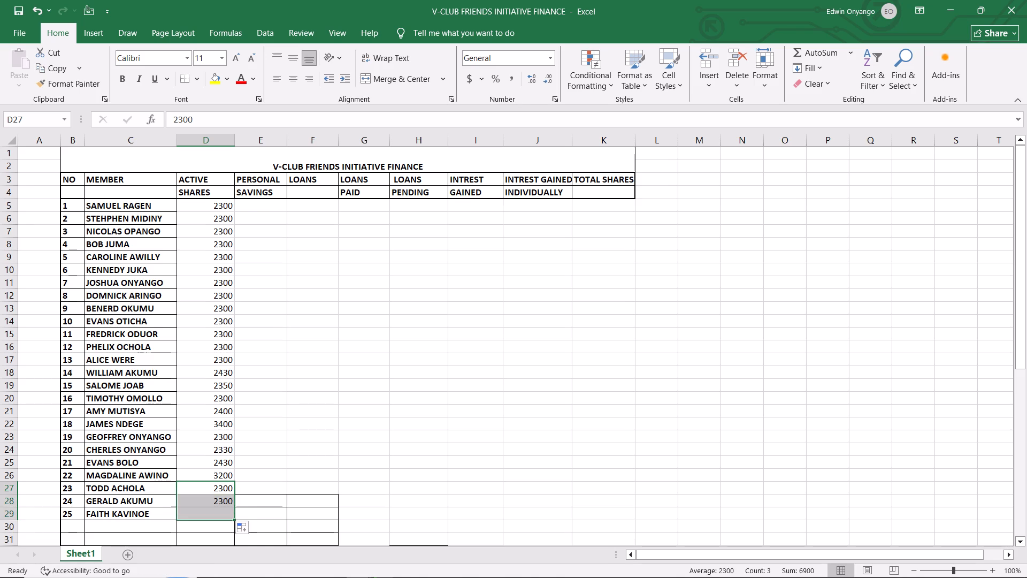
{"action": "left_click", "coordinate": [315, 466]}
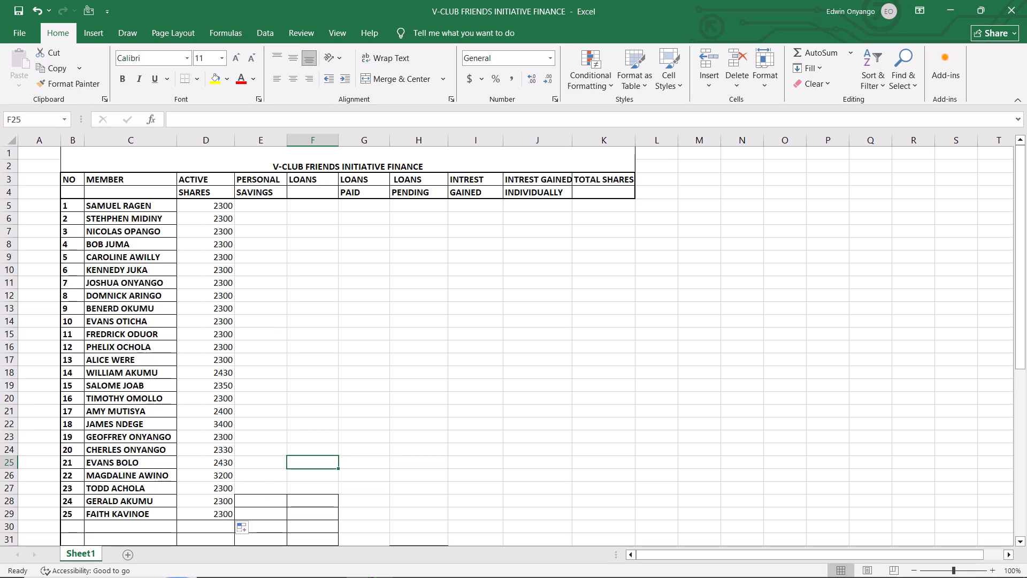
Enter 1630 as member 1's Personal Savings in cell E5 and fill it down to member 10 in E14.
{"action": "left_click", "coordinate": [261, 202]}
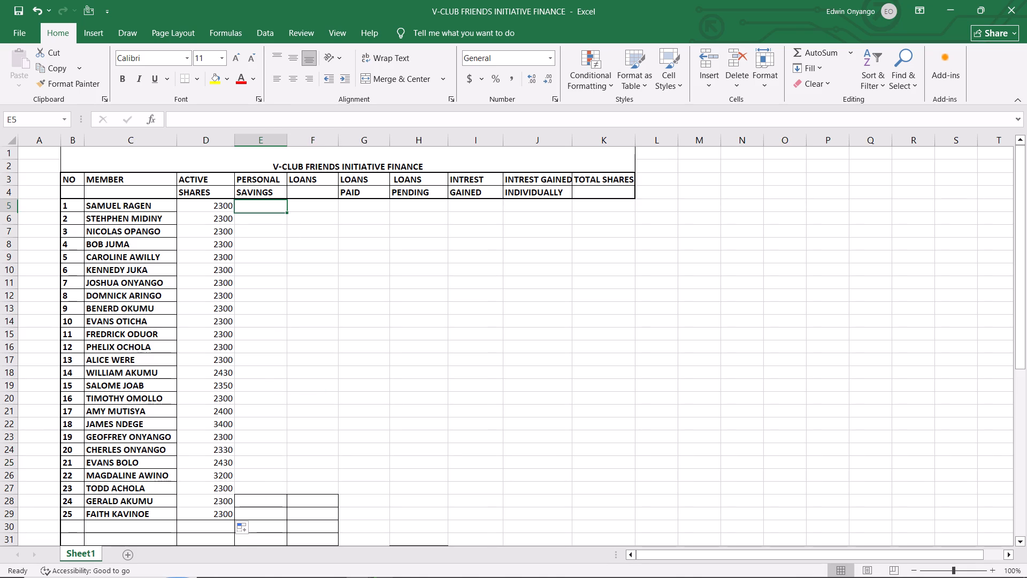
{"action": "type", "text": "12"}
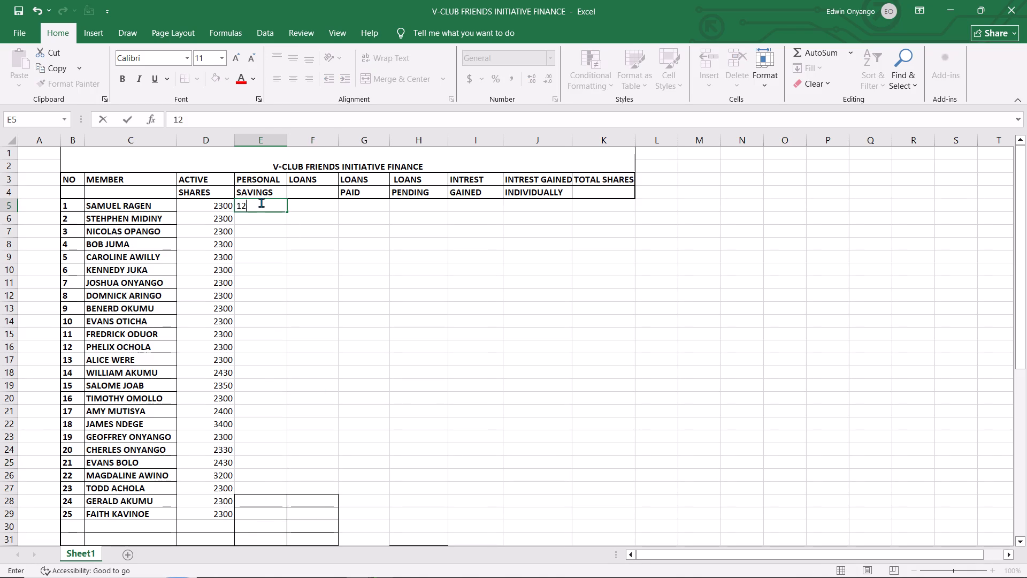
{"action": "key", "text": "BackSpace"}
{"action": "key", "text": "6"}
{"action": "type", "text": "30"}
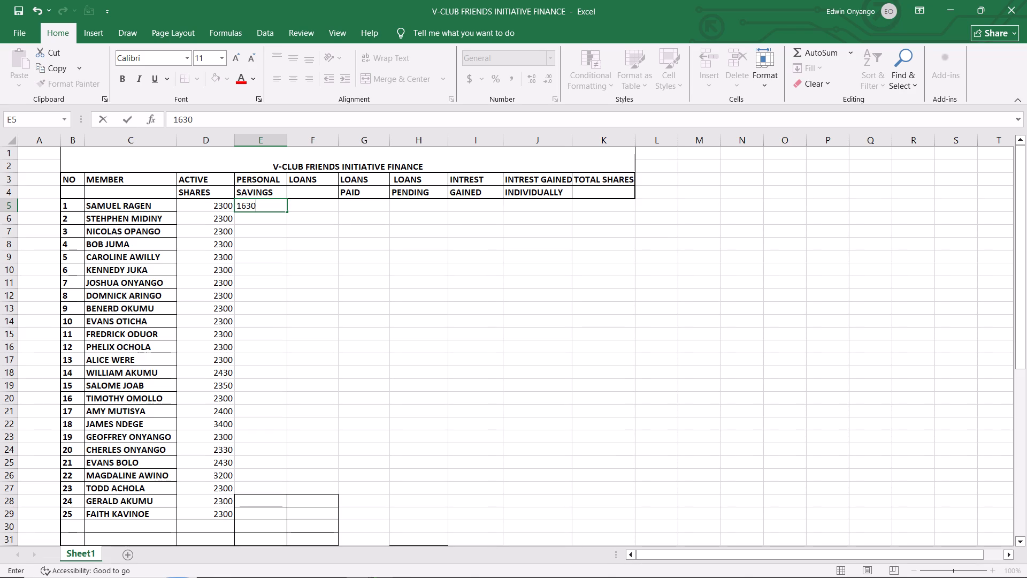
{"action": "left_click_drag", "start_coordinate": [288, 211], "coordinate": [281, 298]}
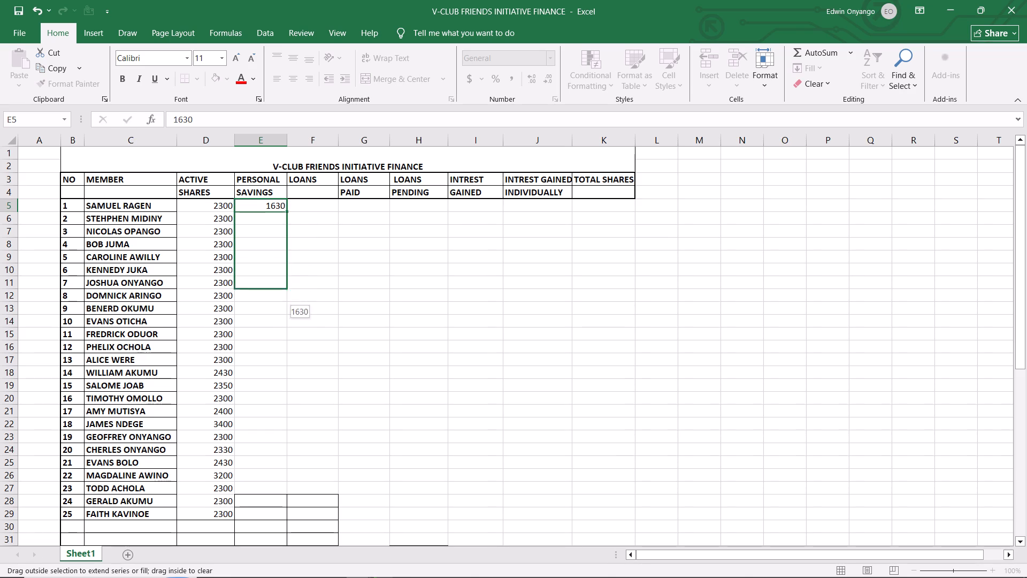
{"action": "left_click_drag", "start_coordinate": [281, 298], "coordinate": [282, 328]}
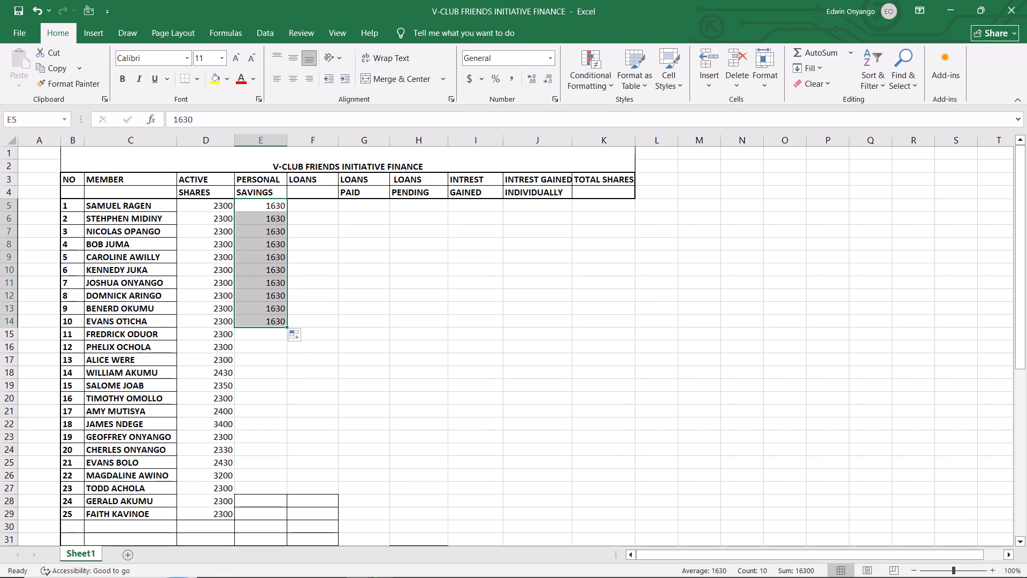
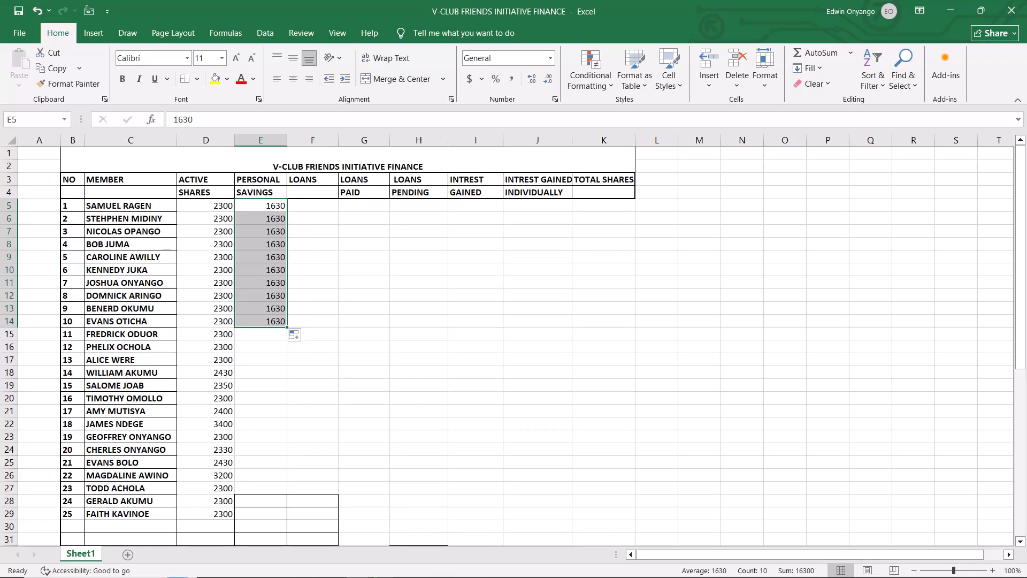
Enter 1380 as member 11's Personal Savings in cell E15 and fill it down to member 25 in E29.
{"action": "left_click", "coordinate": [260, 333]}
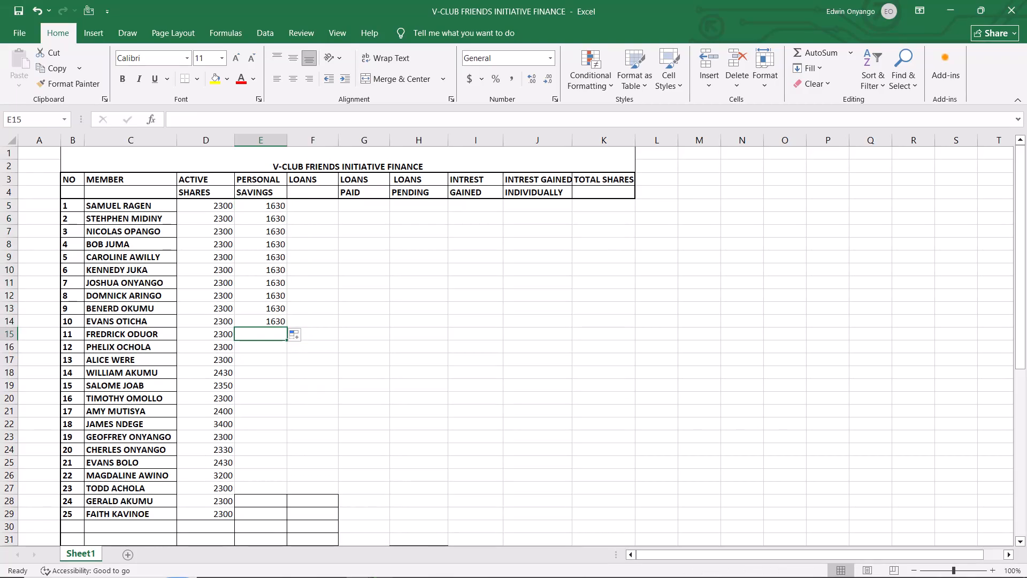
{"action": "type", "text": "13"}
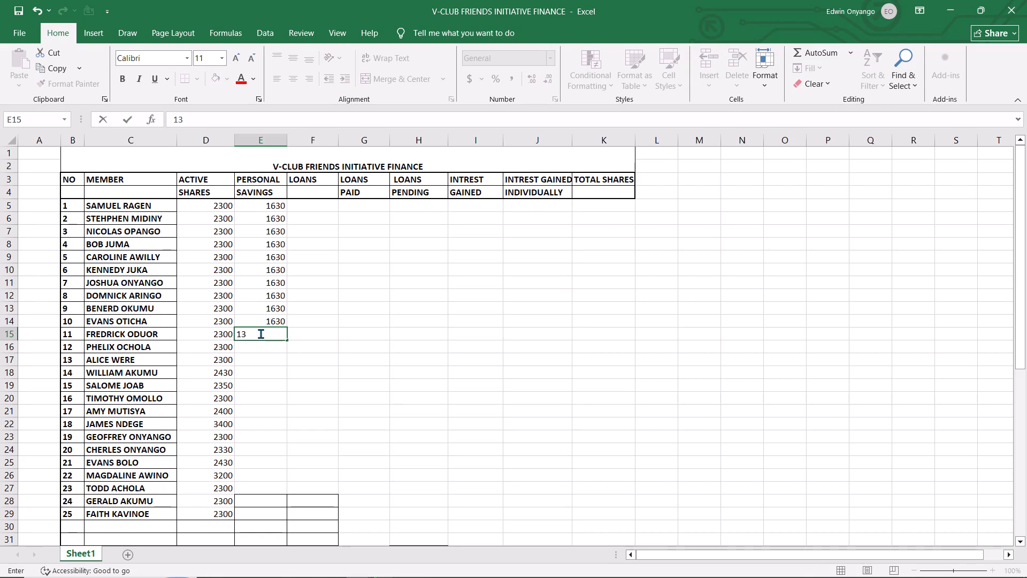
{"action": "type", "text": "80"}
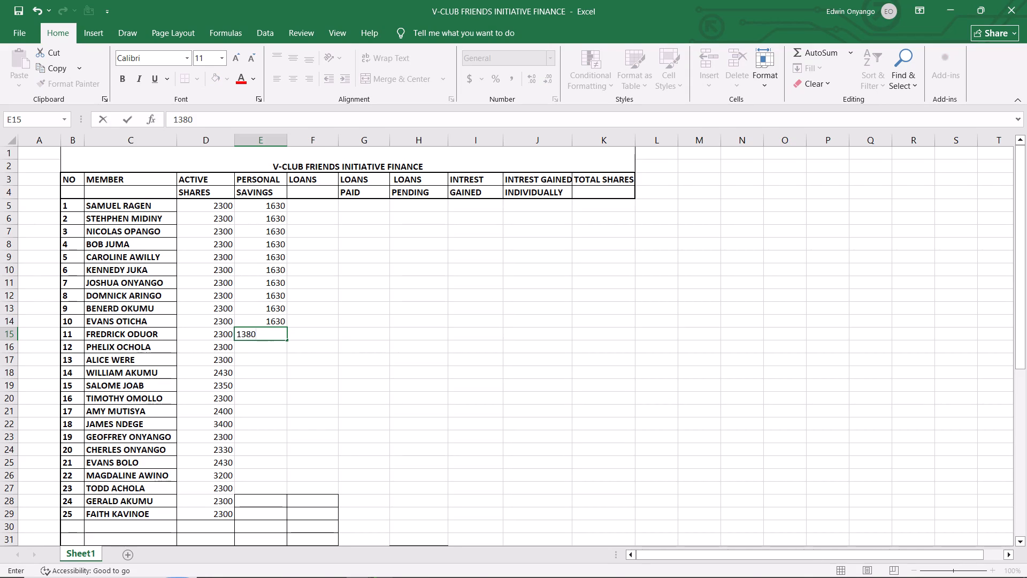
{"action": "left_click_drag", "start_coordinate": [286, 340], "coordinate": [270, 502]}
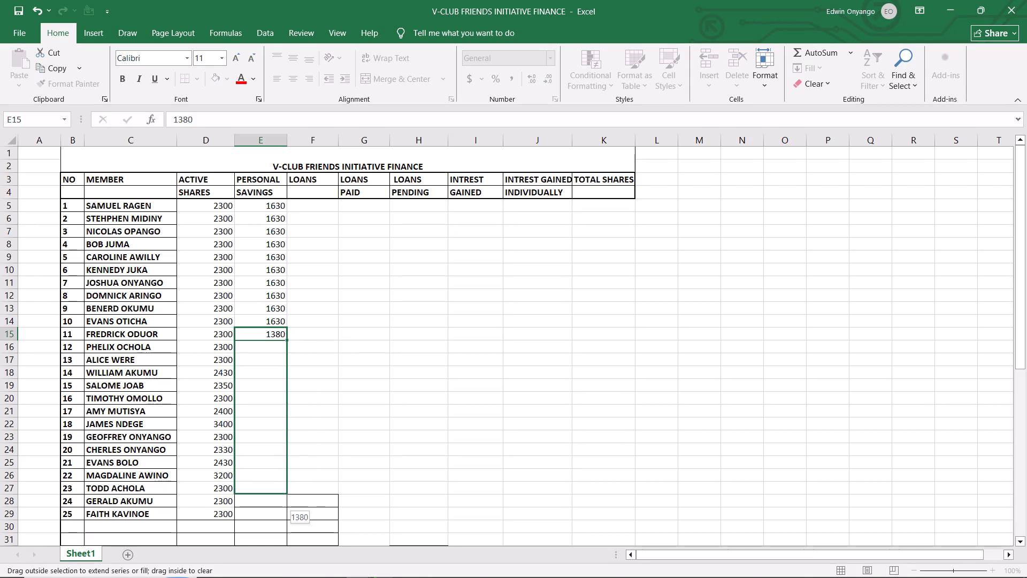
{"action": "left_click_drag", "start_coordinate": [270, 502], "coordinate": [274, 524]}
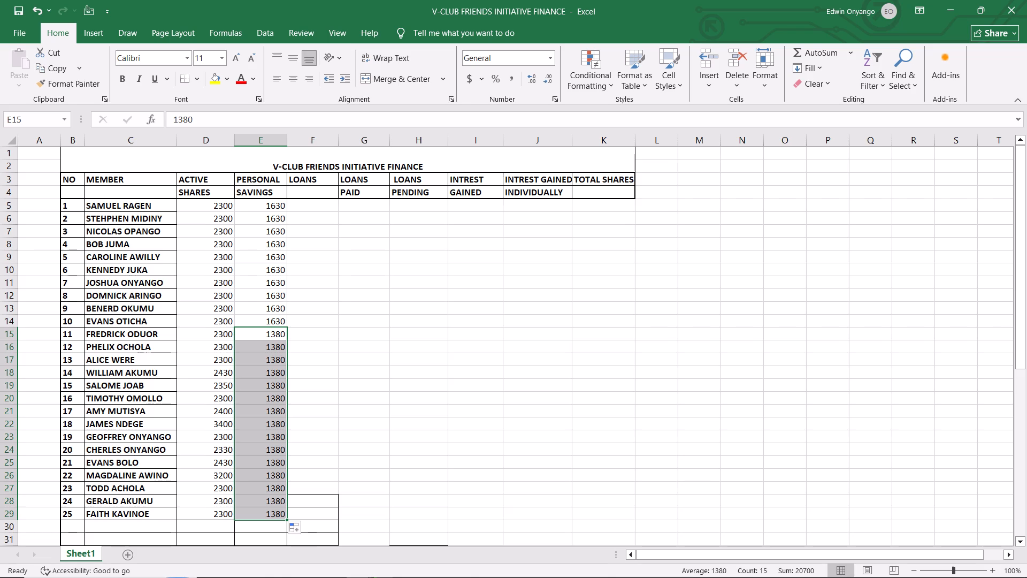
Change the Personal Savings figures for members 14, 17 and 23, in cells E18, E21 and E27, to 1870.
{"action": "left_click", "coordinate": [277, 370]}
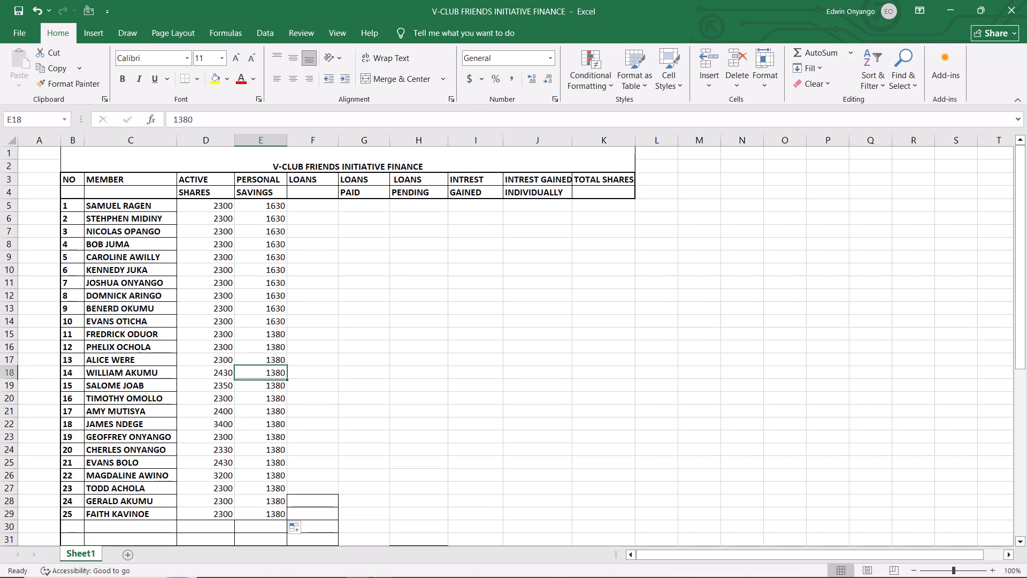
{"action": "key", "text": "BackSpace"}
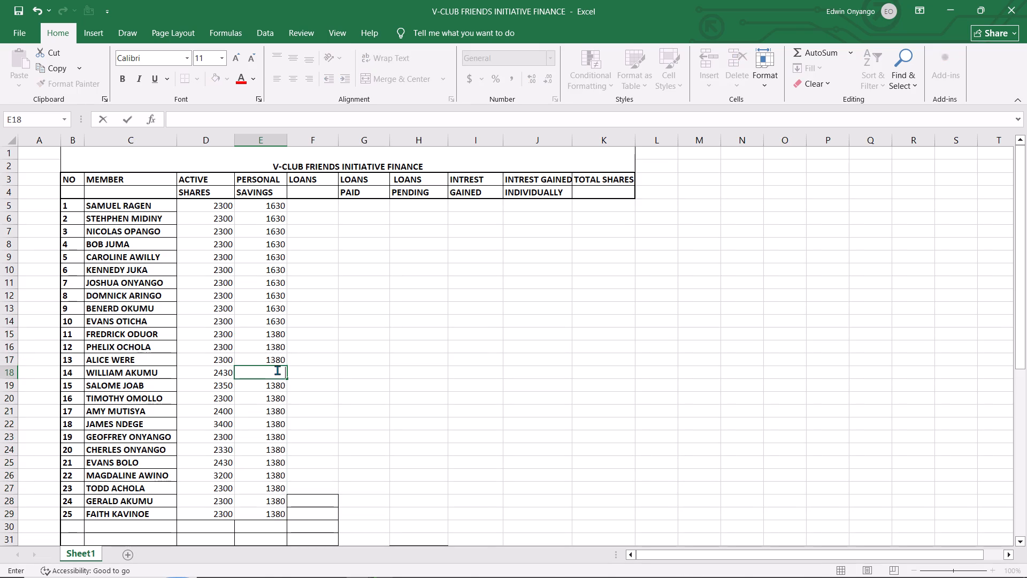
{"action": "key", "text": "1"}
{"action": "type", "text": "870"}
{"action": "left_click", "coordinate": [266, 410]}
{"action": "type", "text": "1870"}
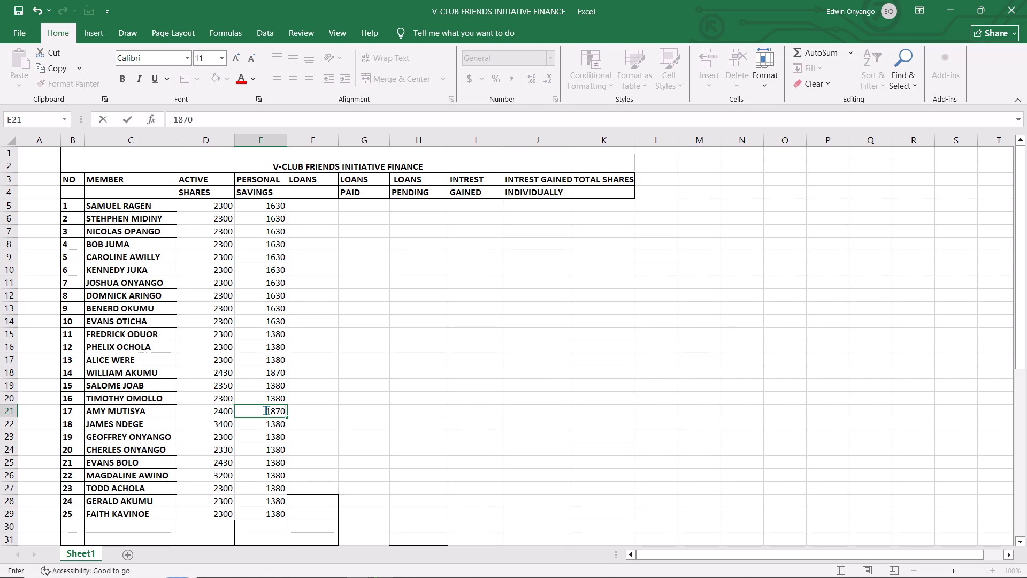
{"action": "left_click", "coordinate": [262, 485]}
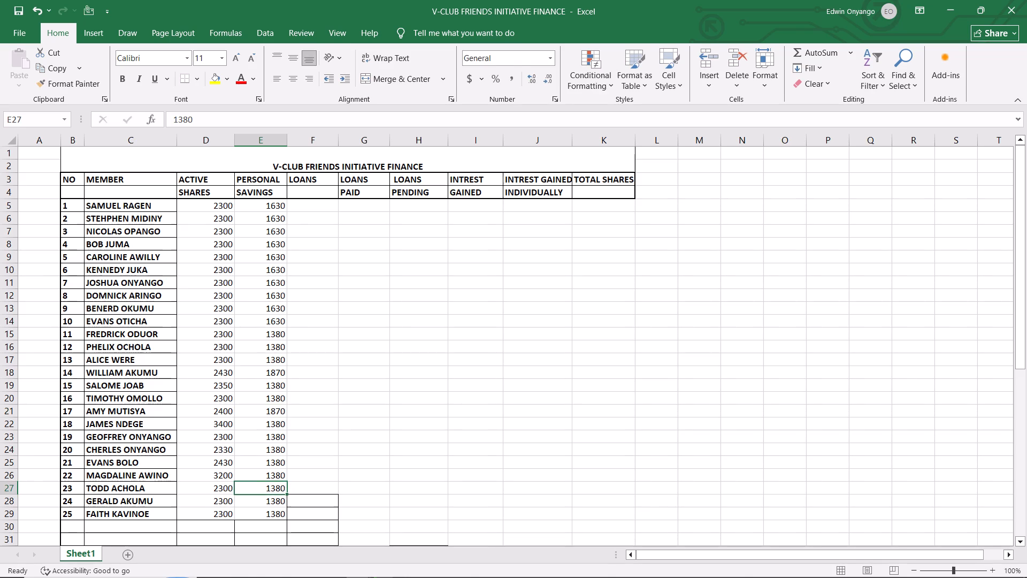
{"action": "key", "text": "1"}
{"action": "type", "text": "87"}
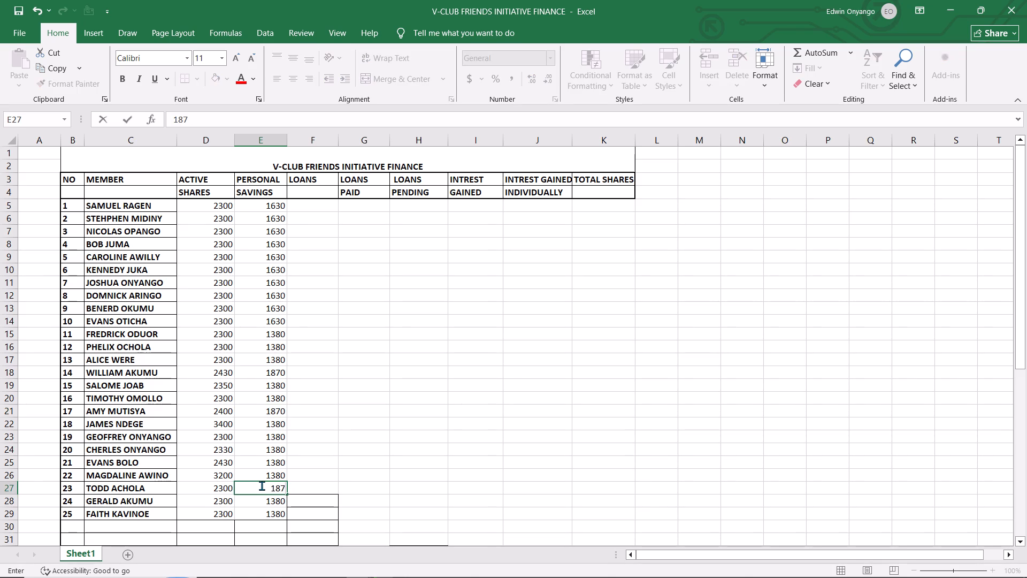
{"action": "key", "text": "0"}
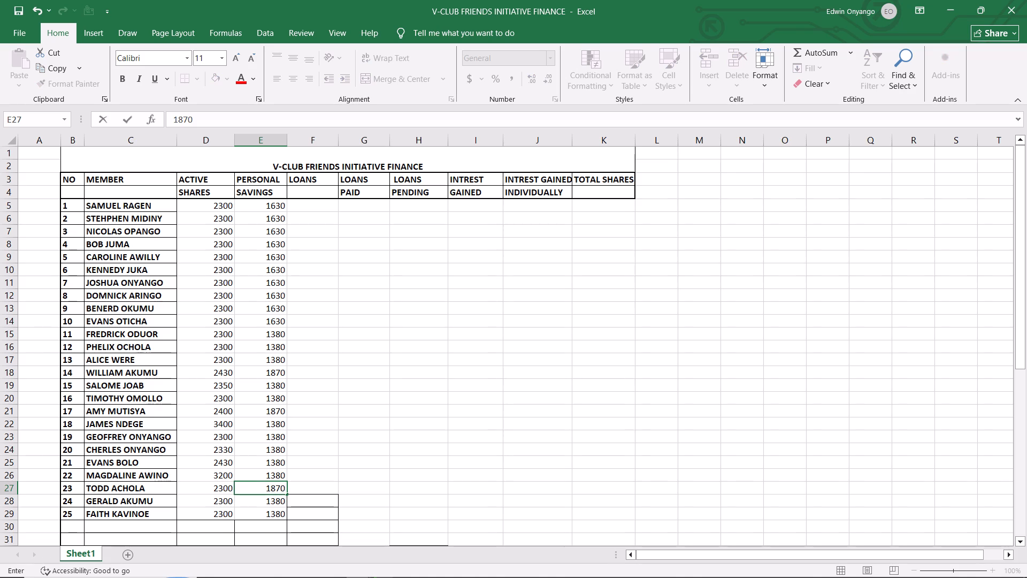
Enter 26000 as member 1's Loans figure in cell F5.
{"action": "left_click", "coordinate": [305, 209]}
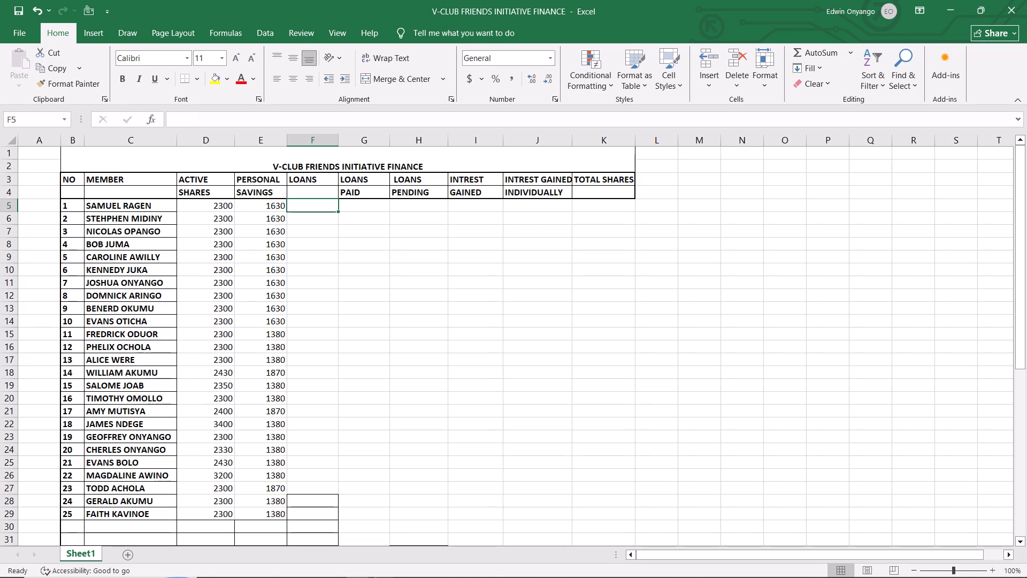
{"action": "key", "text": "2"}
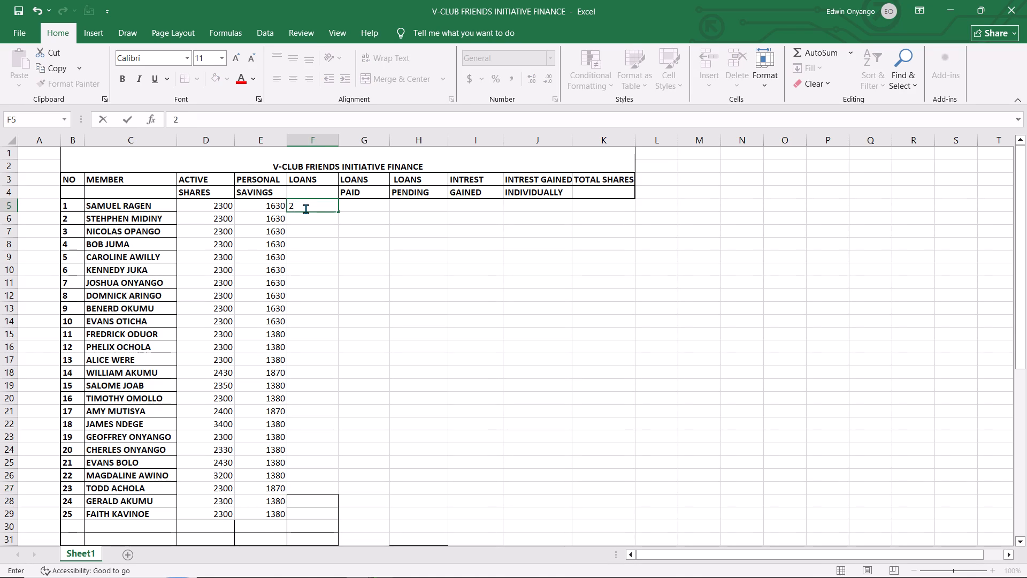
{"action": "key", "text": "6"}
{"action": "type", "text": "00"}
{"action": "key", "text": "0"}
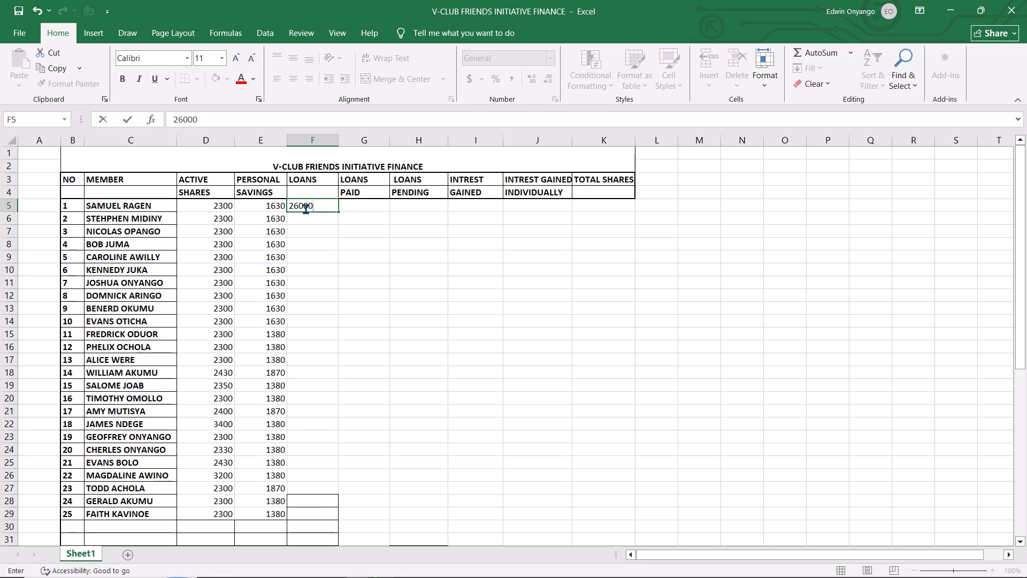
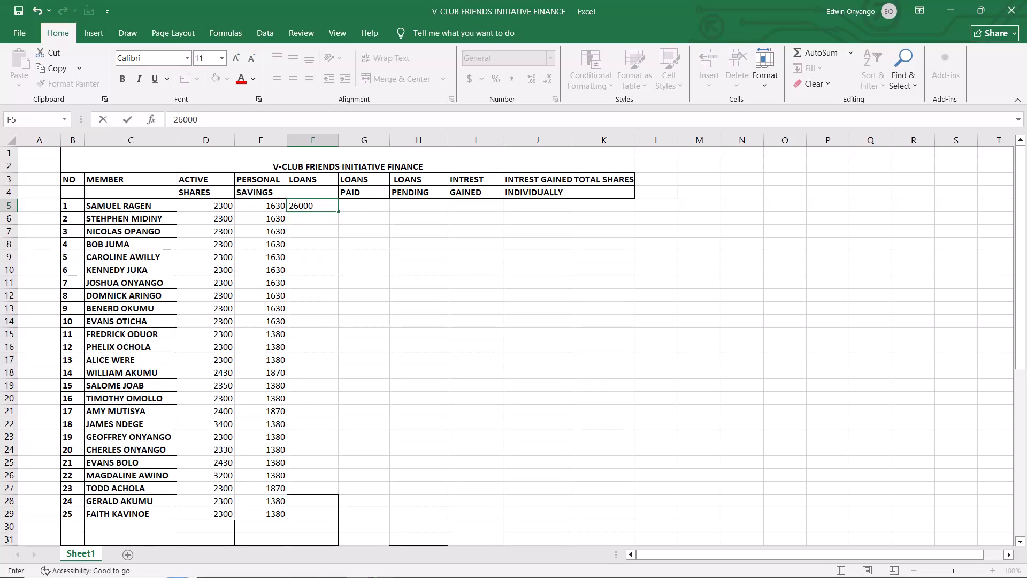
Enter 27000 as member 2's Loans figure in cell F6.
{"action": "left_click", "coordinate": [301, 217]}
{"action": "key", "text": "2"}
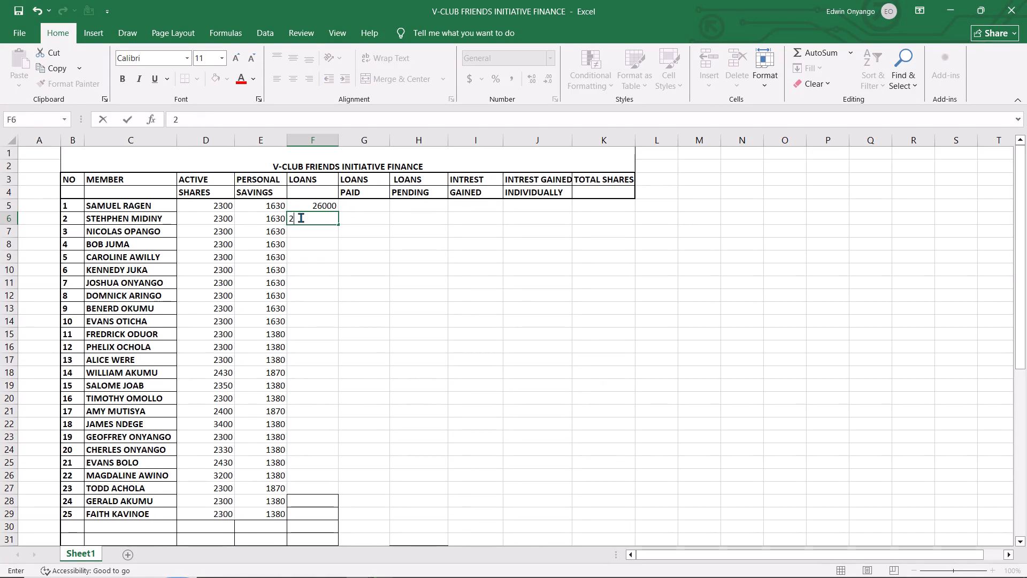
{"action": "type", "text": "700"}
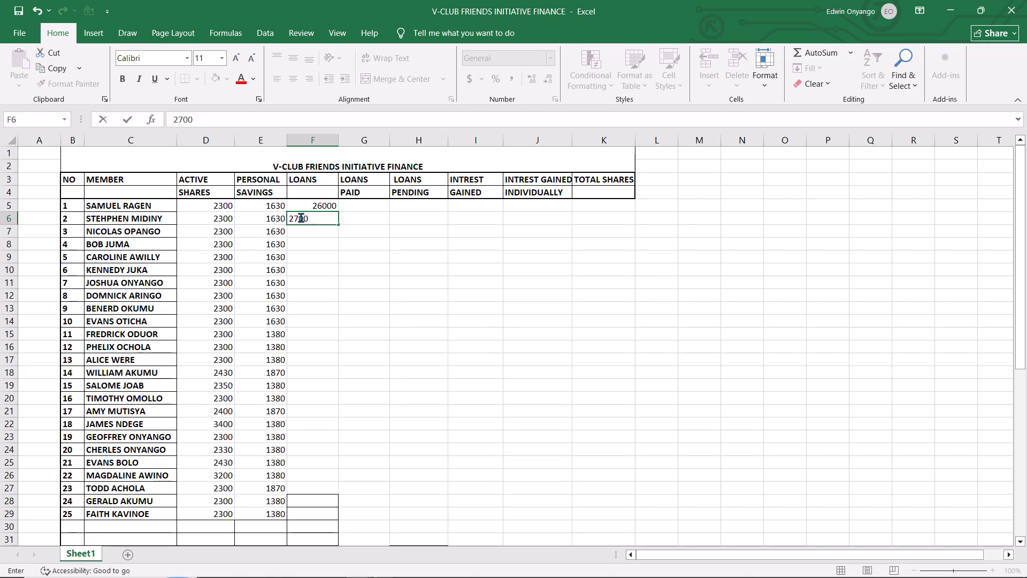
{"action": "key", "text": "0"}
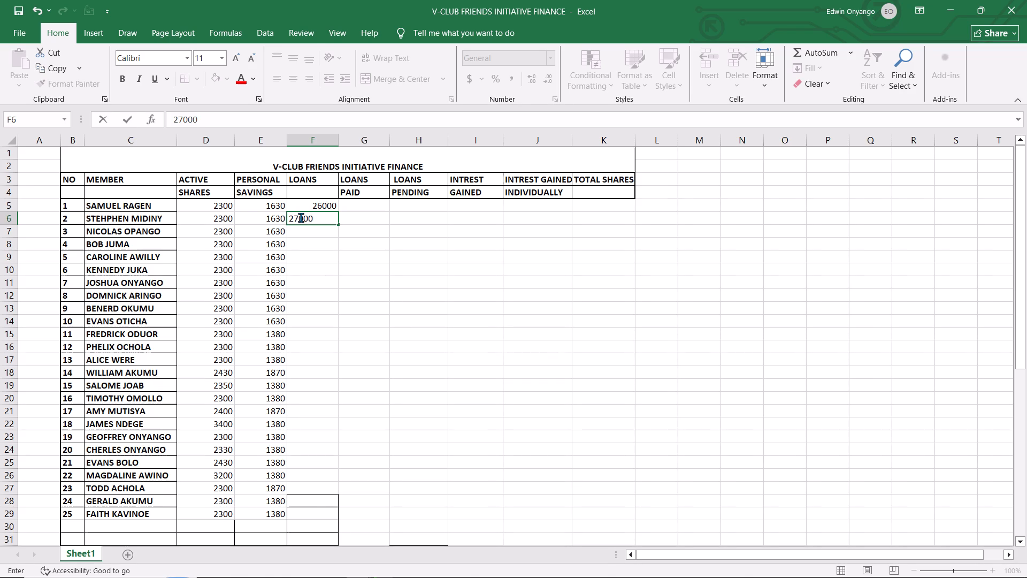
{"action": "key", "text": "Return"}
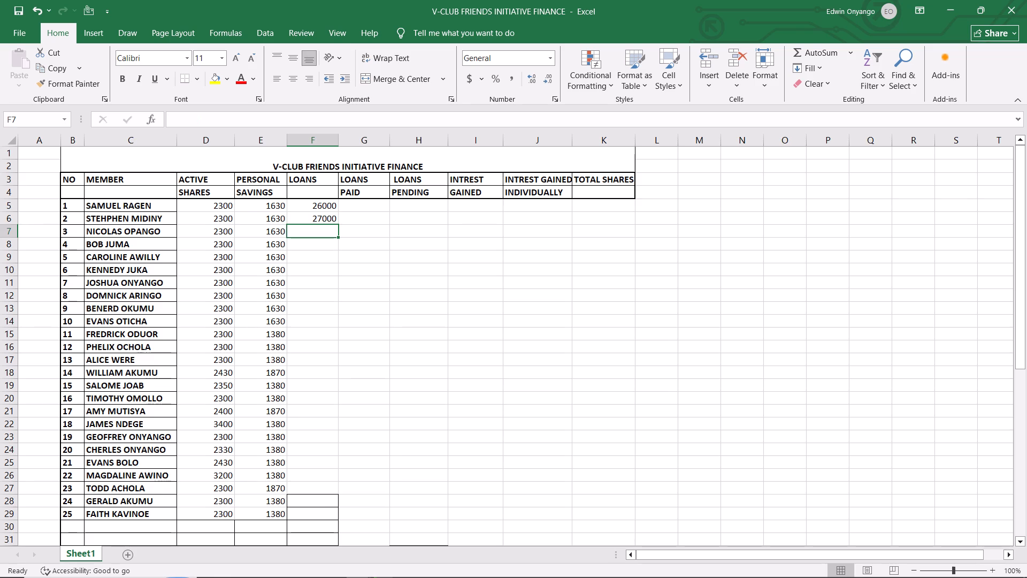
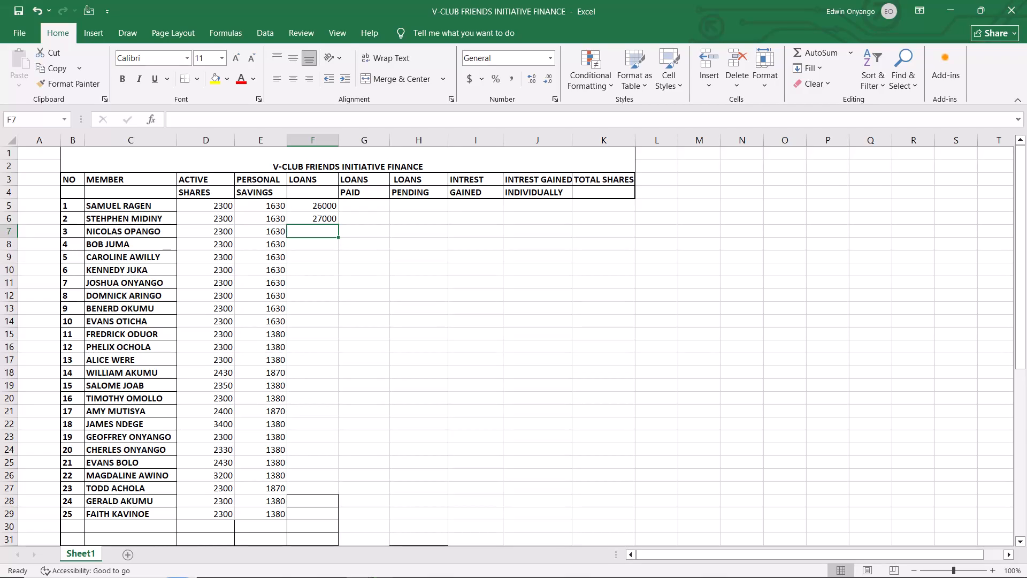
Enter 16000 as member 6's Loans figure in cell F10, leaving members 3 to 5 blank.
{"action": "left_click", "coordinate": [308, 266]}
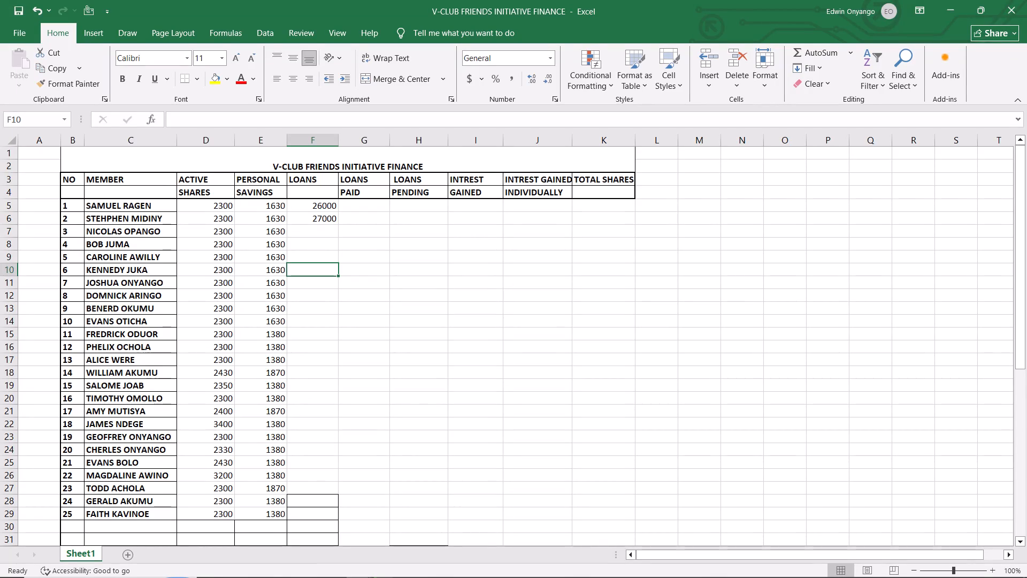
{"action": "key", "text": "1"}
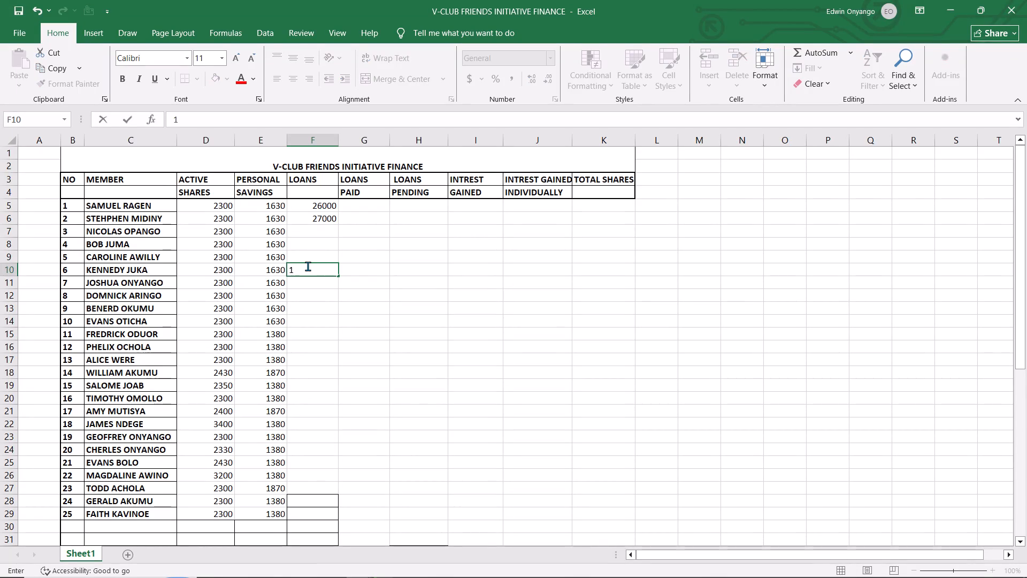
{"action": "type", "text": "6000"}
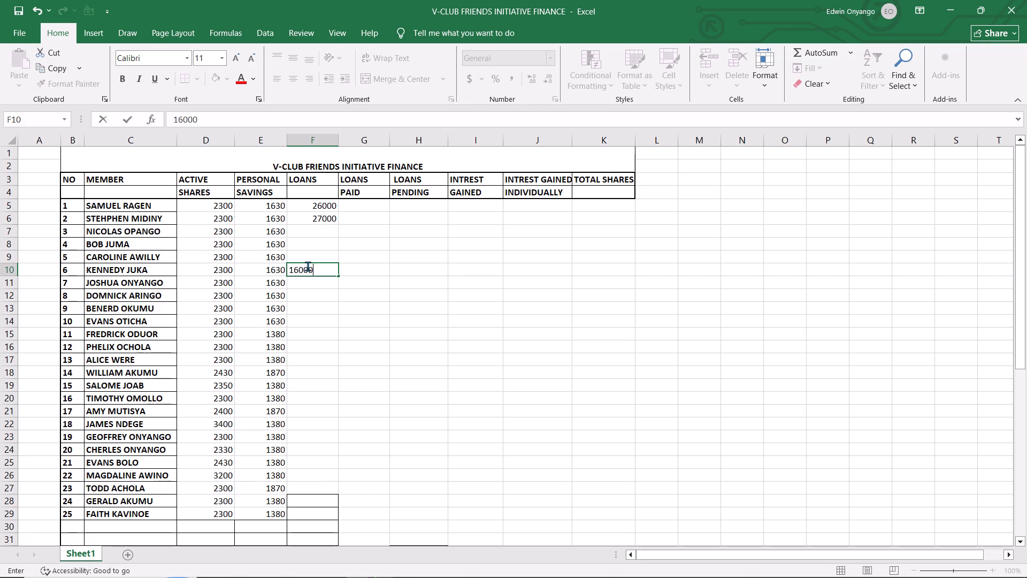
{"action": "key", "text": "Return"}
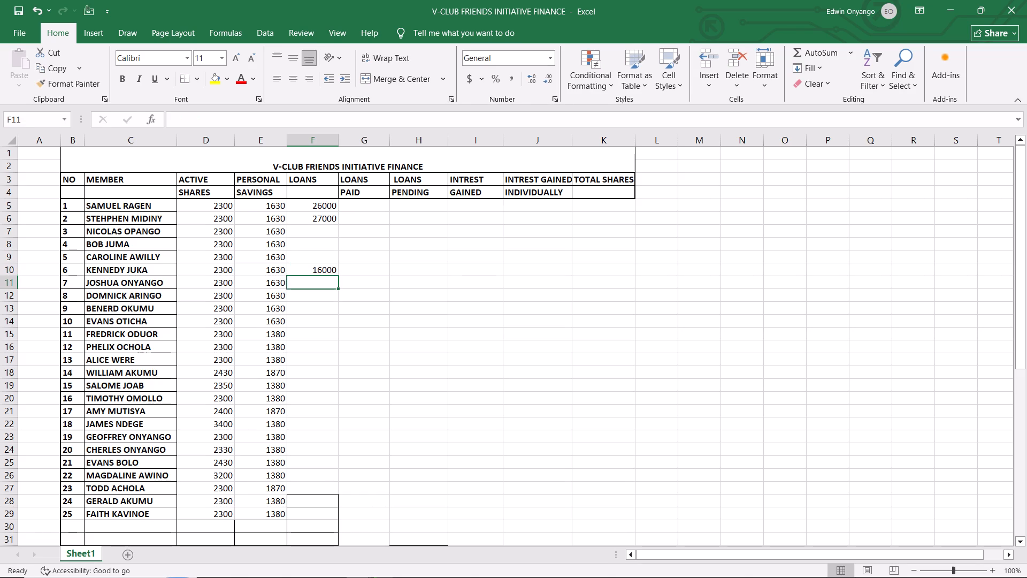
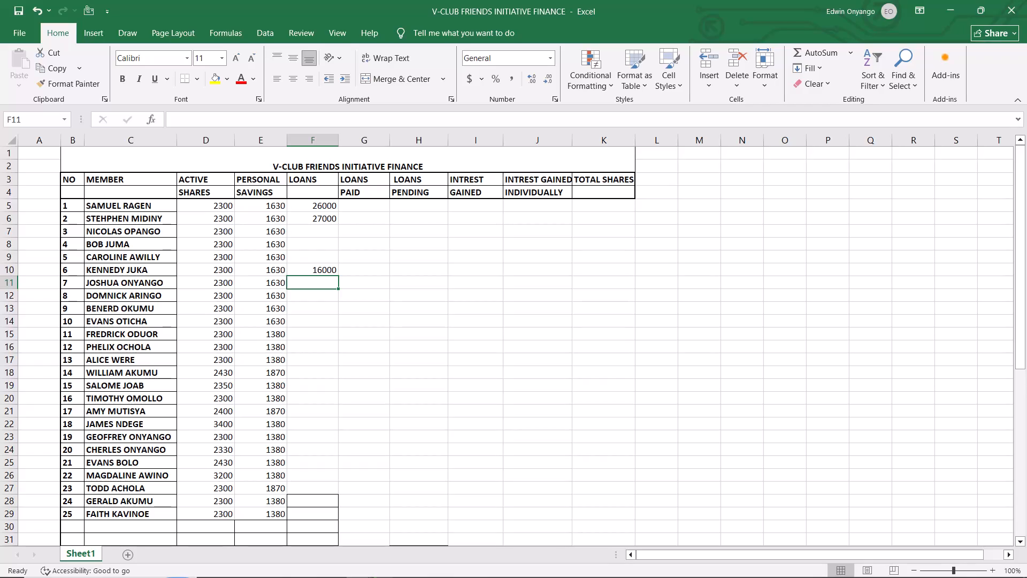
Enter Loans figures of 20000 for member 10 in F14 and 30000 for member 12 in F16.
{"action": "left_click", "coordinate": [326, 321]}
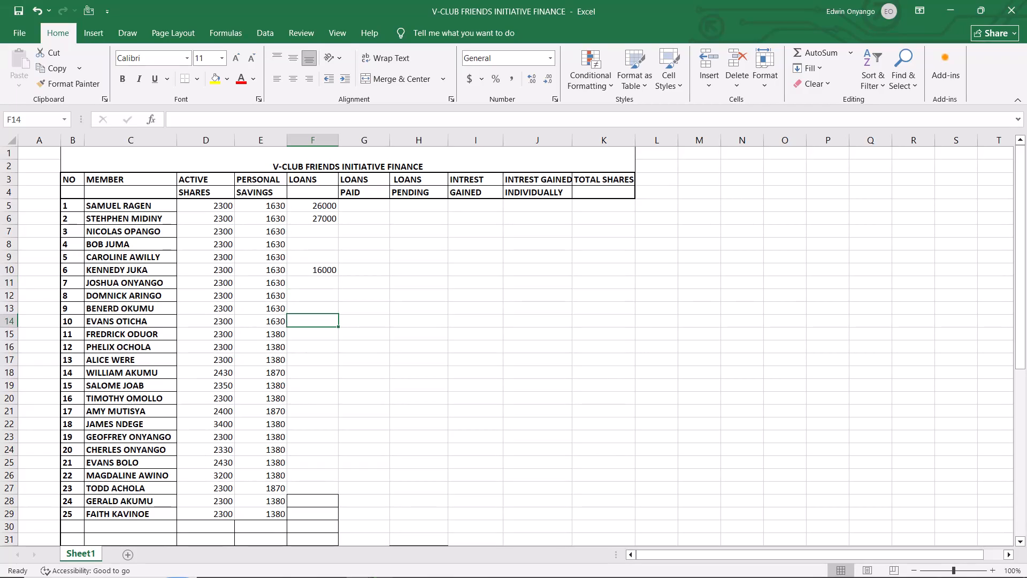
{"action": "type", "text": "20"}
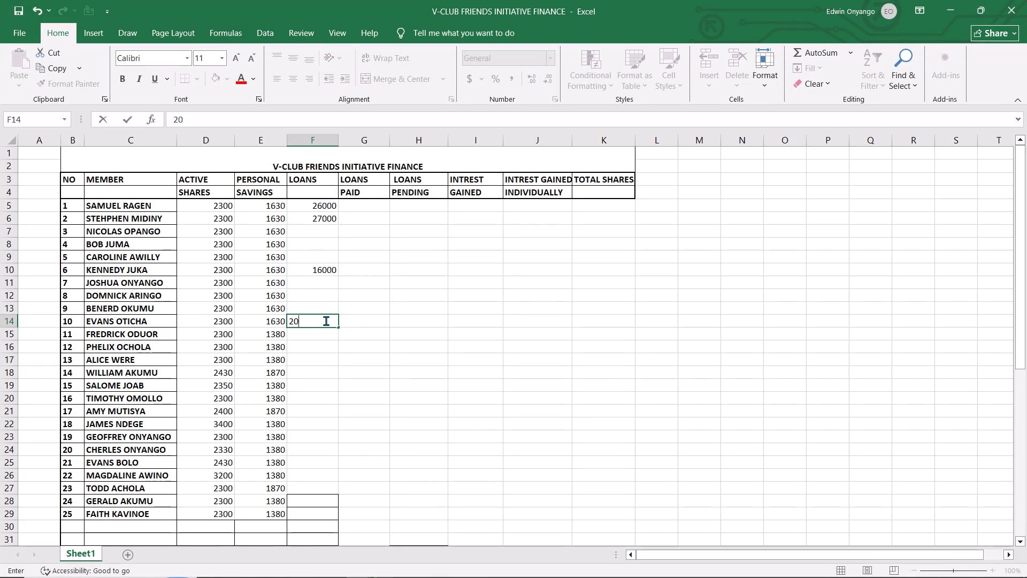
{"action": "type", "text": "000"}
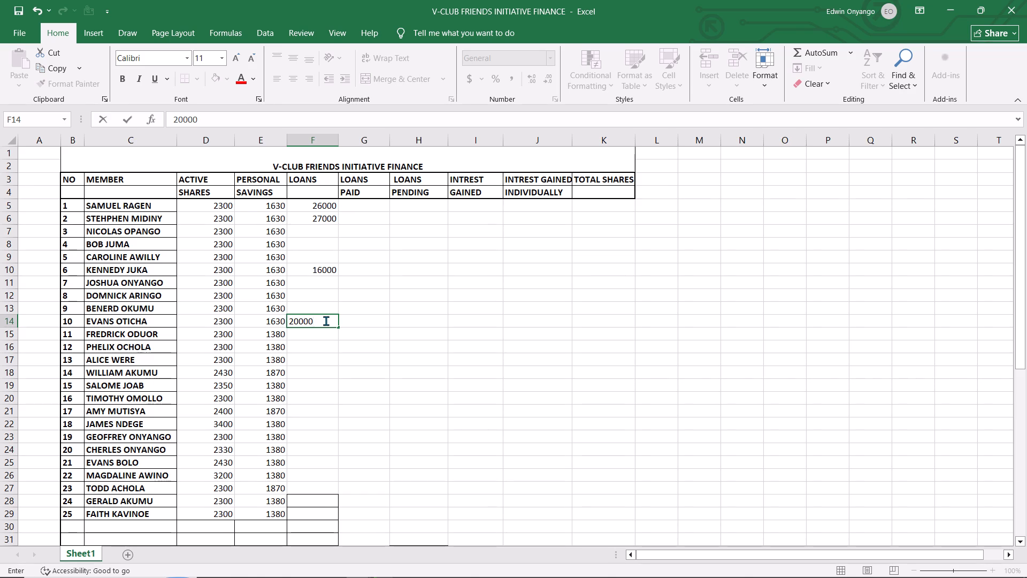
{"action": "left_click", "coordinate": [307, 349]}
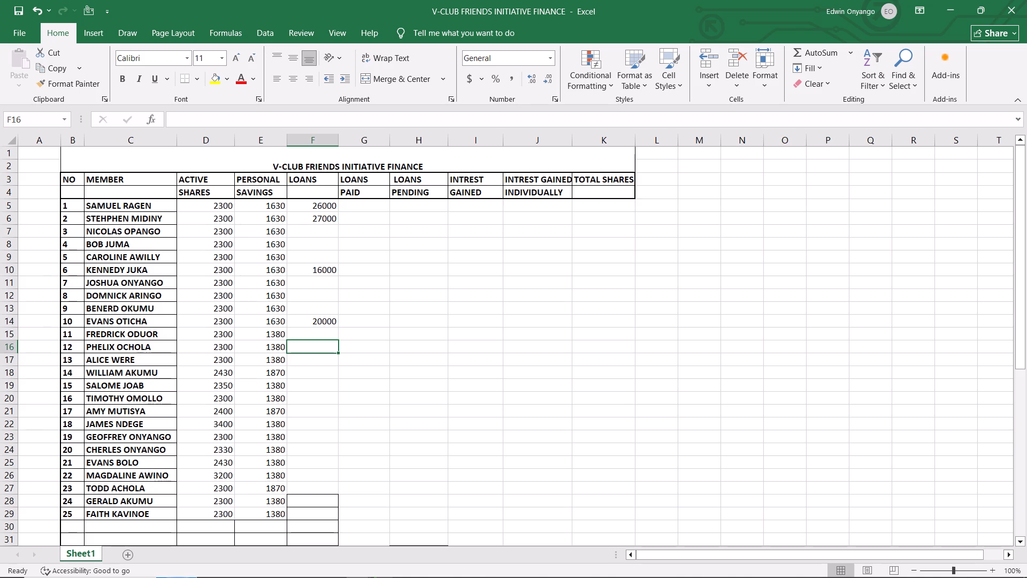
{"action": "left_click", "coordinate": [319, 348]}
{"action": "type", "text": "30000"}
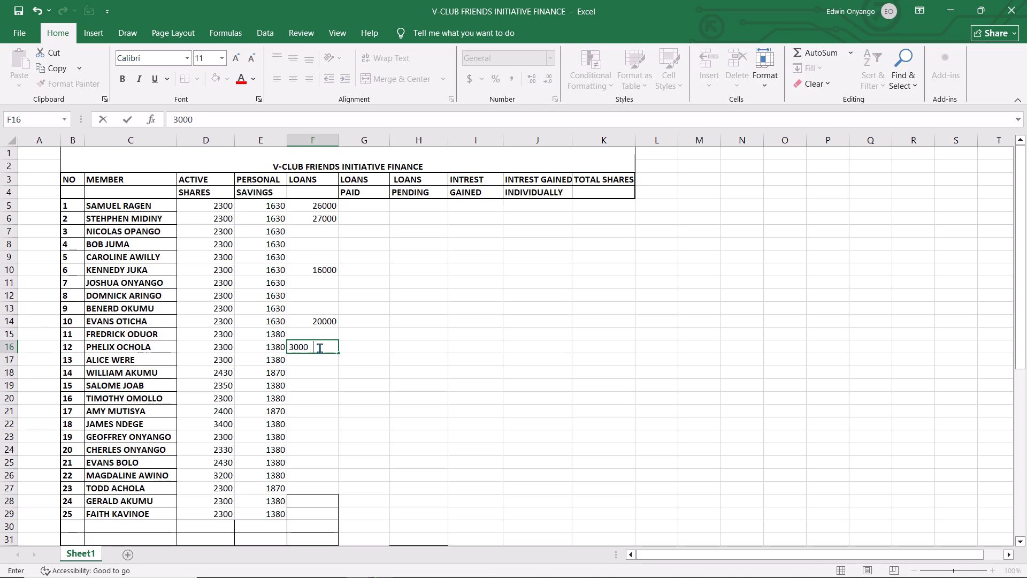
{"action": "key", "text": "Return"}
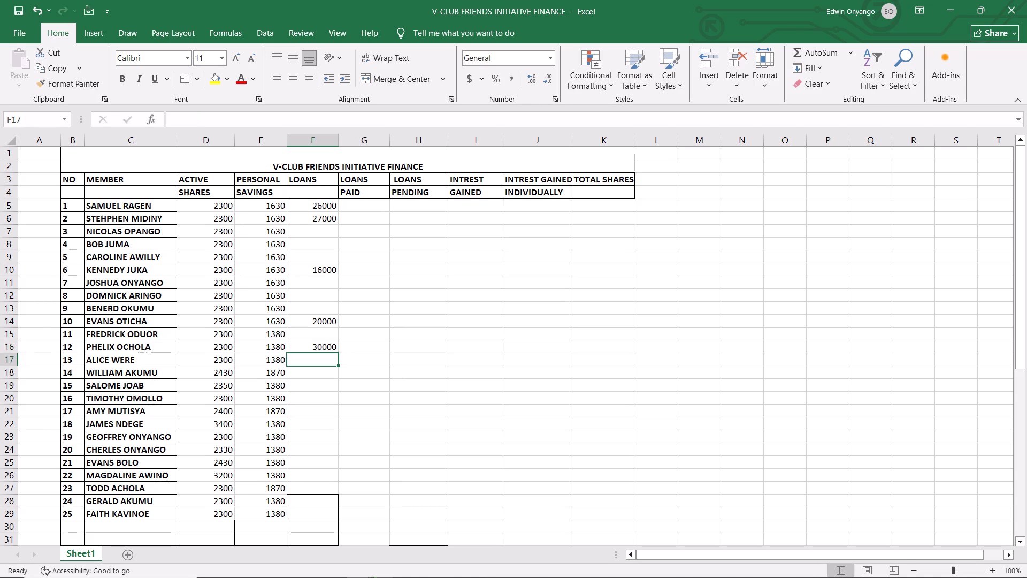
Enter Loans figures of 40000 for member 15 in F19 and 50000 for member 19 in F23.
{"action": "left_click", "coordinate": [303, 387]}
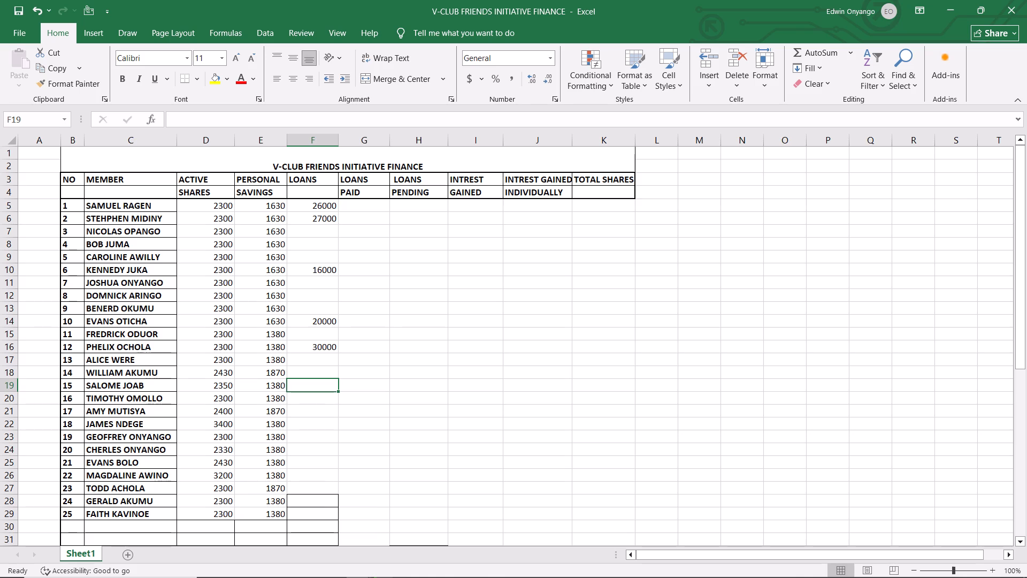
{"action": "double_click", "coordinate": [303, 387]}
{"action": "key", "text": "4"}
{"action": "type", "text": "0000"}
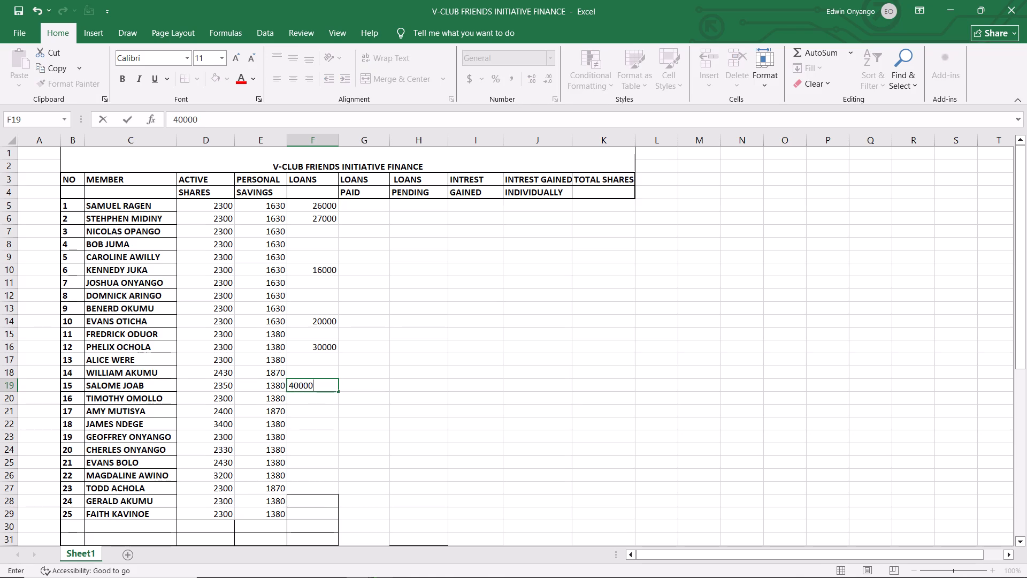
{"action": "left_click", "coordinate": [294, 437]}
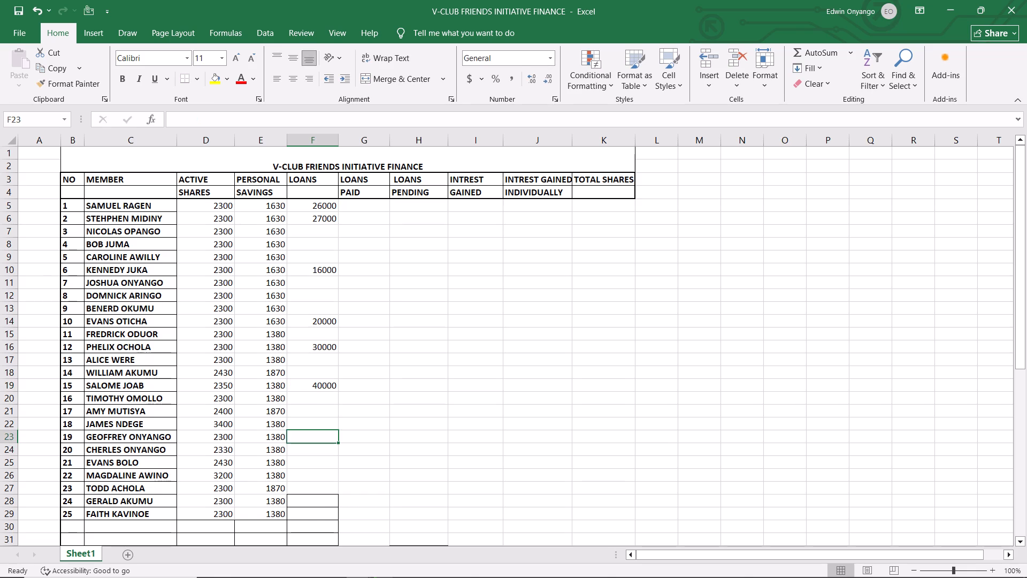
{"action": "type", "text": "50"}
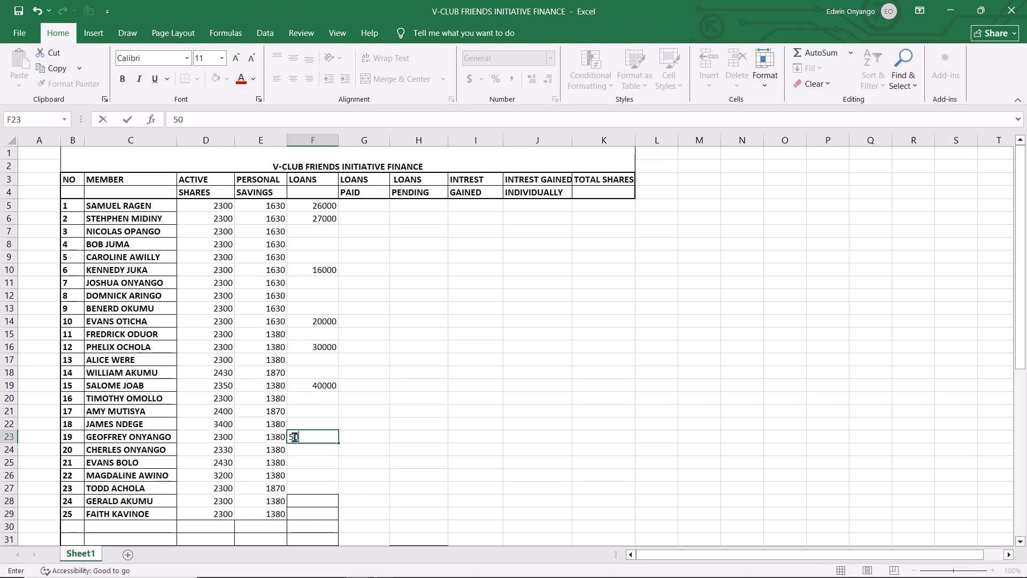
{"action": "type", "text": "000"}
Enter Loans figures of 1200 for member 23 in F27 and 1000 for member 25 in F29.
{"action": "left_click", "coordinate": [309, 491]}
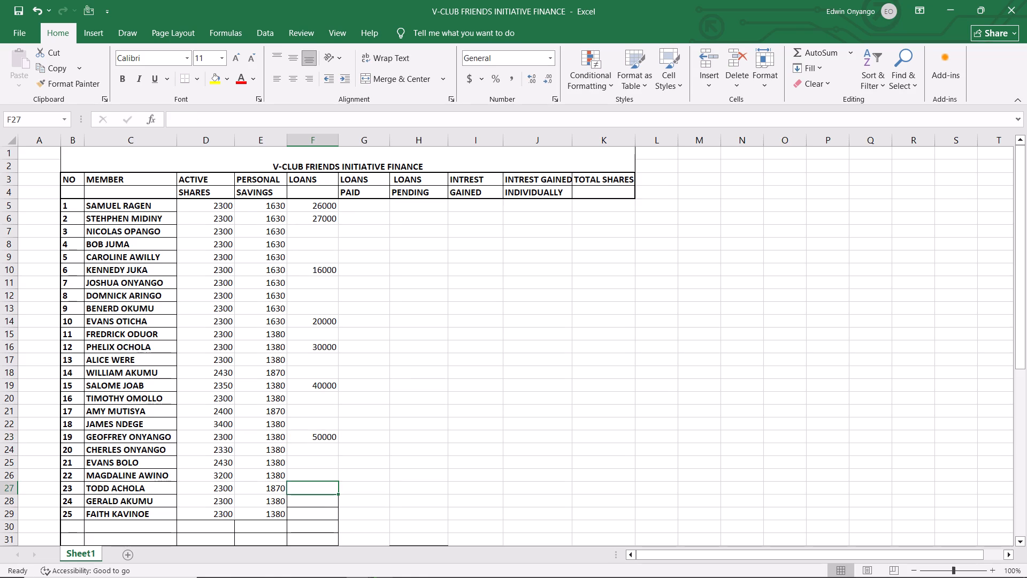
{"action": "type", "text": "12"}
{"action": "type", "text": "00"}
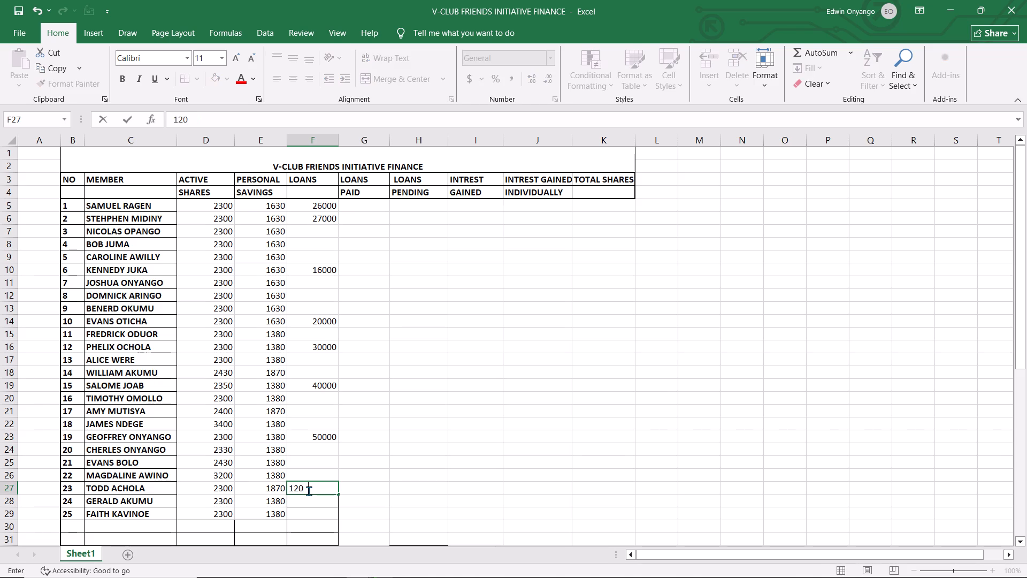
{"action": "left_click", "coordinate": [306, 513]}
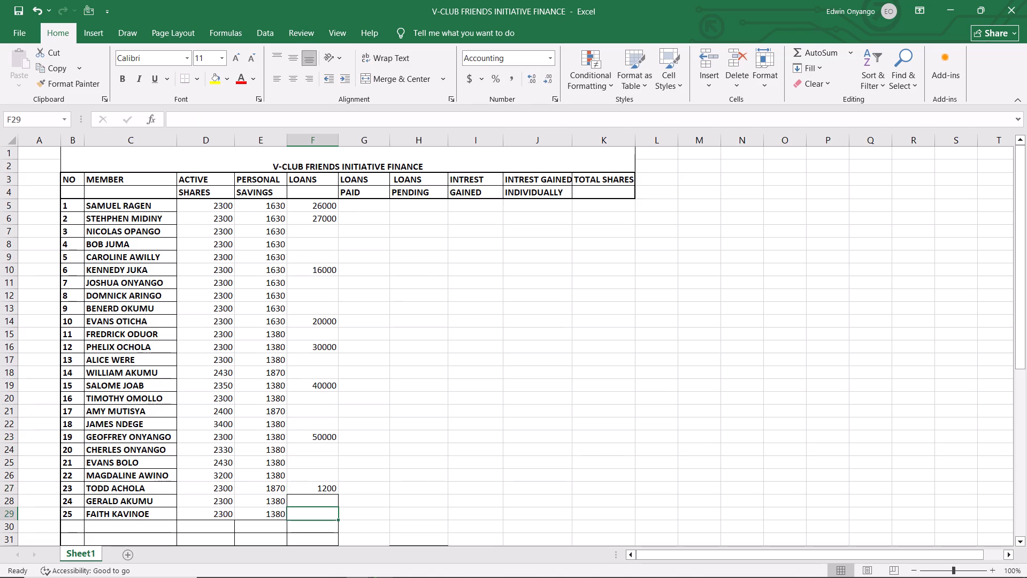
{"action": "type", "text": "1000"}
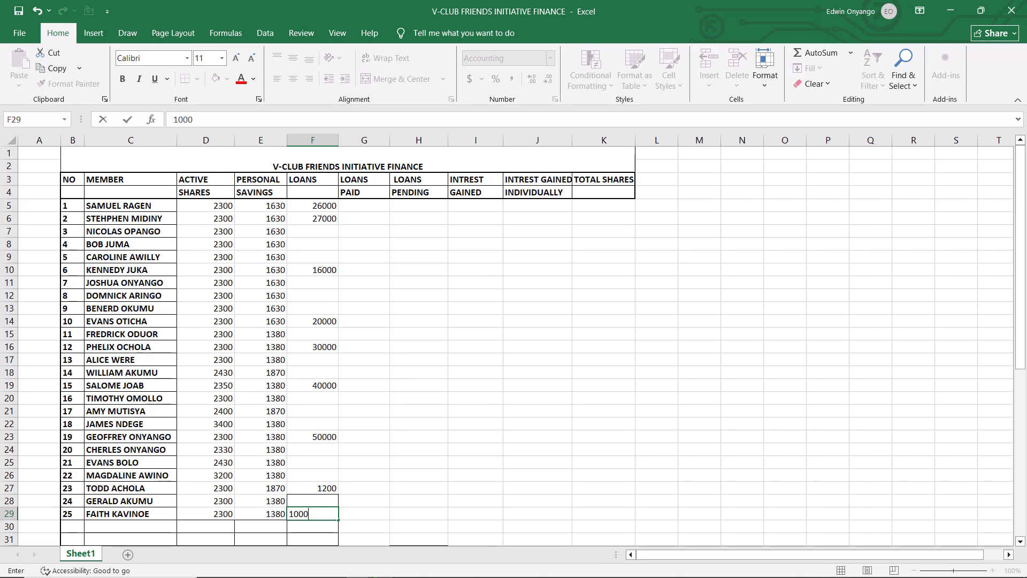
Enter Loans Paid figures of 4000 for member 1 in G5 and 5000 for member 2 in G6.
{"action": "left_click", "coordinate": [361, 208]}
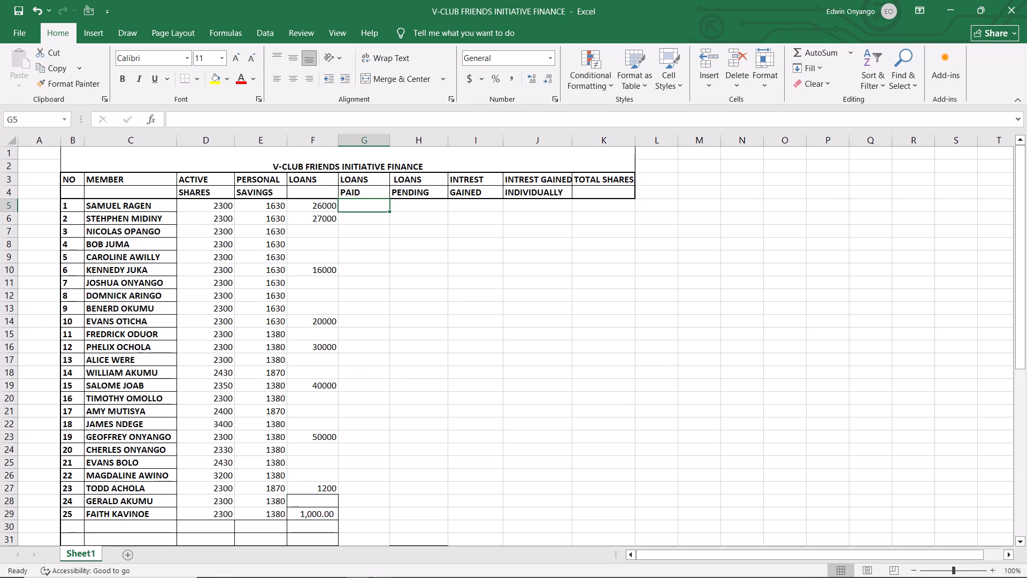
{"action": "type", "text": "4000"}
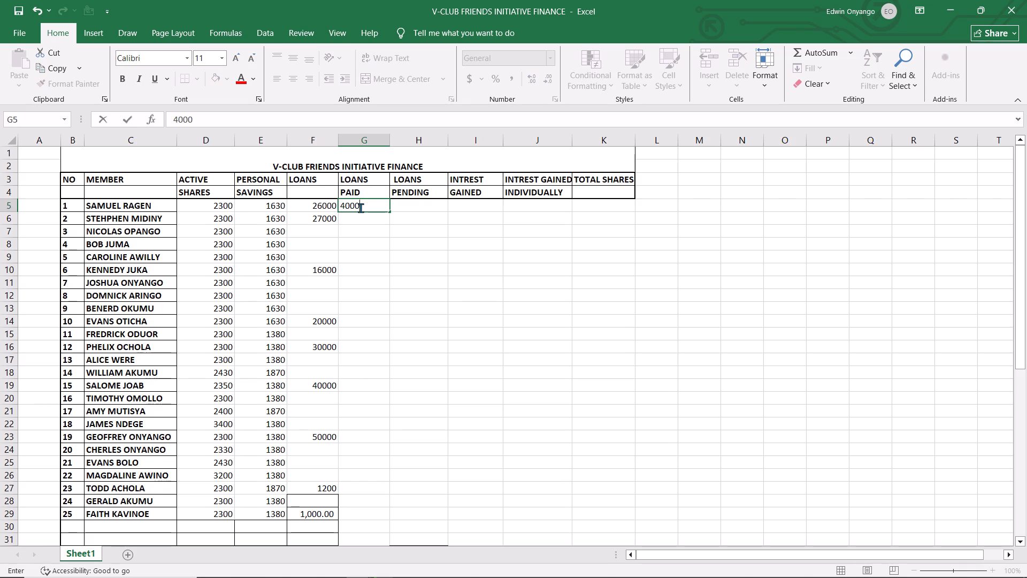
{"action": "key", "text": "Return"}
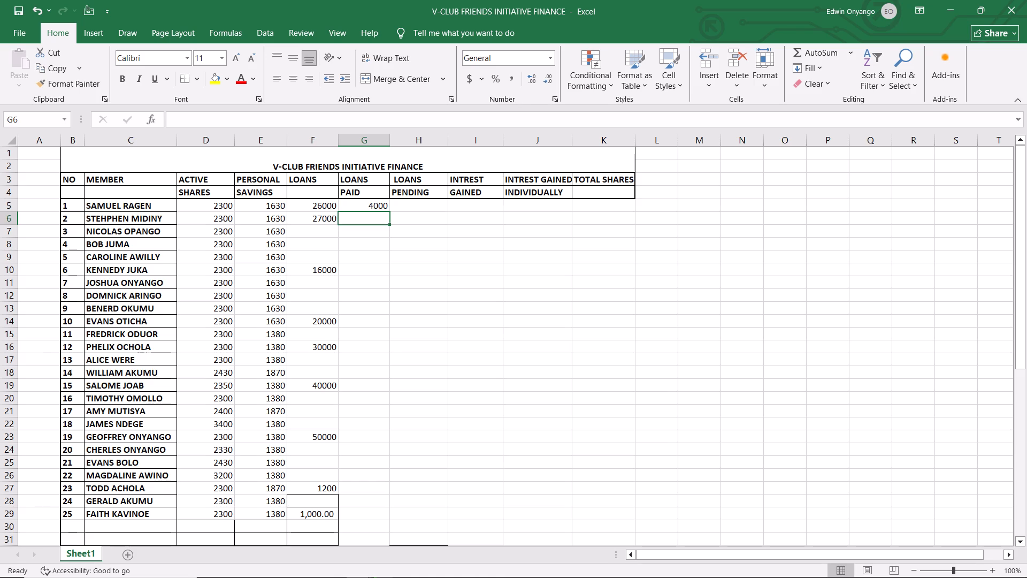
{"action": "left_click", "coordinate": [370, 214]}
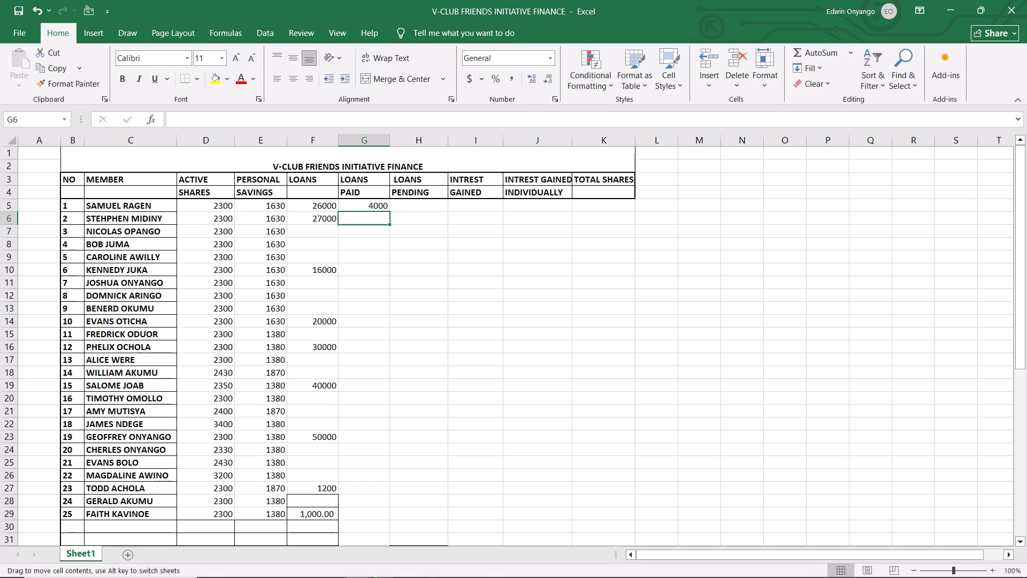
{"action": "key", "text": "5"}
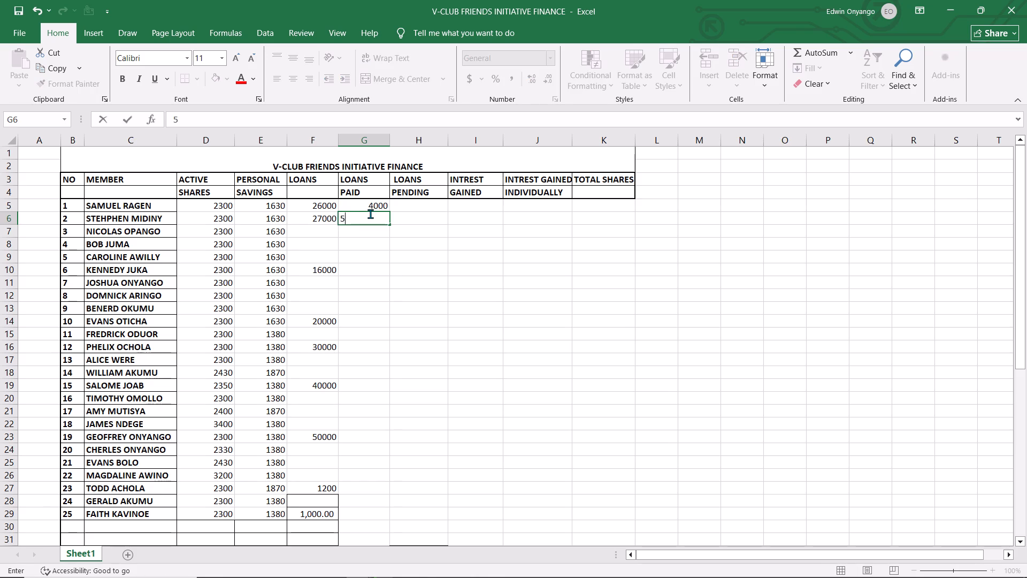
{"action": "type", "text": "000"}
{"action": "key", "text": "Return"}
Enter Loans Paid figures of 16000 for member 6 in G10 and 12200 for member 10 in G14.
{"action": "left_click", "coordinate": [362, 274]}
{"action": "type", "text": "16"}
{"action": "type", "text": "00"}
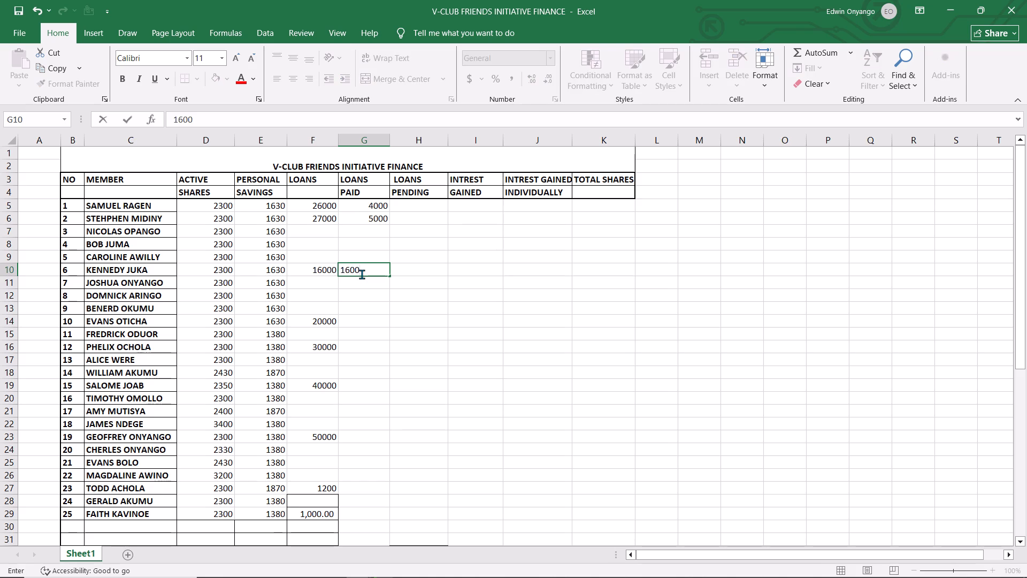
{"action": "key", "text": "0"}
{"action": "left_click", "coordinate": [361, 322]}
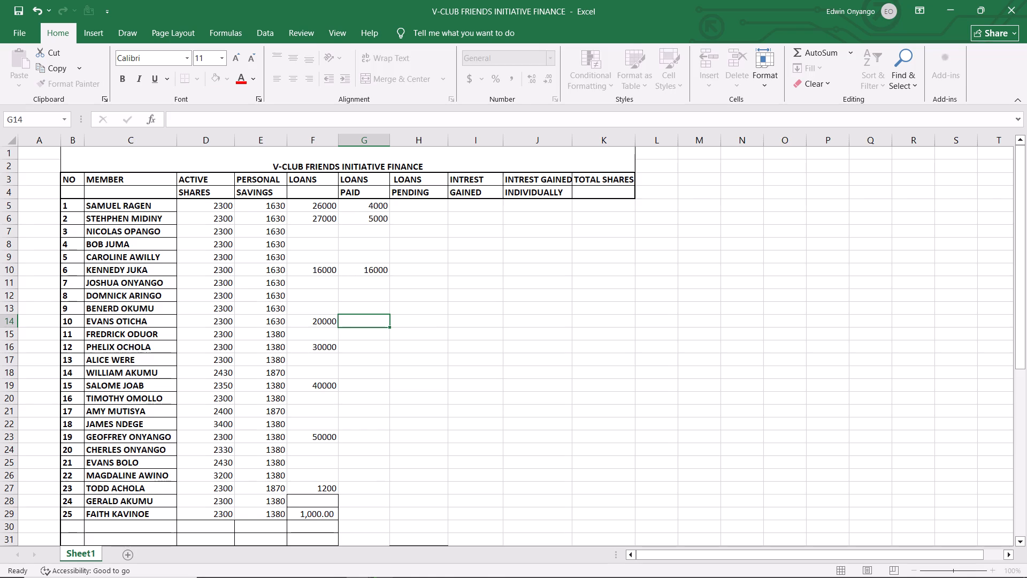
{"action": "type", "text": "12"}
{"action": "key", "text": "2"}
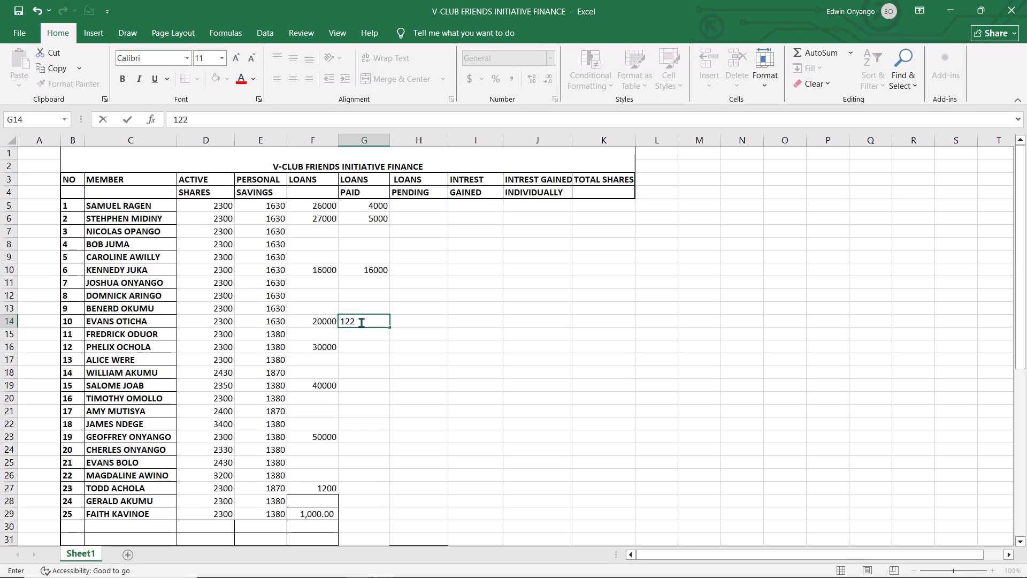
{"action": "key", "text": "0"}
{"action": "key", "text": "0"}
{"action": "key", "text": "Return"}
Enter Loans Paid figures of 10000 for member 12 in G16 and 40000 for member 15 in G19.
{"action": "key", "text": "Return"}
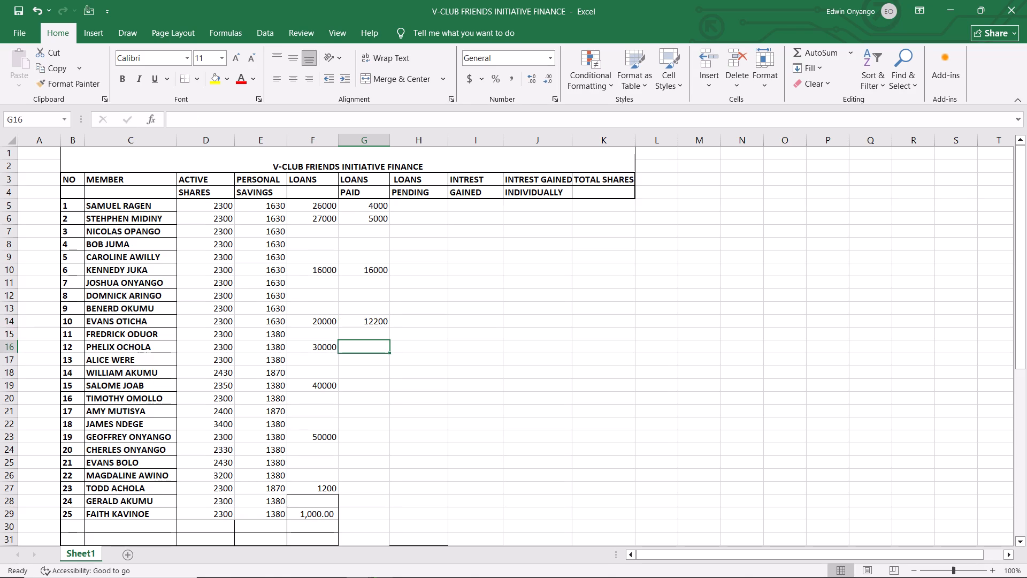
{"action": "key", "text": "1"}
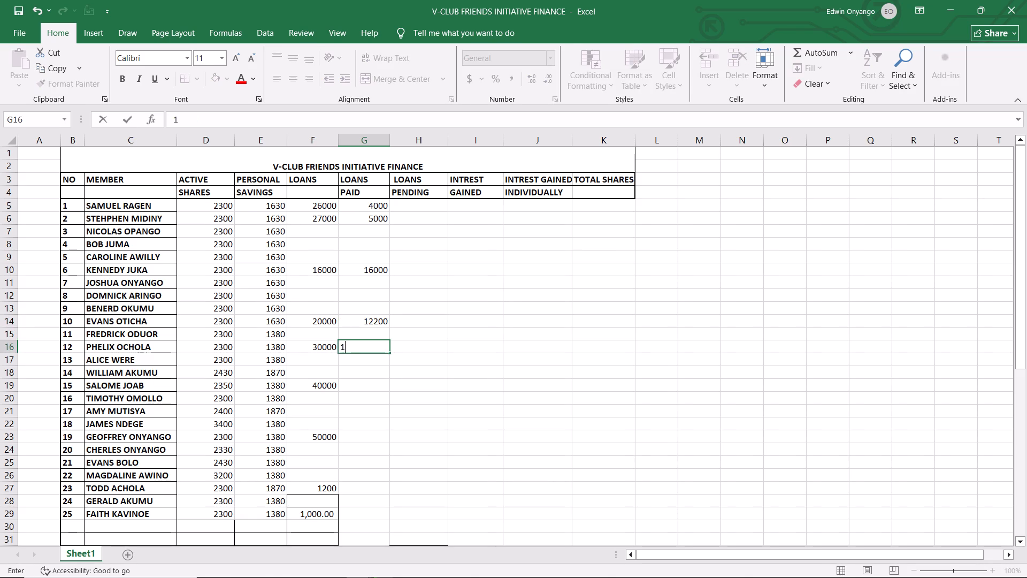
{"action": "type", "text": "00"}
{"action": "type", "text": "00"}
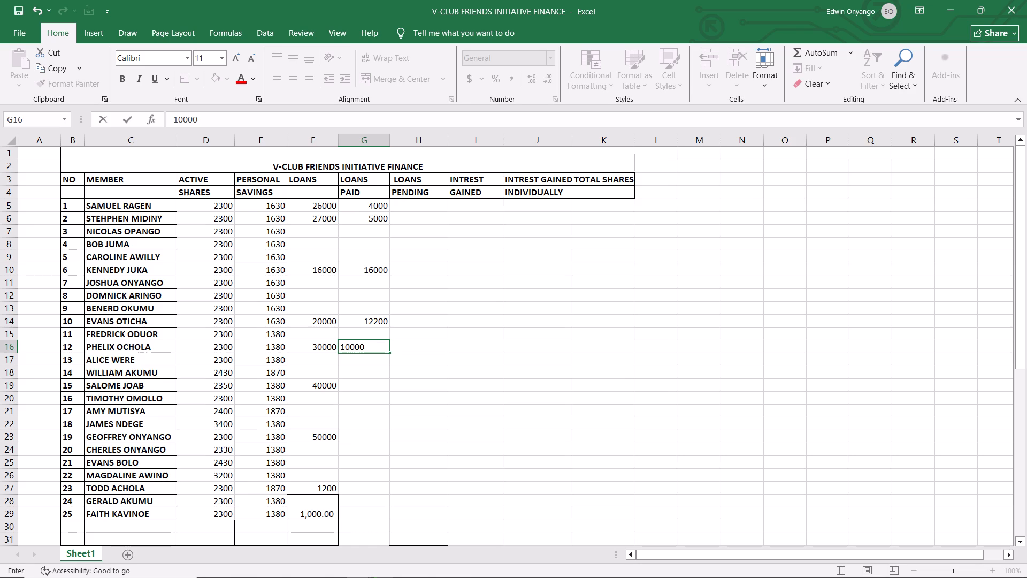
{"action": "left_click", "coordinate": [363, 388]}
{"action": "key", "text": "4"}
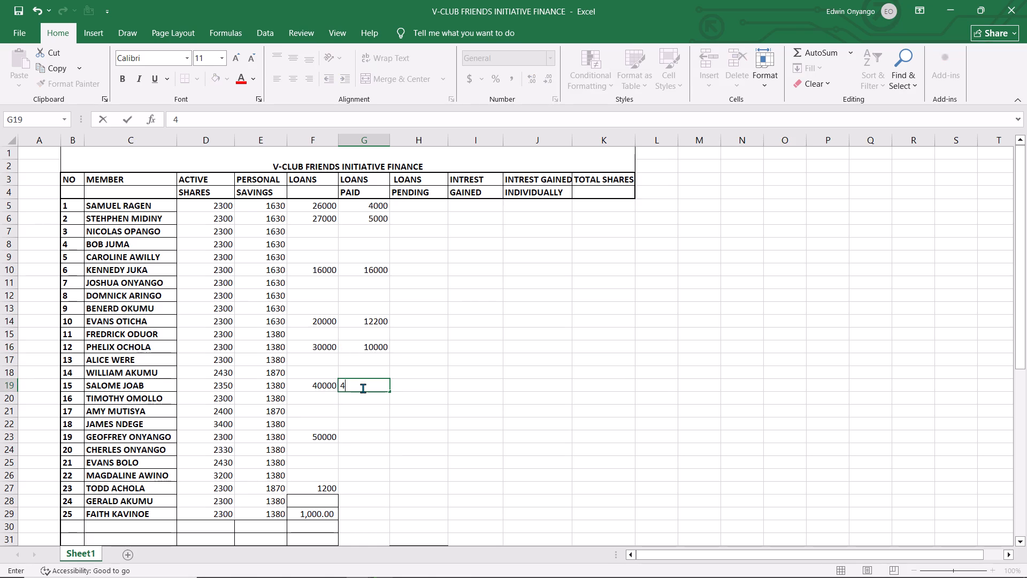
{"action": "type", "text": "00"}
{"action": "type", "text": "00"}
{"action": "key", "text": "Return"}
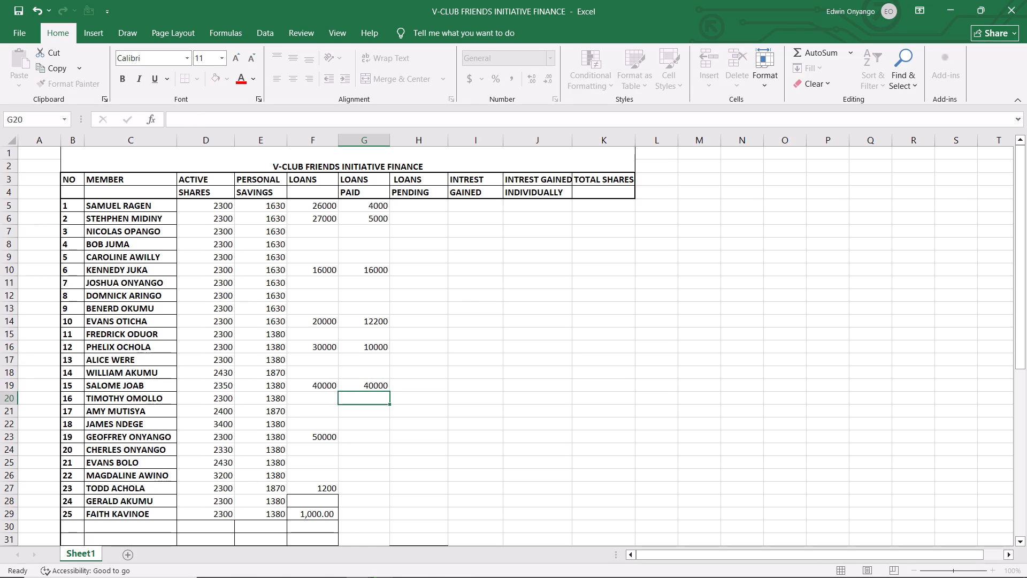
Enter Loans Paid figures of 25000 for member 19 in G23 and 1200 for member 23 in G27, leaving member 24 blank.
{"action": "left_click_drag", "start_coordinate": [363, 445], "coordinate": [367, 439]}
{"action": "left_click", "coordinate": [367, 439]}
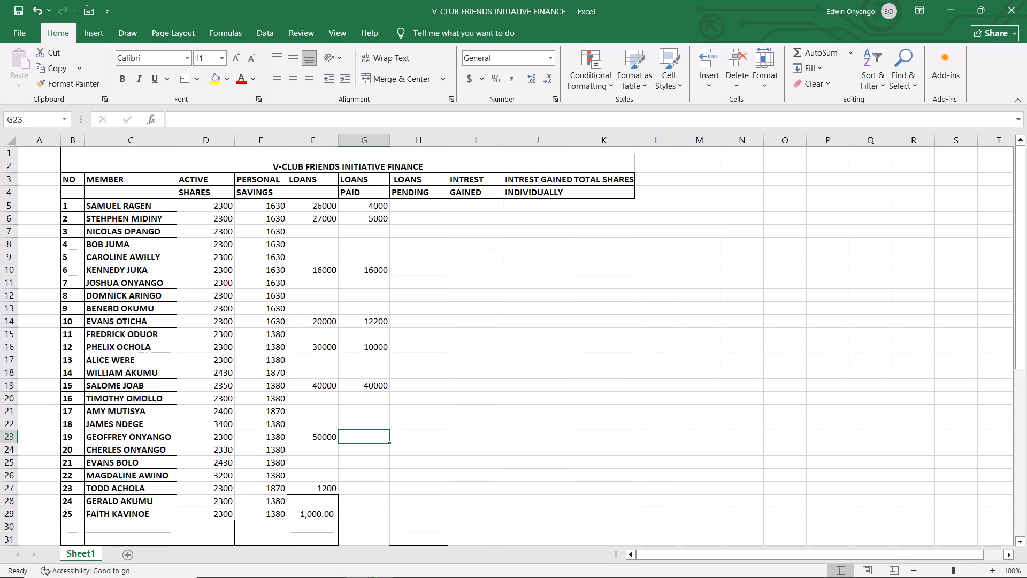
{"action": "type", "text": "25"}
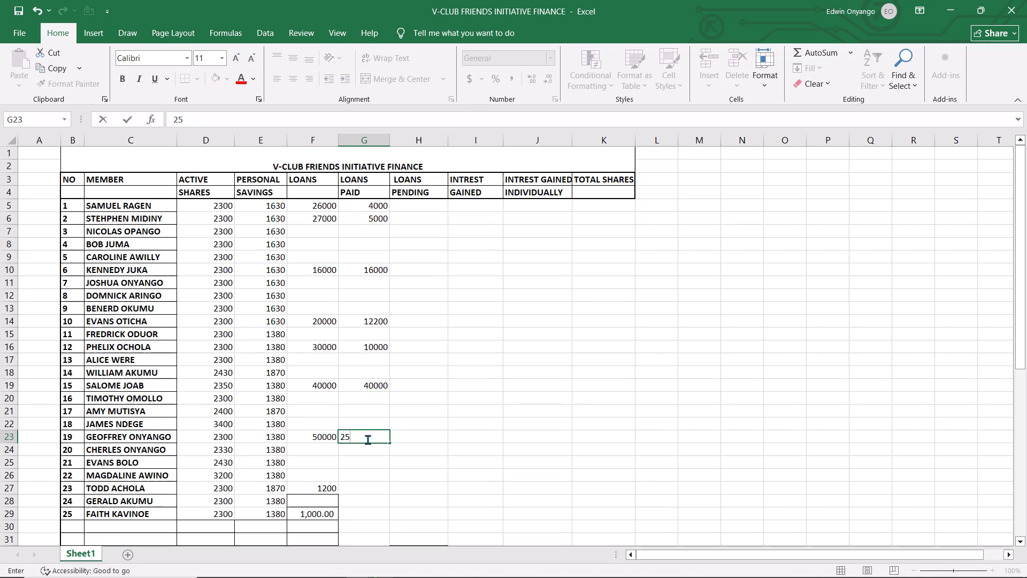
{"action": "type", "text": "000"}
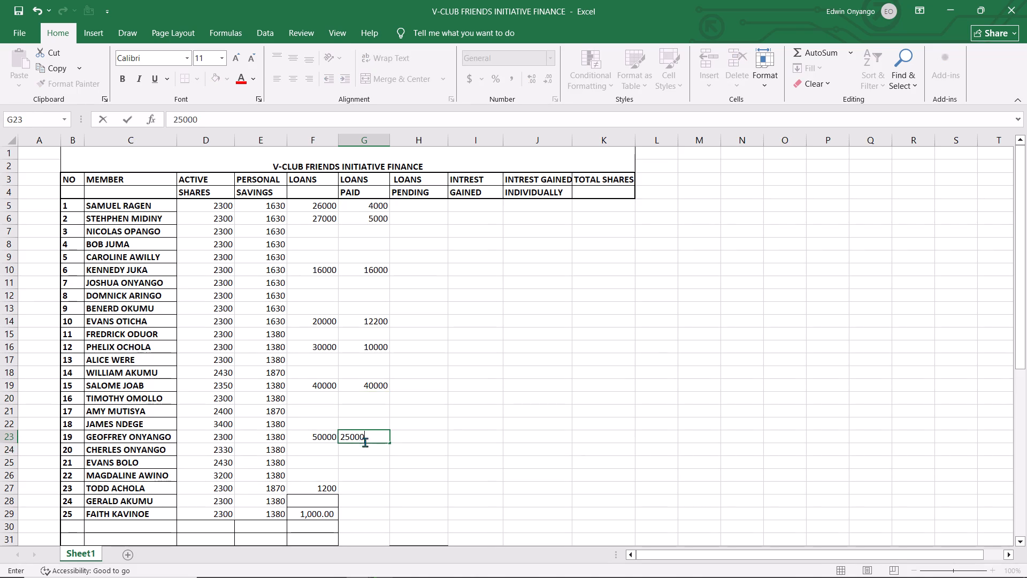
{"action": "left_click", "coordinate": [365, 489]}
{"action": "type", "text": "12"}
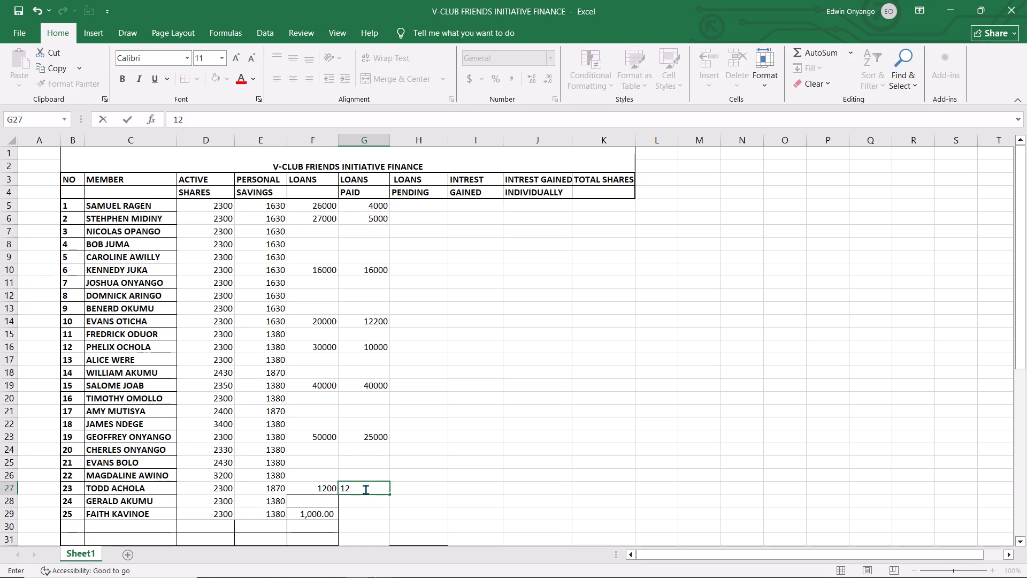
{"action": "type", "text": "00"}
{"action": "key", "text": "Return"}
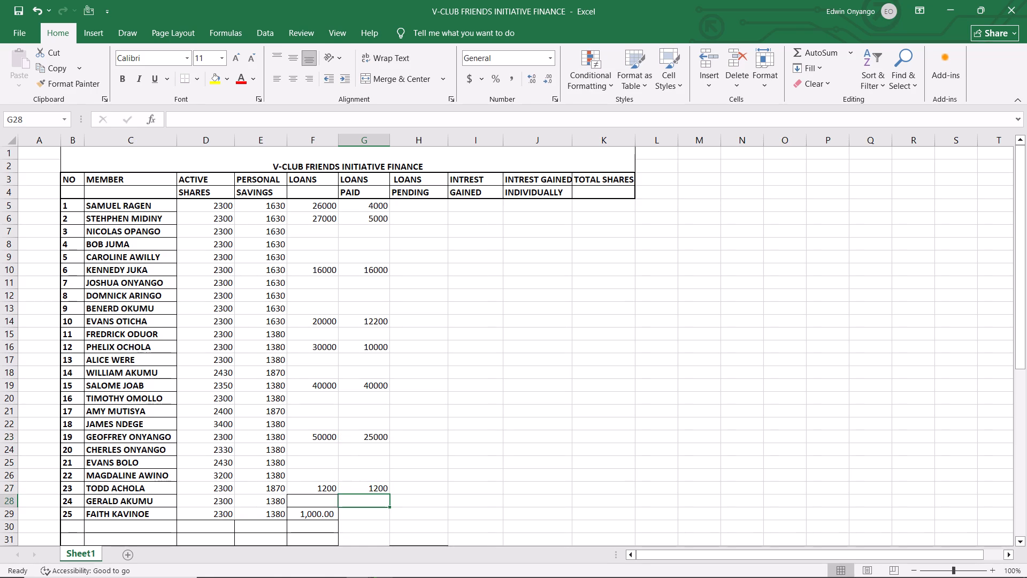
{"action": "key", "text": "Return"}
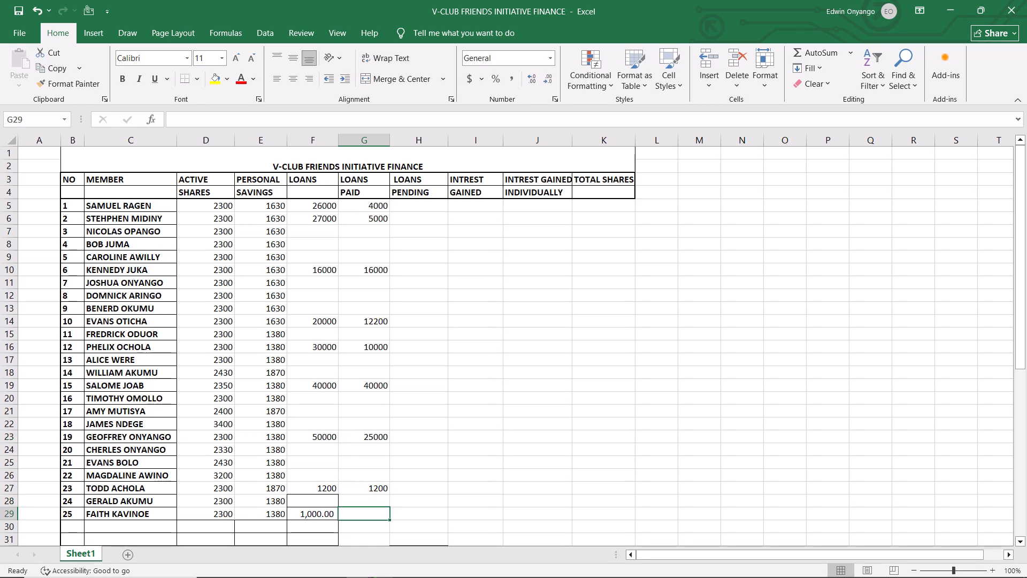
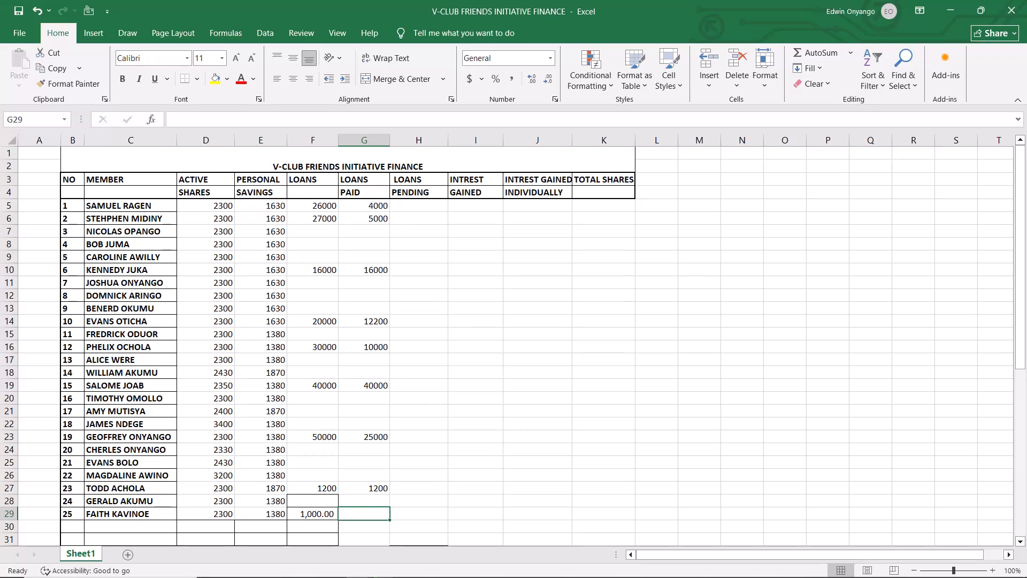
Select the Loans Paid cell G29 for member 25, ready for its figure.
{"action": "left_click", "coordinate": [373, 519]}
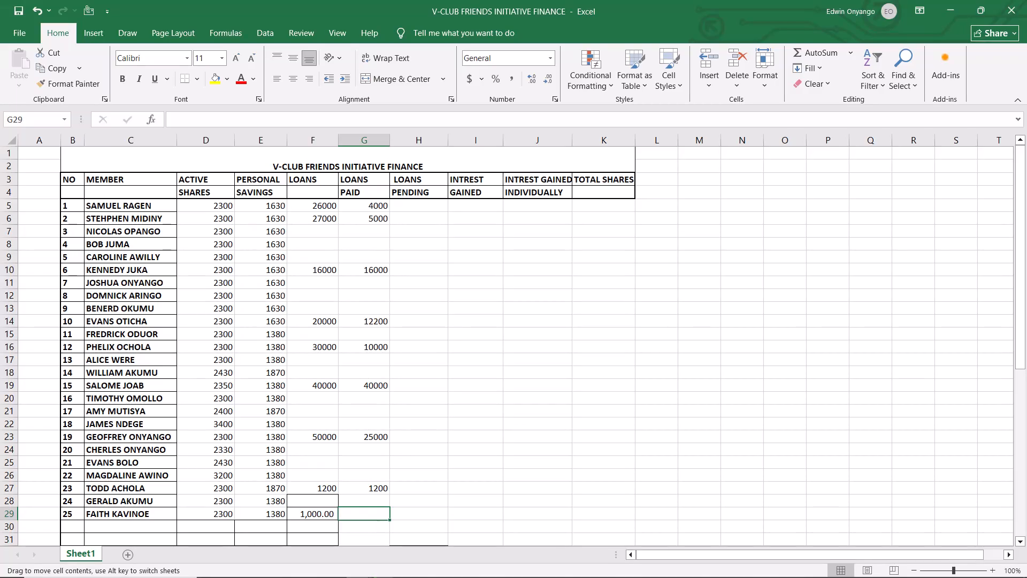
{"action": "left_click", "coordinate": [372, 516]}
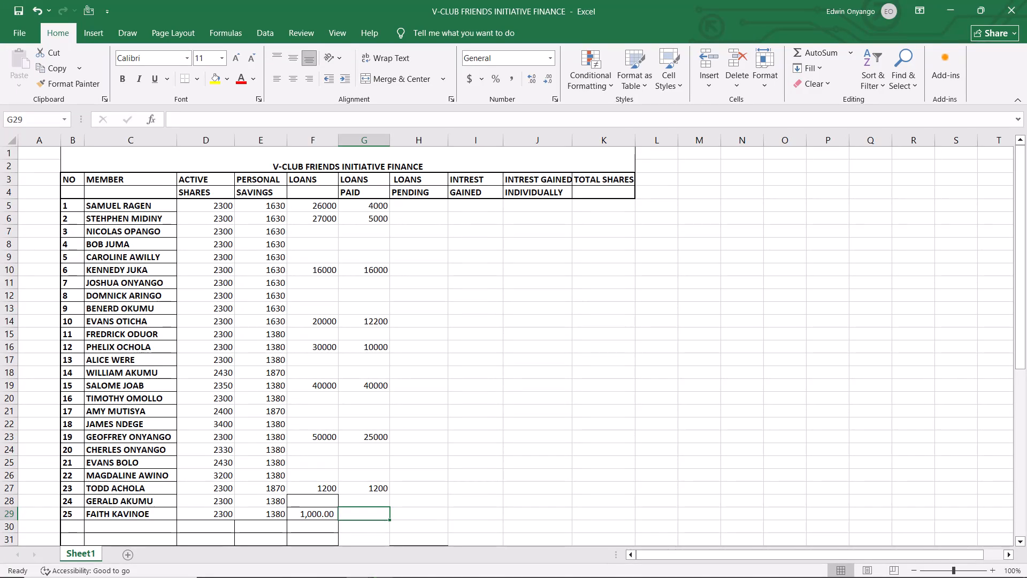
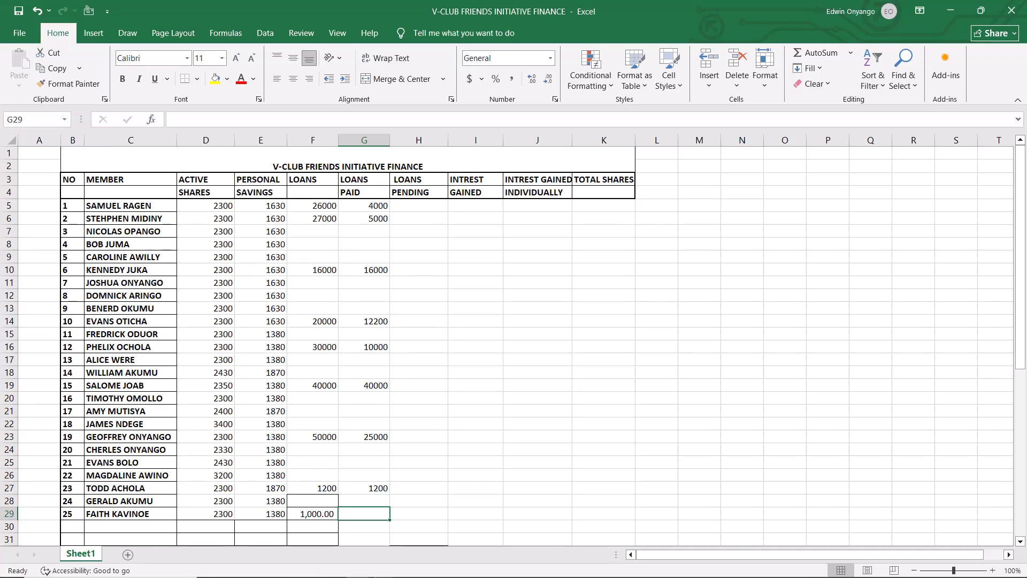
Enter 6500 as the Loans Paid figure for member 25 in cell G29.
{"action": "left_click", "coordinate": [377, 513]}
{"action": "type", "text": "65"}
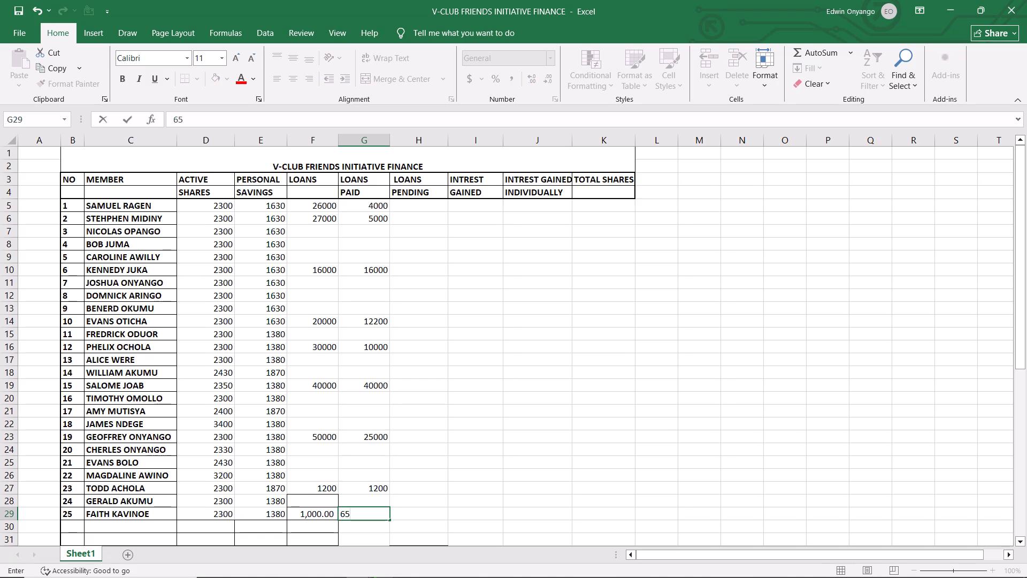
{"action": "type", "text": "00"}
Open the empty Loans Pending cell H5 for member 1 for editing.
{"action": "left_click", "coordinate": [425, 205]}
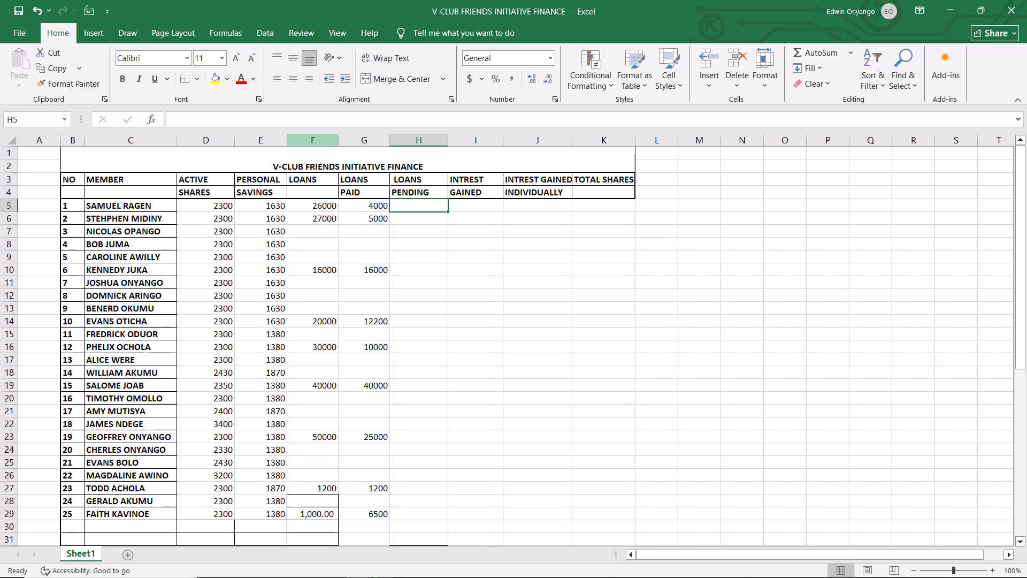
{"action": "left_click", "coordinate": [213, 119]}
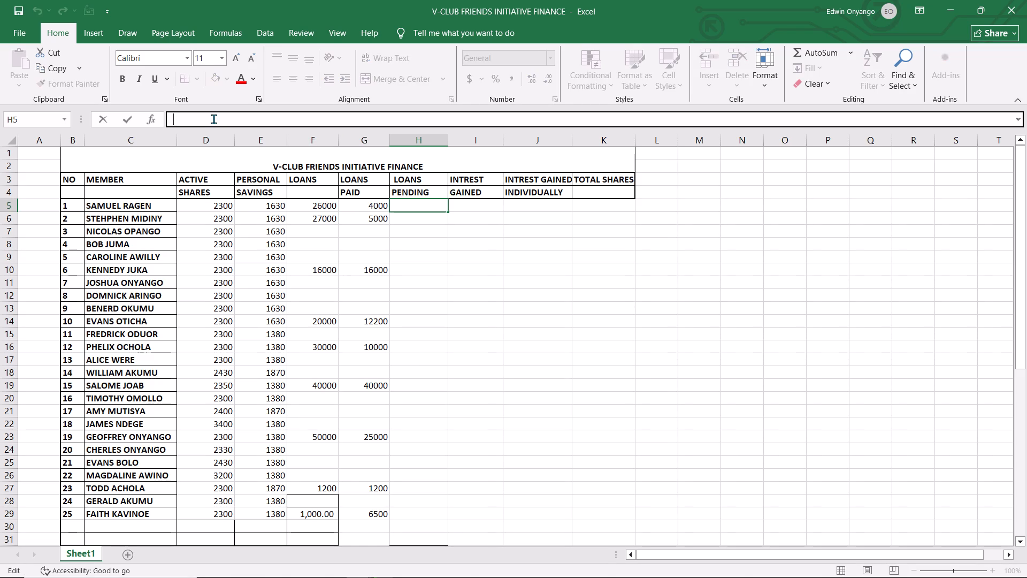
{"action": "key", "text": "minus"}
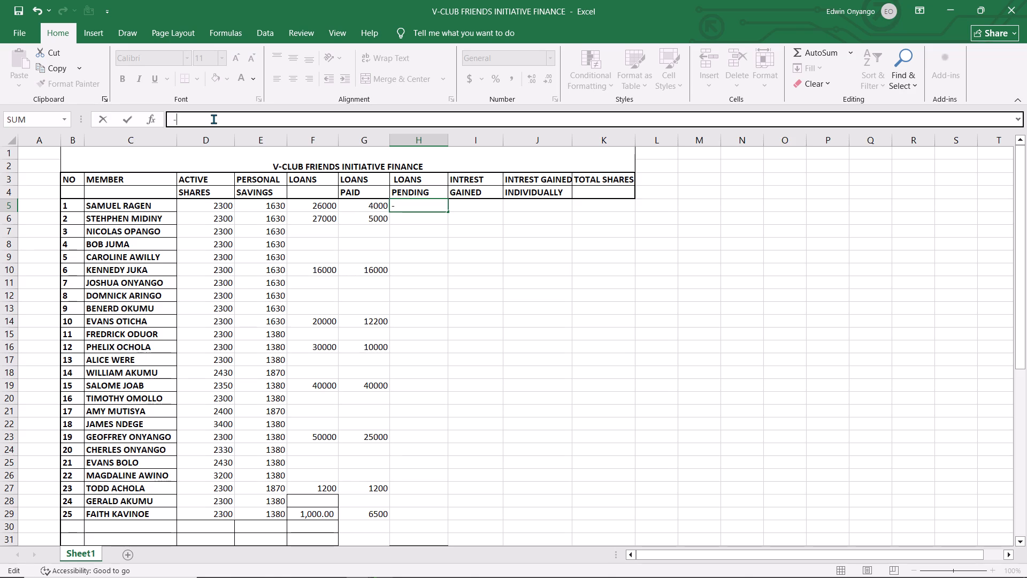
{"action": "key", "text": "BackSpace"}
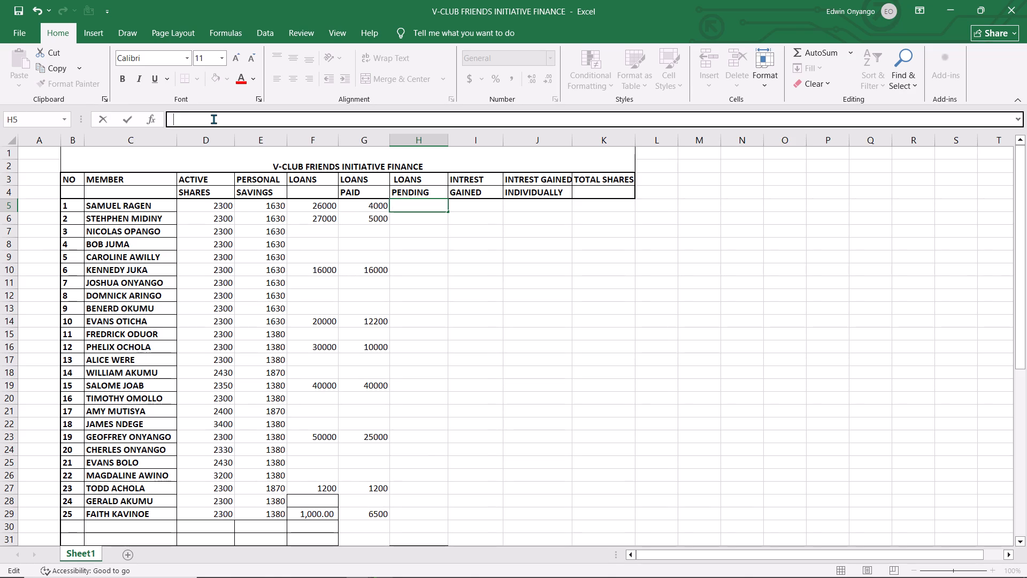
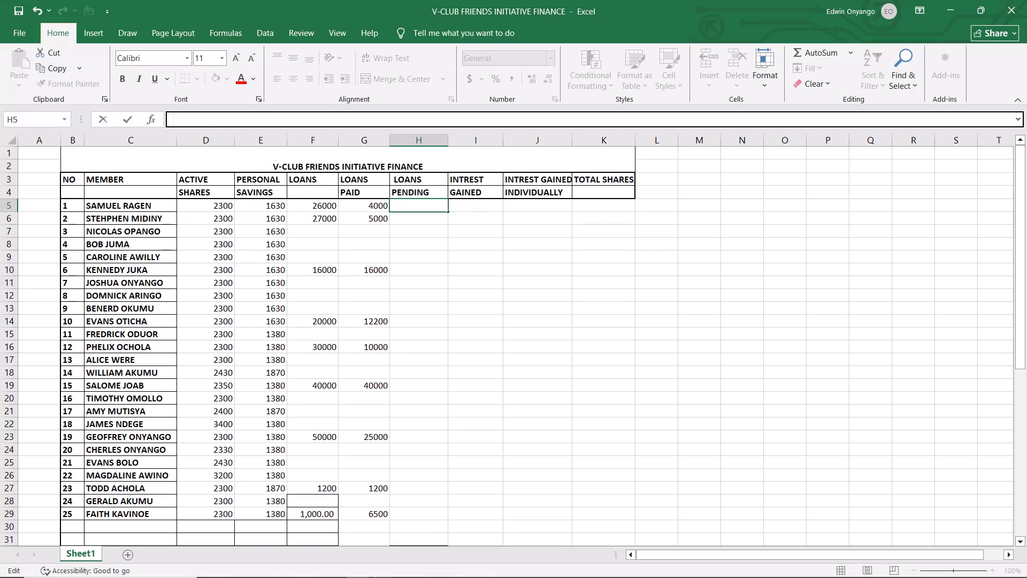
Place the insertion point inside the empty Loans Pending cell H5 for member 1.
{"action": "left_click", "coordinate": [424, 208]}
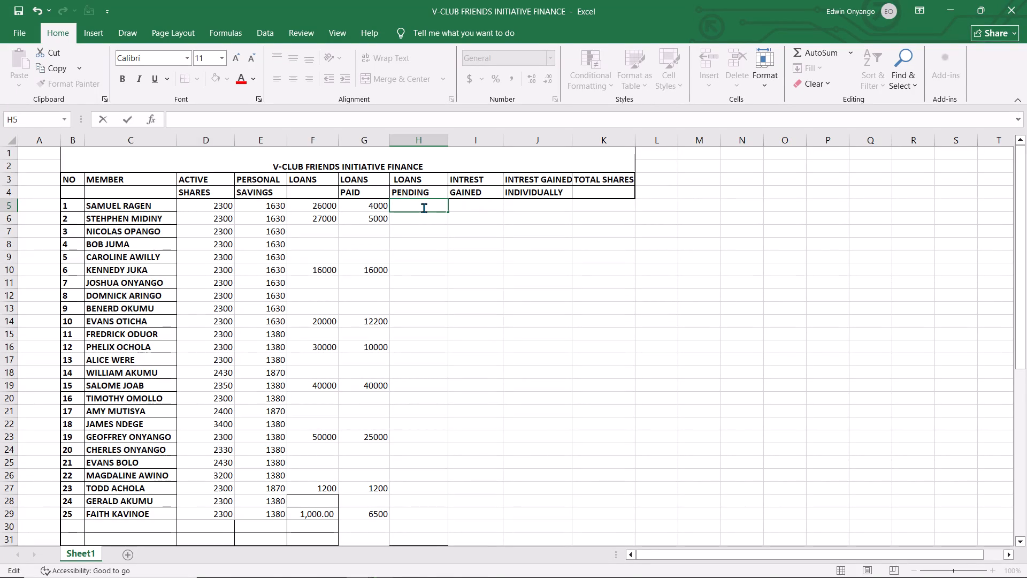
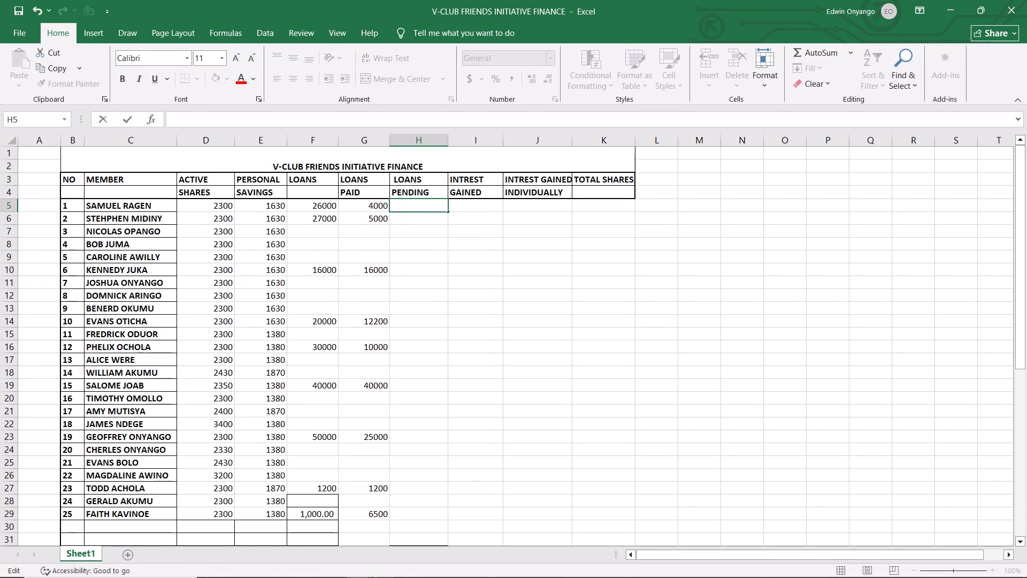
Begin a subtraction formula in member 1's Loans Pending cell H5, entering =f3- as its first part.
{"action": "left_click", "coordinate": [189, 119]}
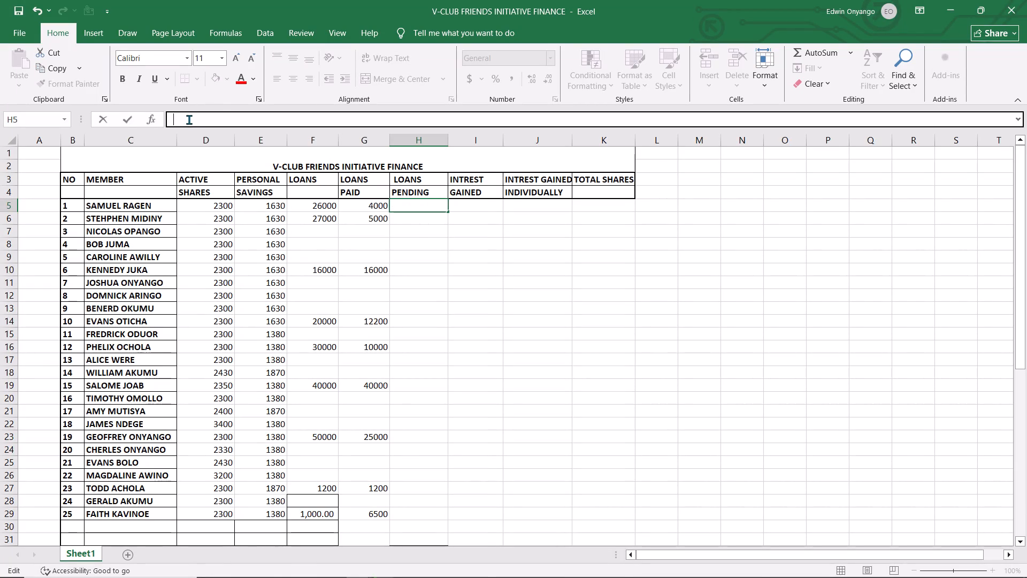
{"action": "key", "text": "minus"}
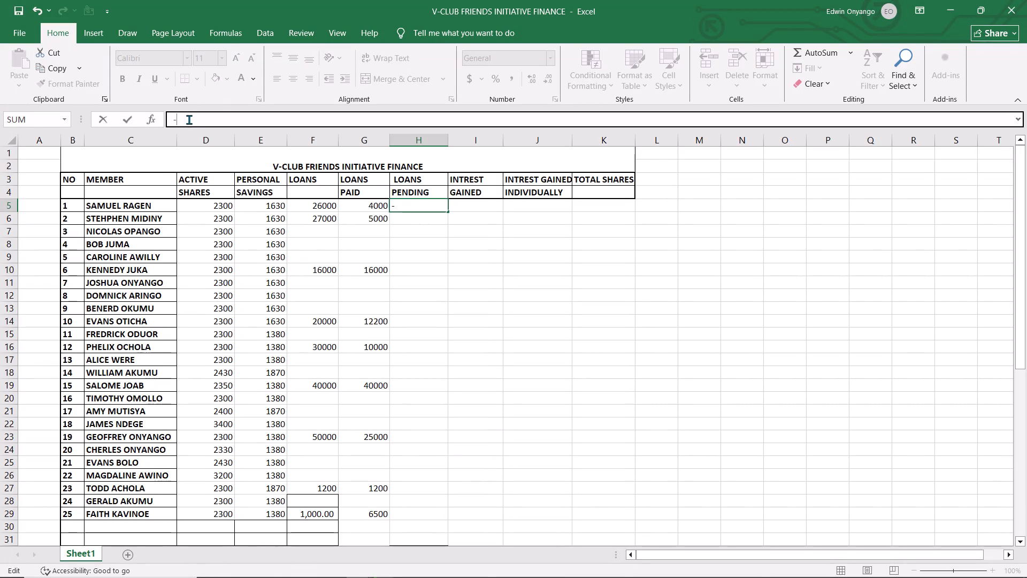
{"action": "key", "text": "BackSpace"}
{"action": "key", "text": "equal"}
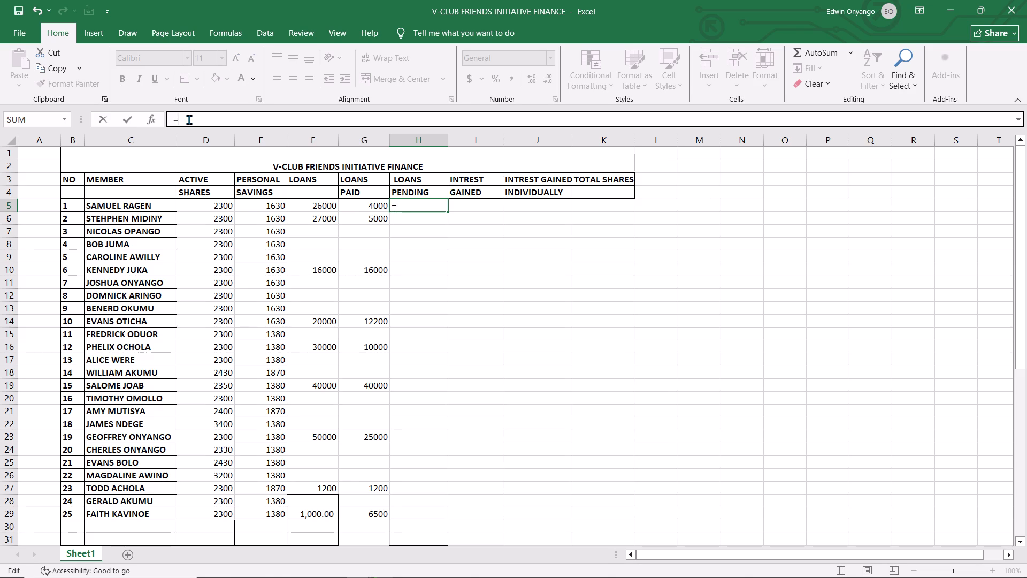
{"action": "key", "text": "f"}
{"action": "key", "text": "3"}
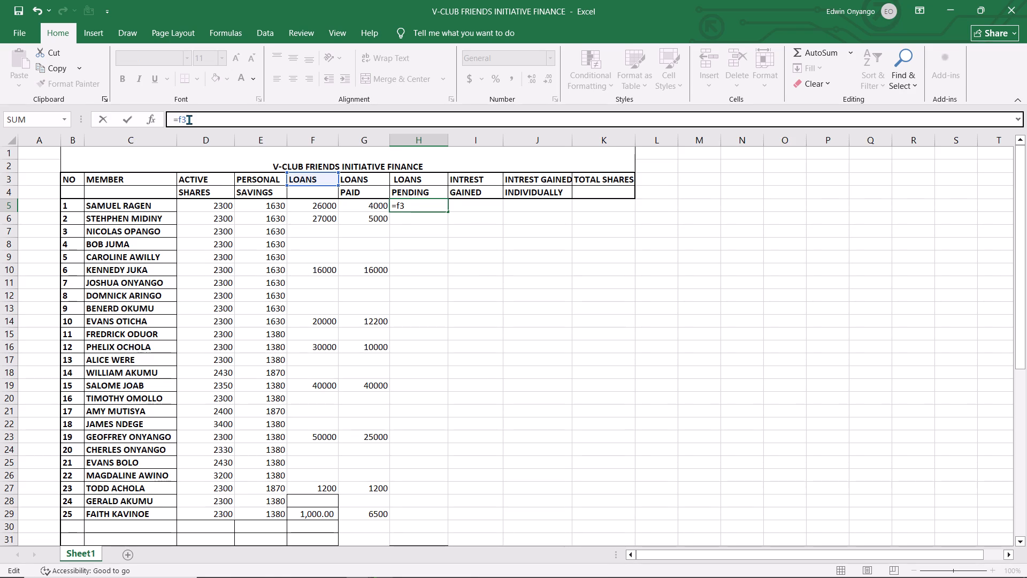
{"action": "key", "text": "minus"}
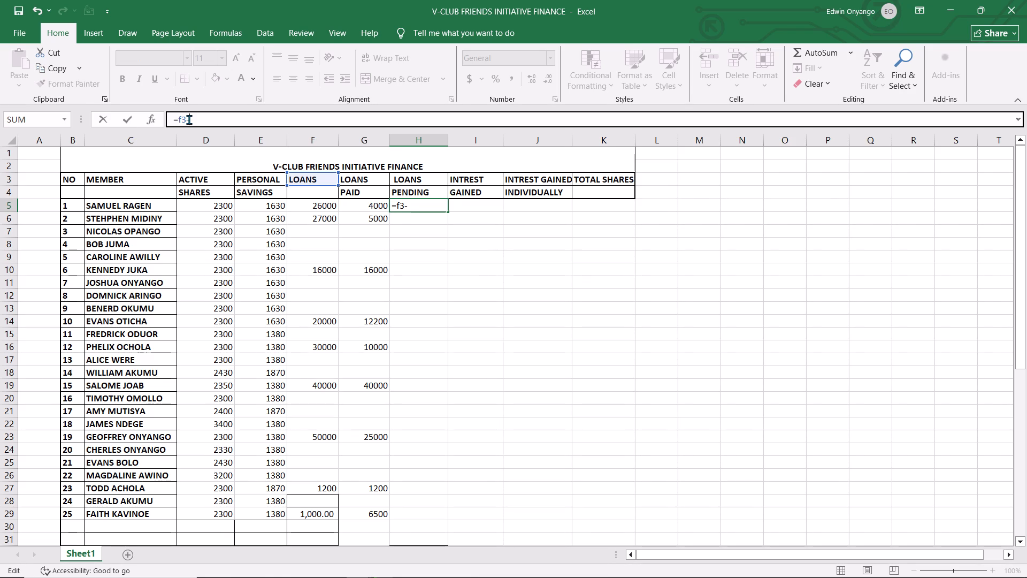
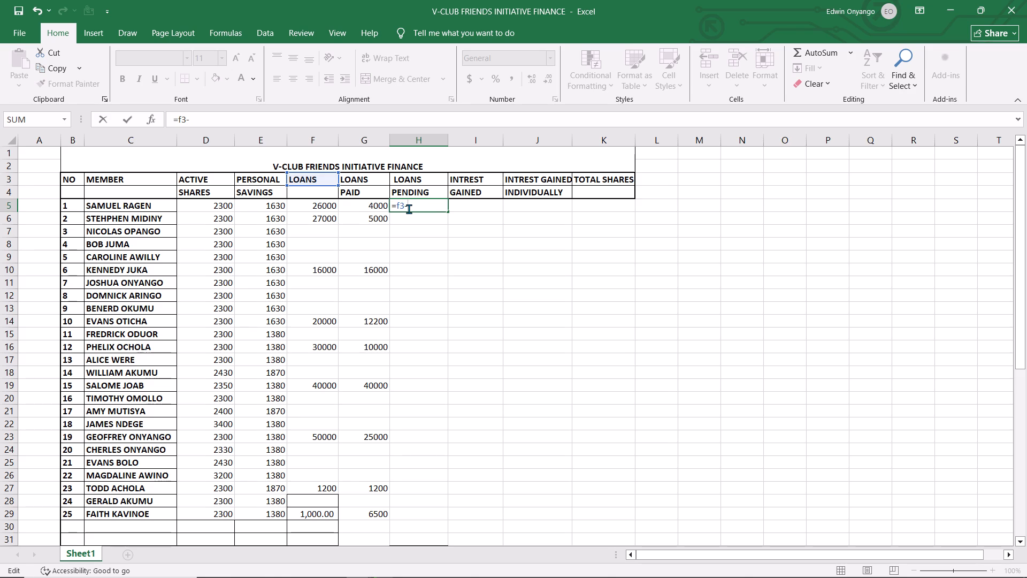
Complete the Loans Pending subtraction formula in member 1's cell H5 as =F3-G3.
{"action": "key", "text": "g"}
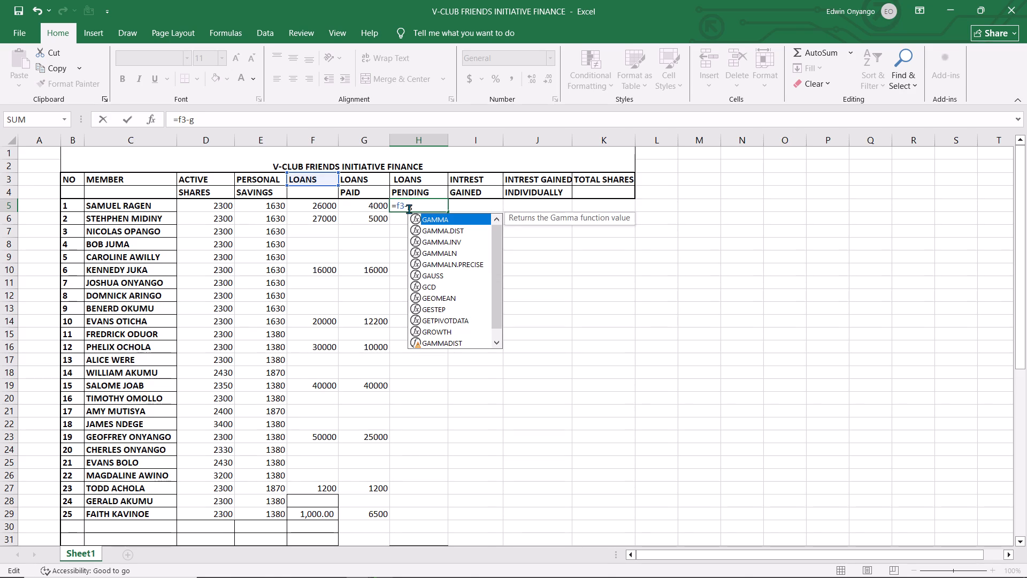
{"action": "key", "text": "3"}
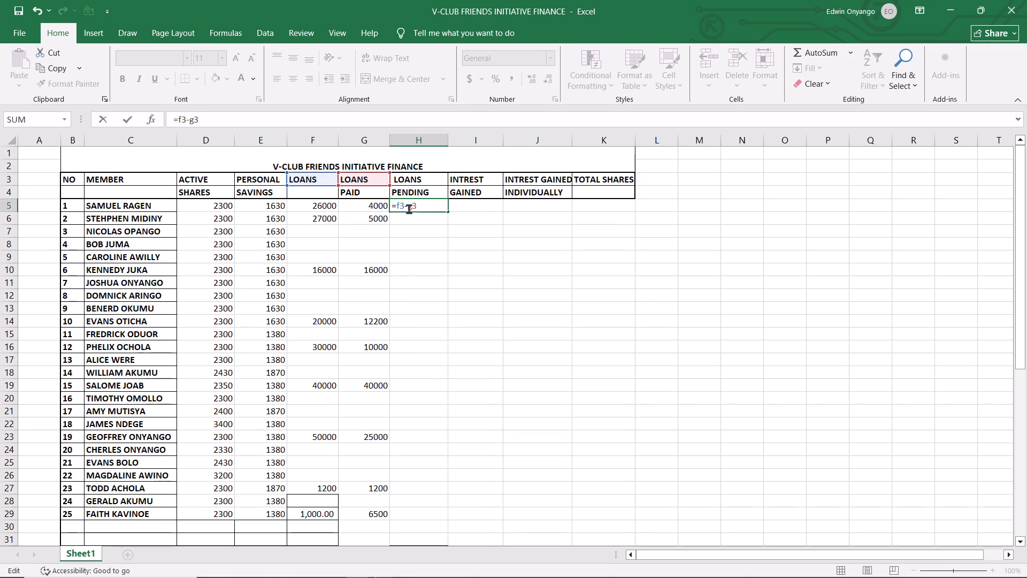
{"action": "key", "text": "Return"}
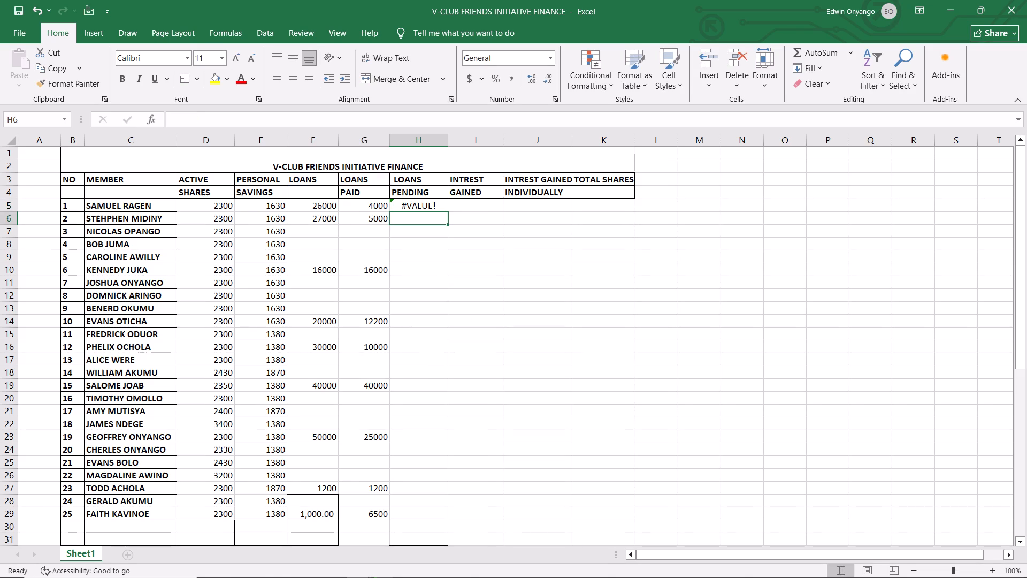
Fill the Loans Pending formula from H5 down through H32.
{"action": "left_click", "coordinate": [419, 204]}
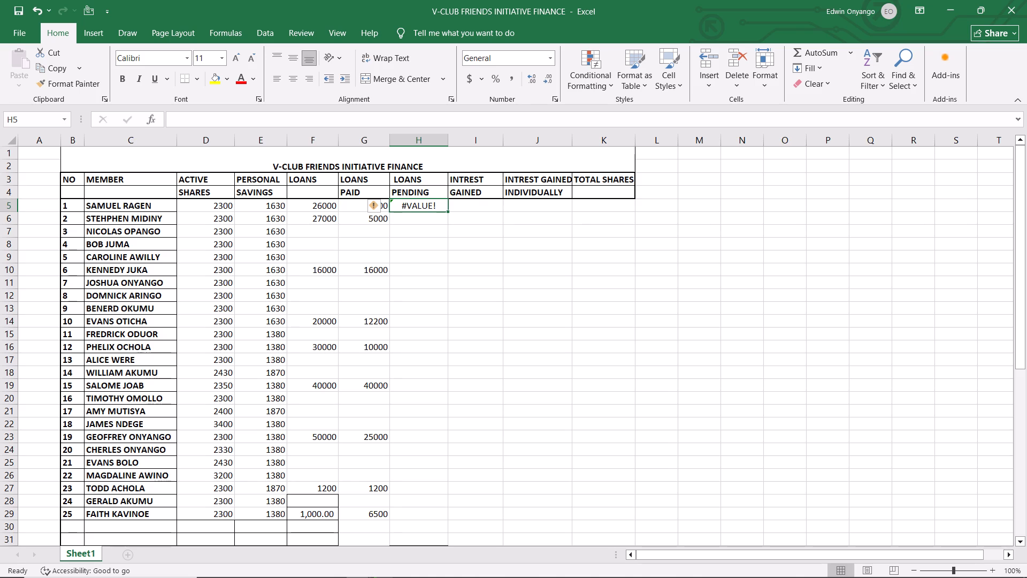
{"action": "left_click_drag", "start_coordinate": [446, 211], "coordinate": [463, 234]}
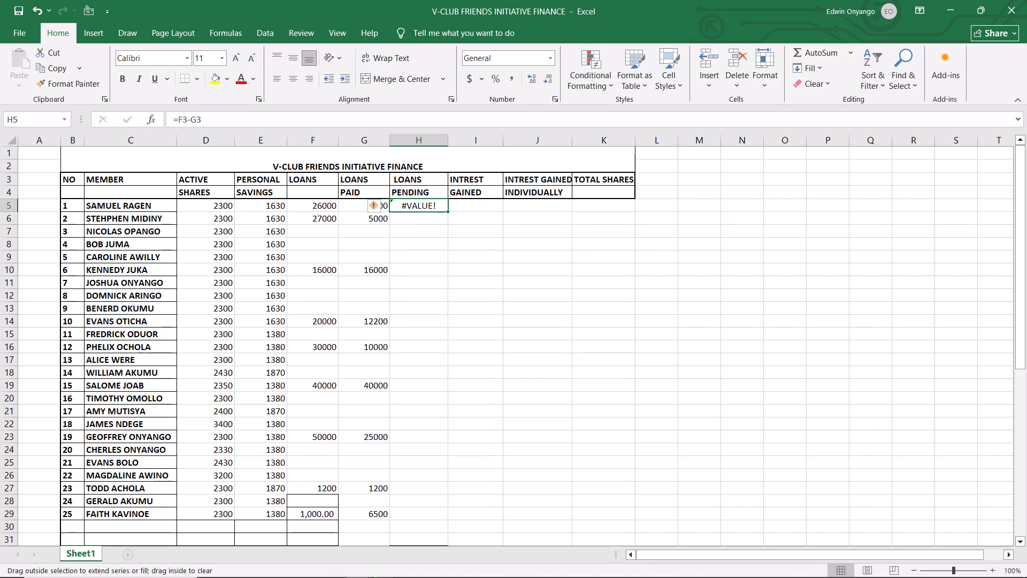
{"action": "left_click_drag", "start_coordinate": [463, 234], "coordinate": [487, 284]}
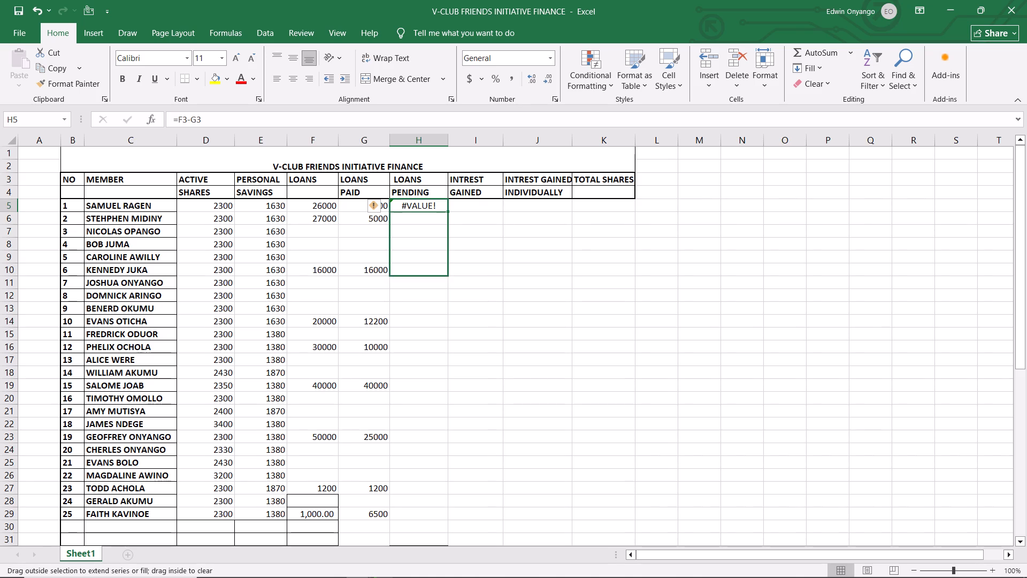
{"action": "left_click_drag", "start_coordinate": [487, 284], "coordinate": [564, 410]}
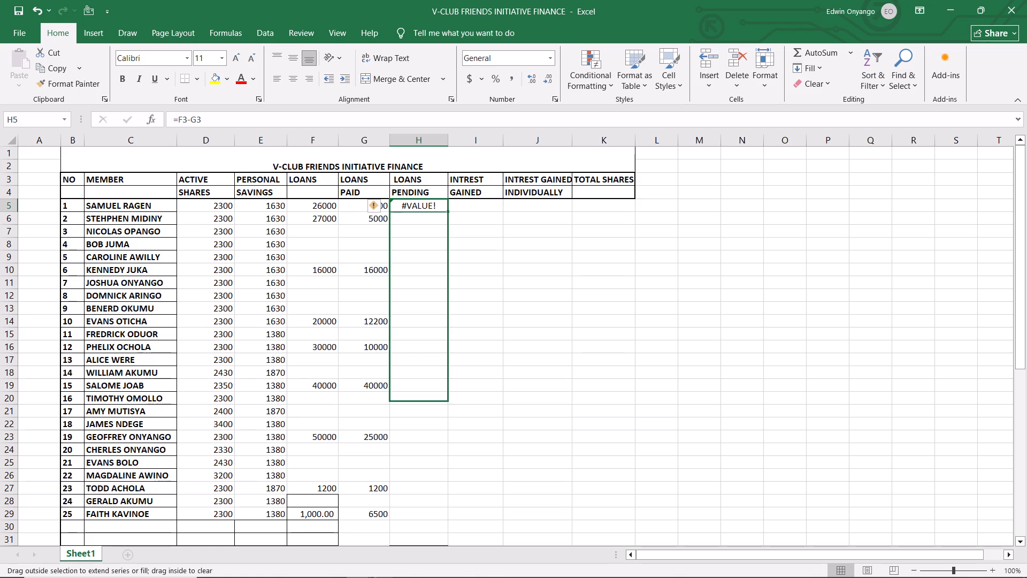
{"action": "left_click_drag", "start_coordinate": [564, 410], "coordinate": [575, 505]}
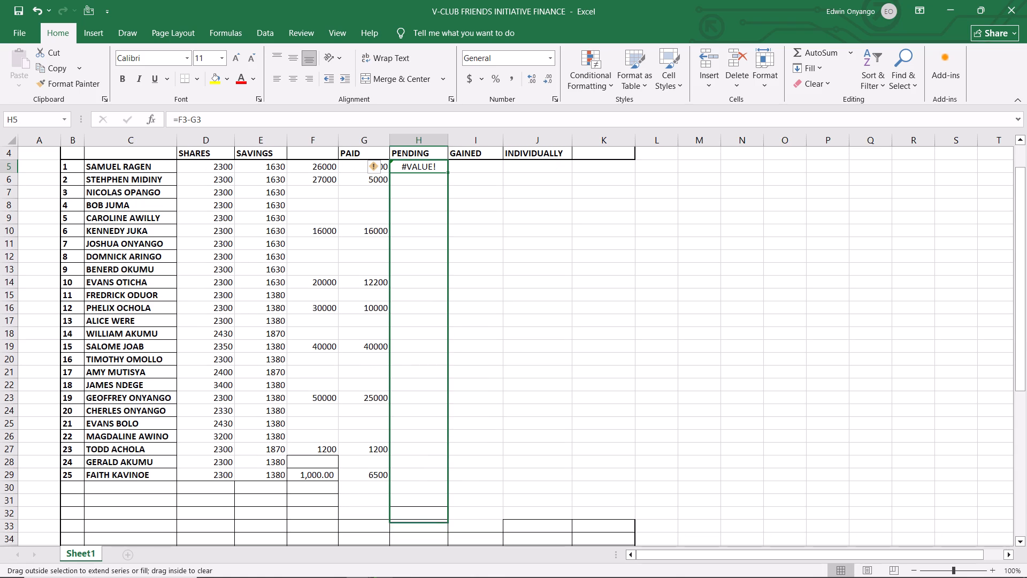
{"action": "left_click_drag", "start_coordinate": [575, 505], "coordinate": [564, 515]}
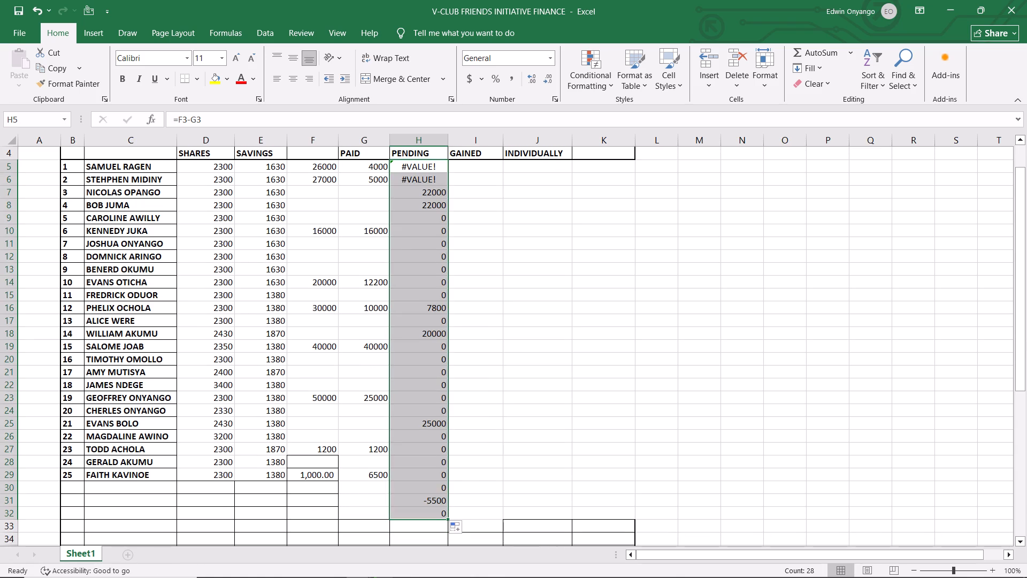
Correct member 1's Loans Pending formula in H5 to =F5-G5.
{"action": "left_click", "coordinate": [430, 164]}
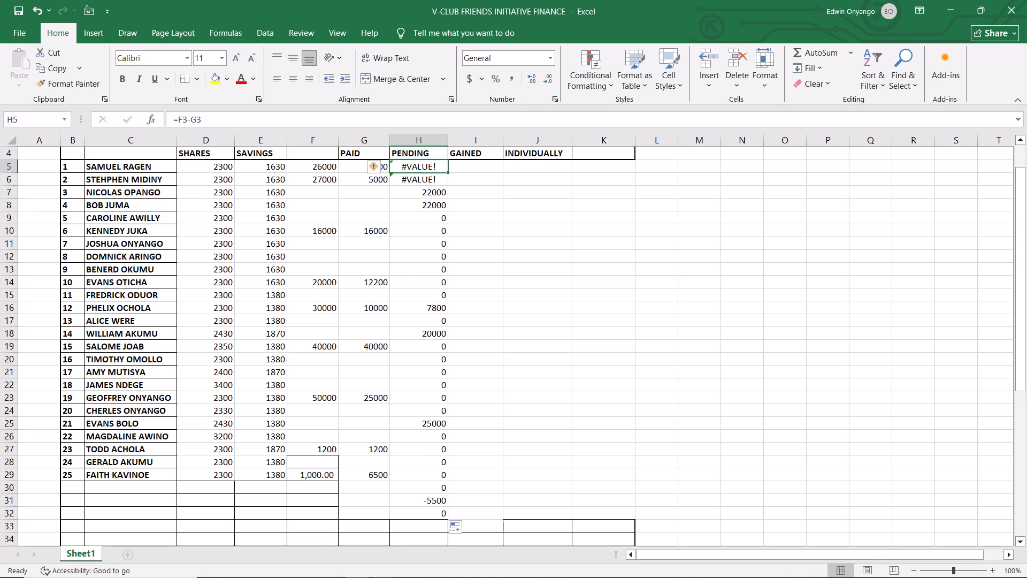
{"action": "left_click", "coordinate": [185, 119]}
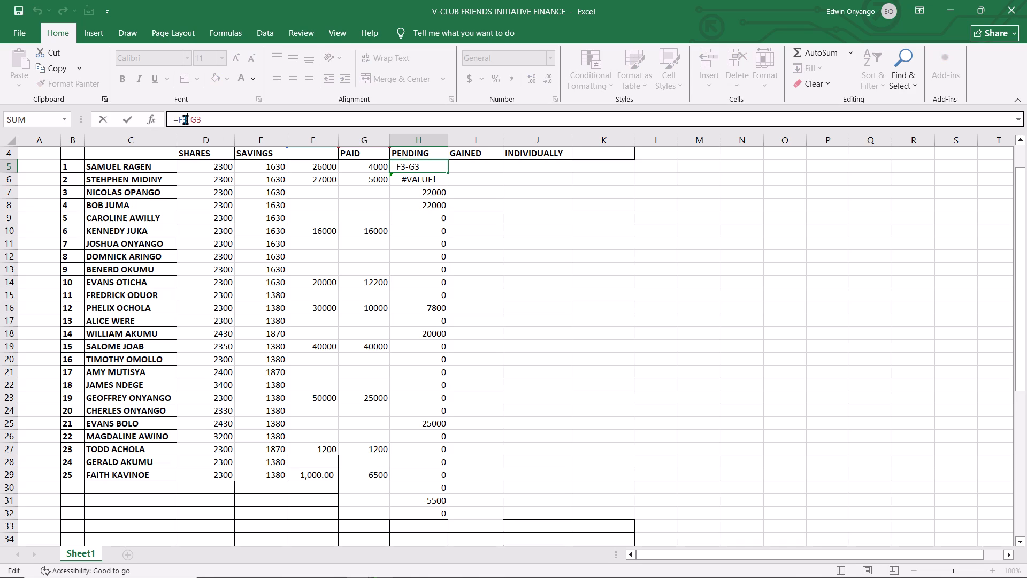
{"action": "key", "text": "BackSpace"}
{"action": "key", "text": "5"}
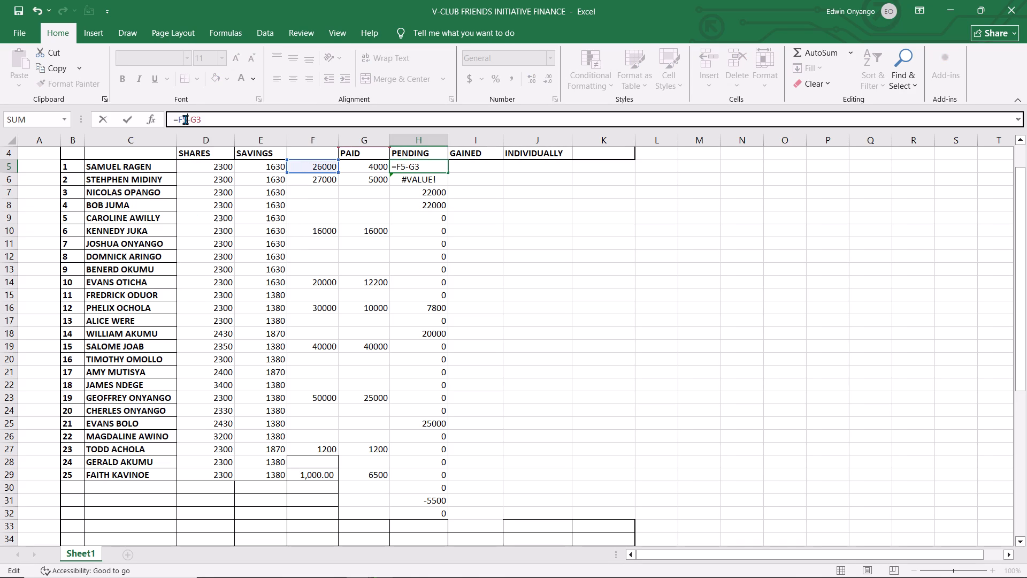
{"action": "left_click", "coordinate": [202, 119]}
{"action": "key", "text": "BackSpace"}
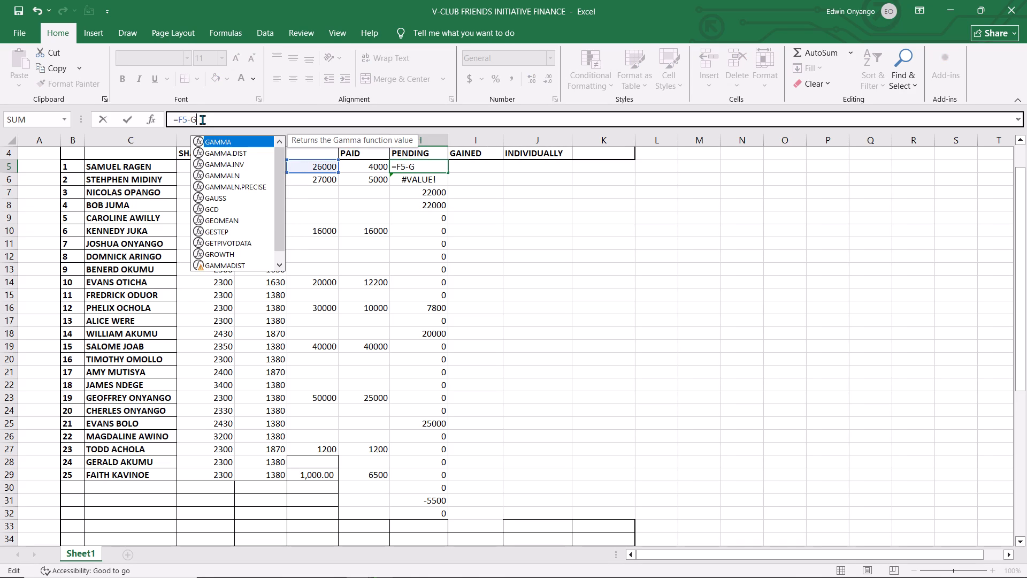
{"action": "key", "text": "5"}
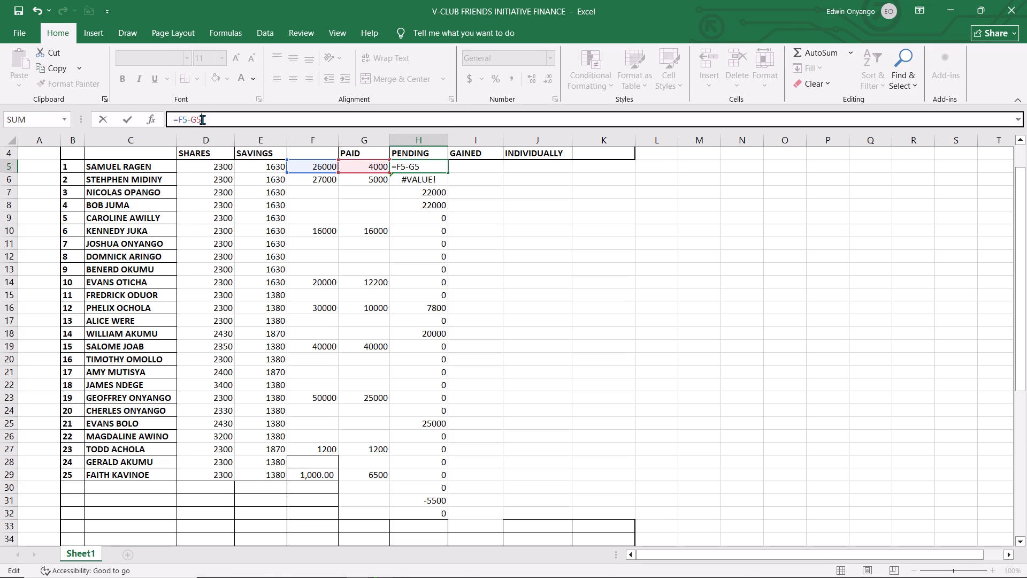
{"action": "key", "text": "Return"}
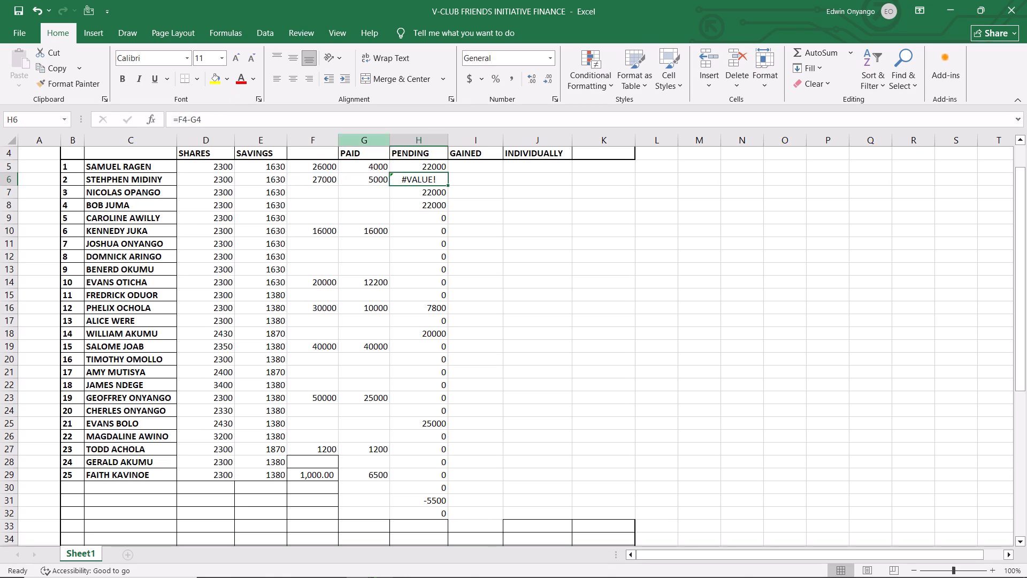
Fill the corrected Loans Pending formula from H5 down to member 25's row, H29.
{"action": "left_click", "coordinate": [427, 166]}
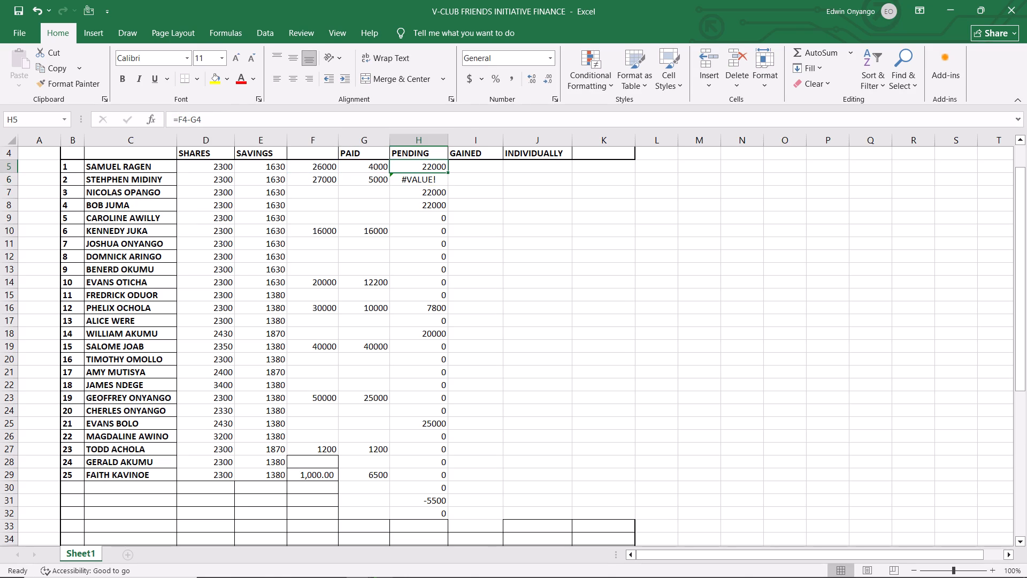
{"action": "left_click_drag", "start_coordinate": [446, 169], "coordinate": [443, 251]}
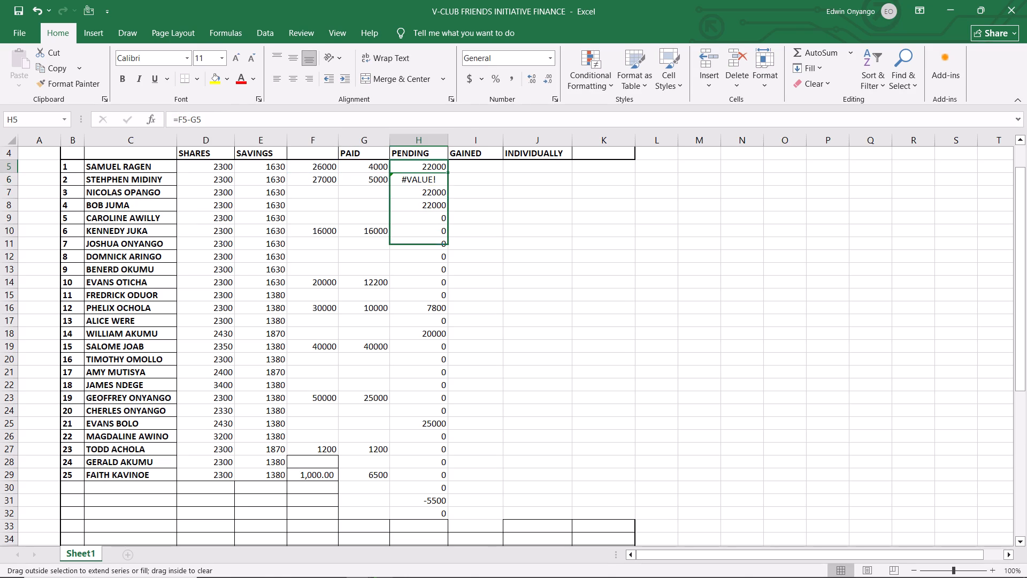
{"action": "left_click_drag", "start_coordinate": [443, 251], "coordinate": [444, 474]}
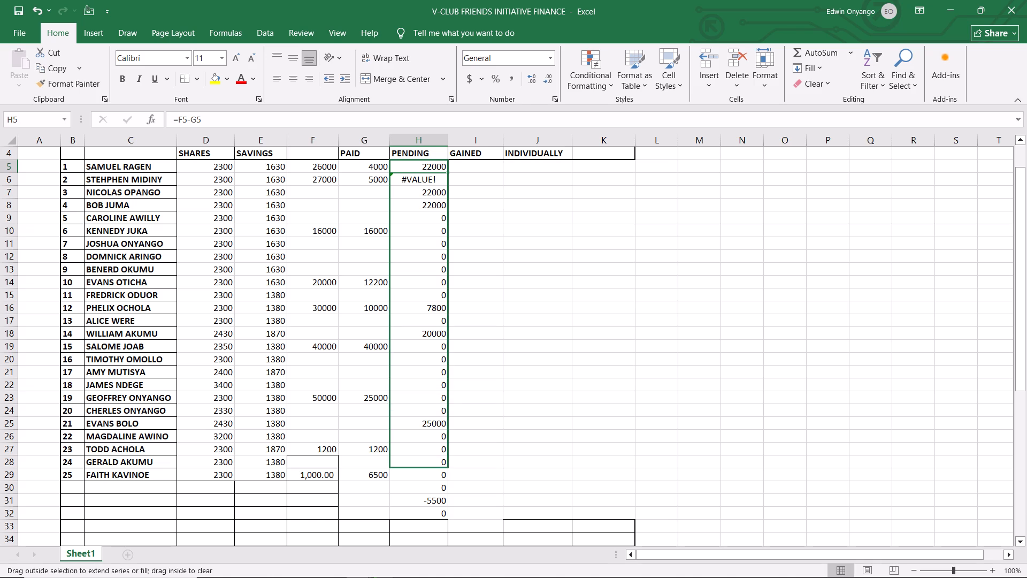
{"action": "left_click_drag", "start_coordinate": [444, 474], "coordinate": [449, 481]}
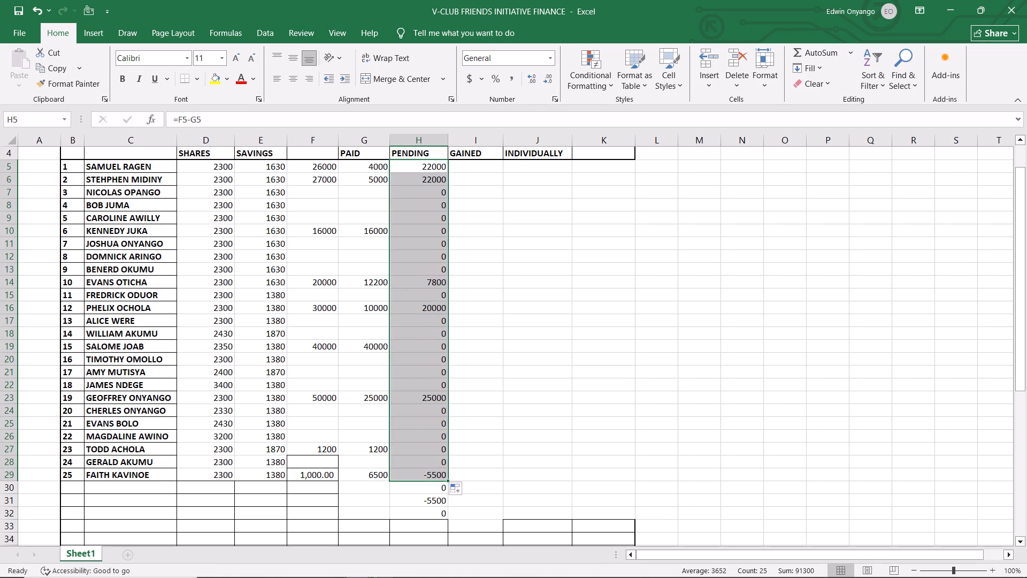
Clear everything from the surplus Loans Pending cells H30 to H32 below member 25, using Clear All.
{"action": "left_click_drag", "start_coordinate": [432, 489], "coordinate": [428, 514]}
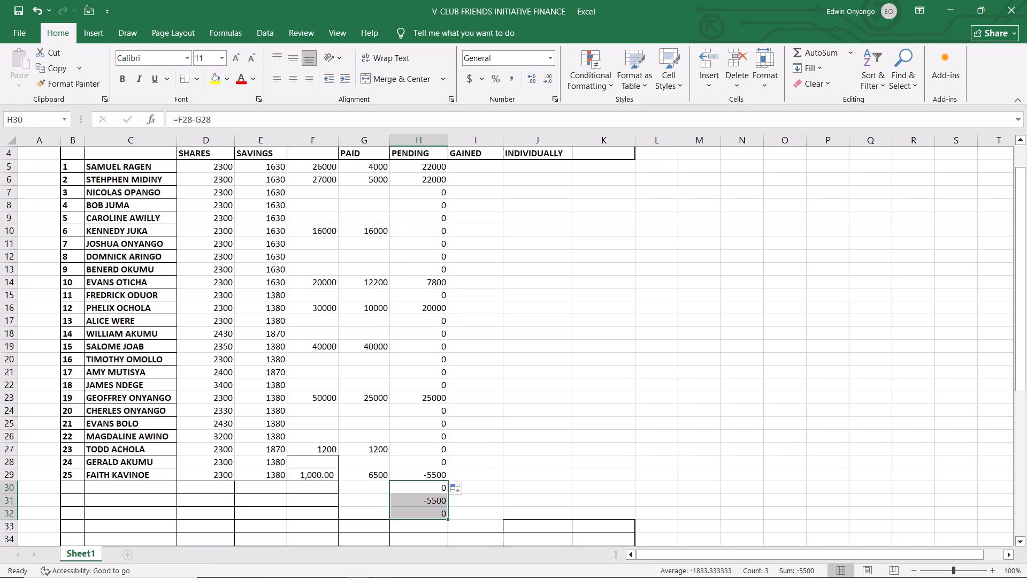
{"action": "left_click_drag", "start_coordinate": [442, 473], "coordinate": [439, 489]}
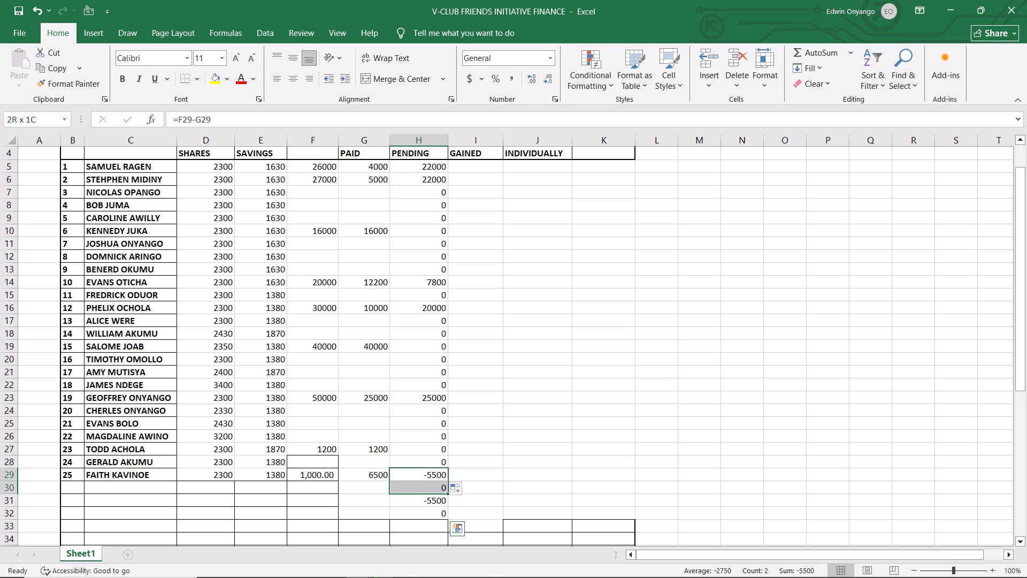
{"action": "left_click_drag", "start_coordinate": [439, 489], "coordinate": [439, 506]}
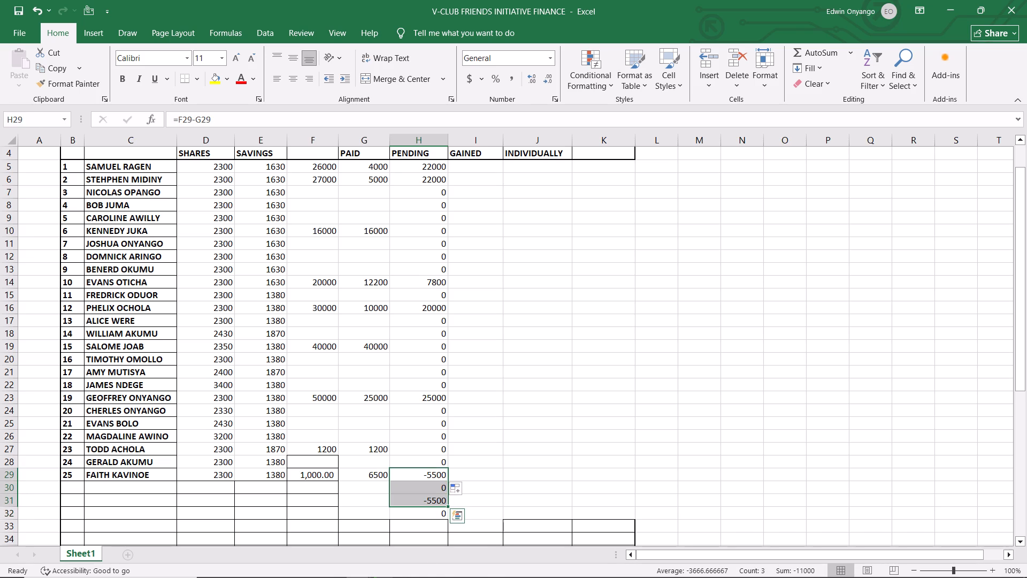
{"action": "left_click_drag", "start_coordinate": [446, 507], "coordinate": [442, 526]}
{"action": "left_click_drag", "start_coordinate": [434, 492], "coordinate": [425, 519]}
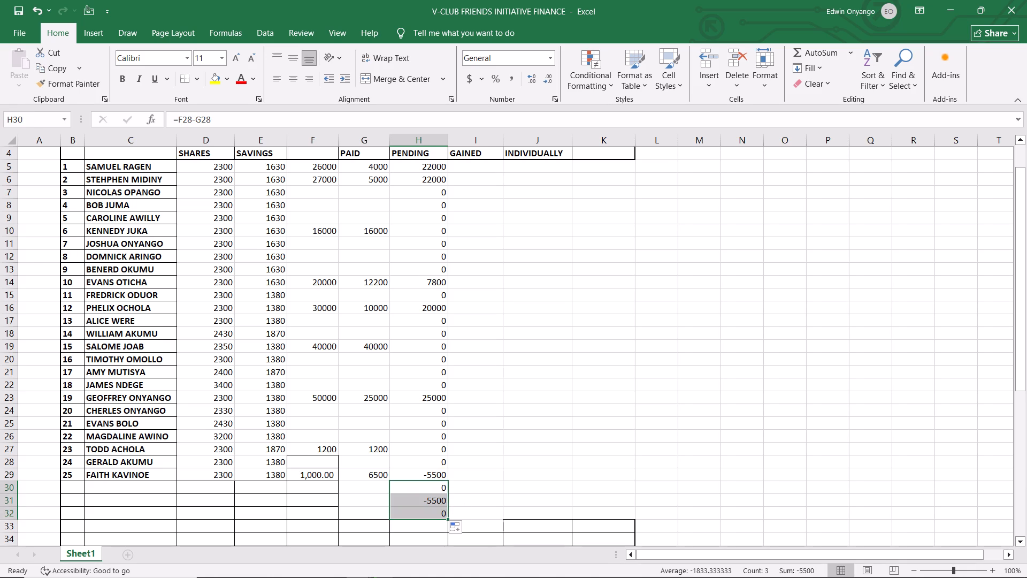
{"action": "left_click", "coordinate": [816, 74]}
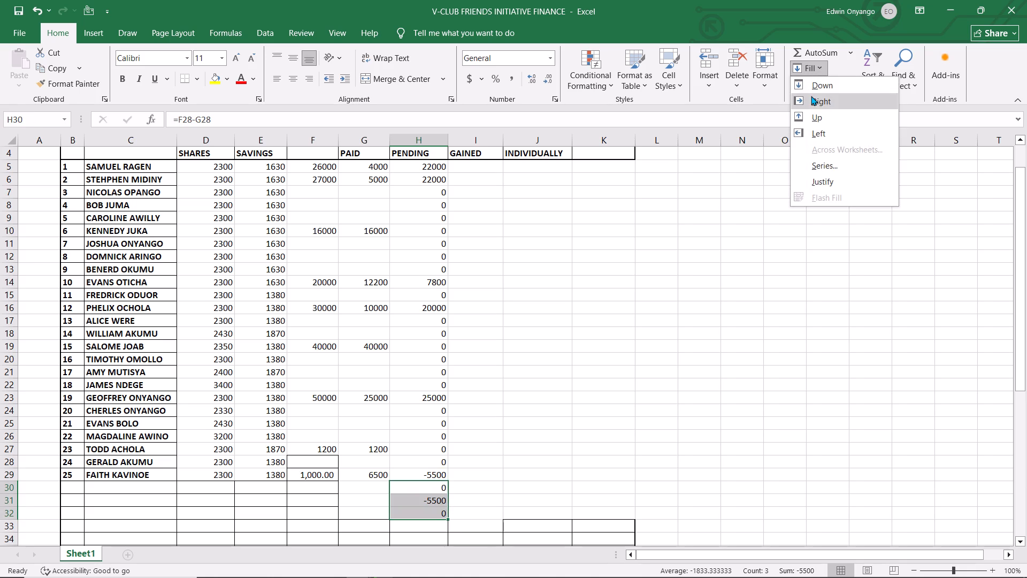
{"action": "left_click_drag", "start_coordinate": [739, 173], "coordinate": [829, 88]}
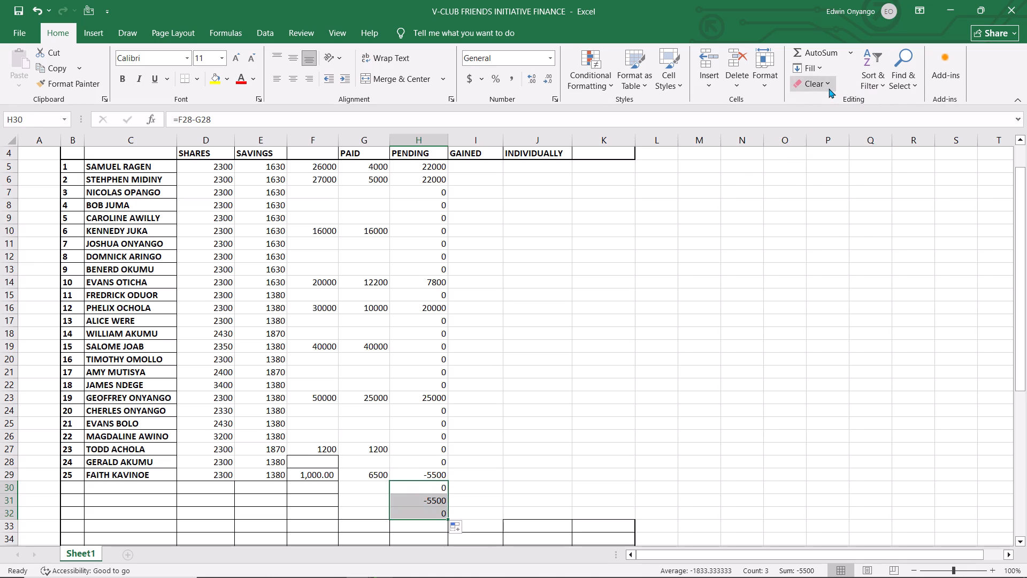
{"action": "left_click_drag", "start_coordinate": [829, 88], "coordinate": [824, 87]}
{"action": "left_click", "coordinate": [824, 87]}
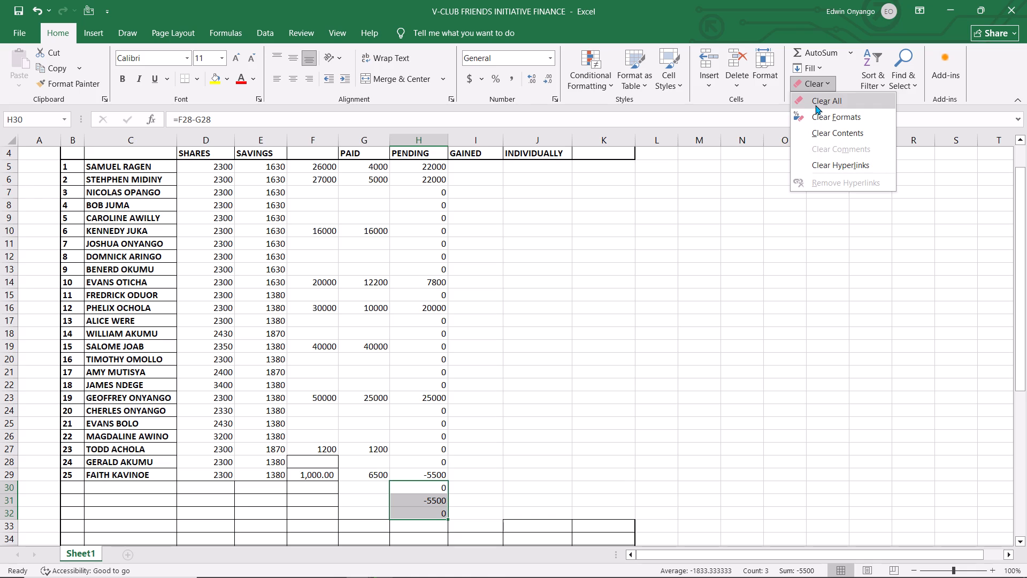
{"action": "left_click", "coordinate": [815, 105]}
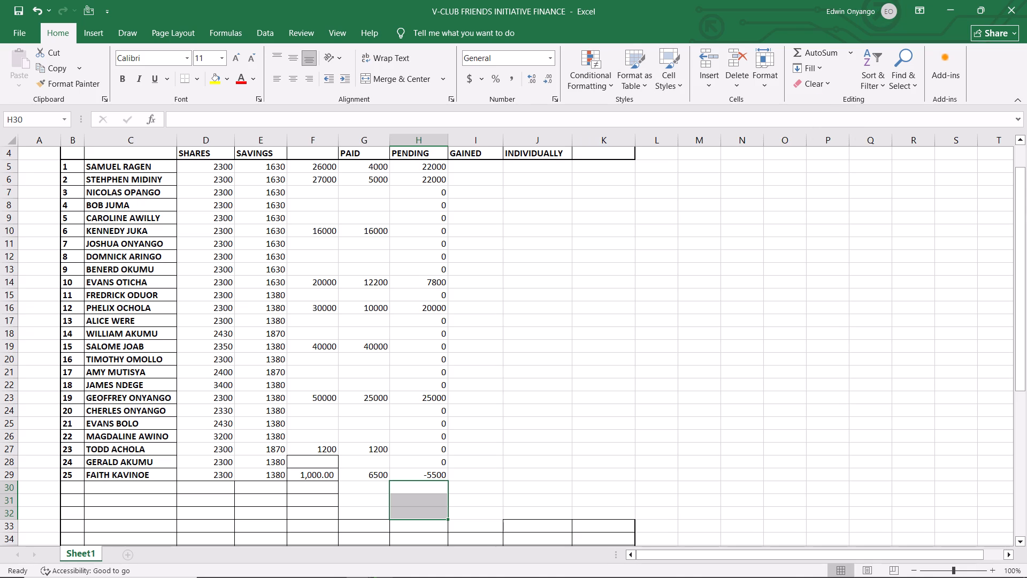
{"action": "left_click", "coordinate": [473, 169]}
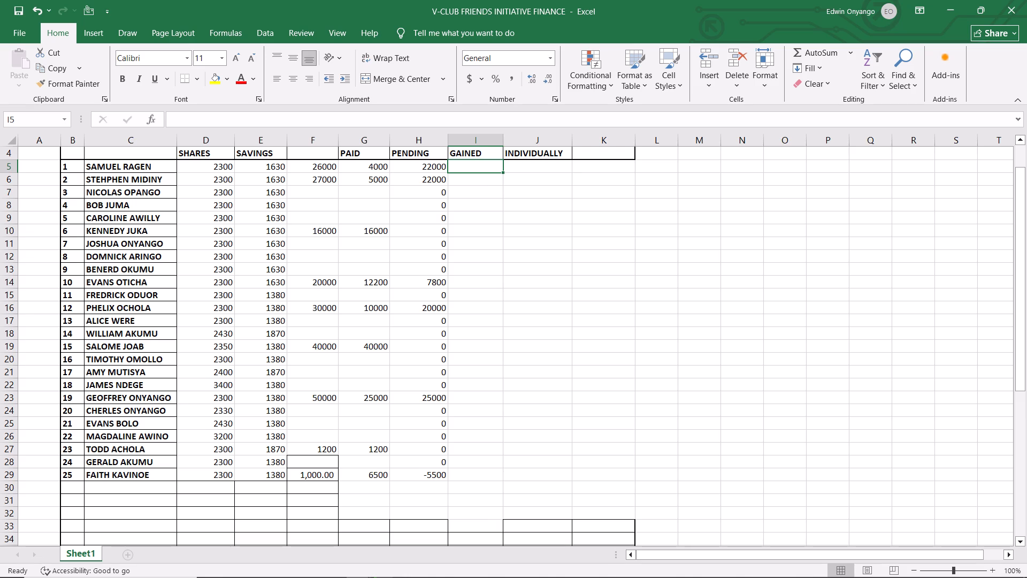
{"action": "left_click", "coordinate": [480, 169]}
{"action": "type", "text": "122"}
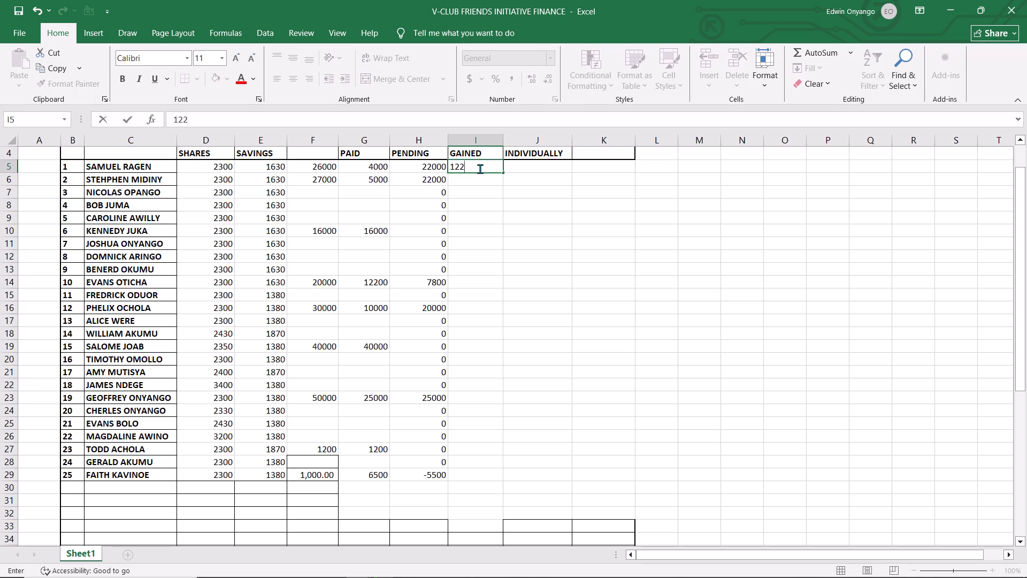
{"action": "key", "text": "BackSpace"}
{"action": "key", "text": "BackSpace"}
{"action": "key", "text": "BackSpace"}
Enter 1222 as member 1's Intrest Gained in I5.
{"action": "scroll", "coordinate": [487, 209], "scroll_direction": "up", "scroll_amount": 1}
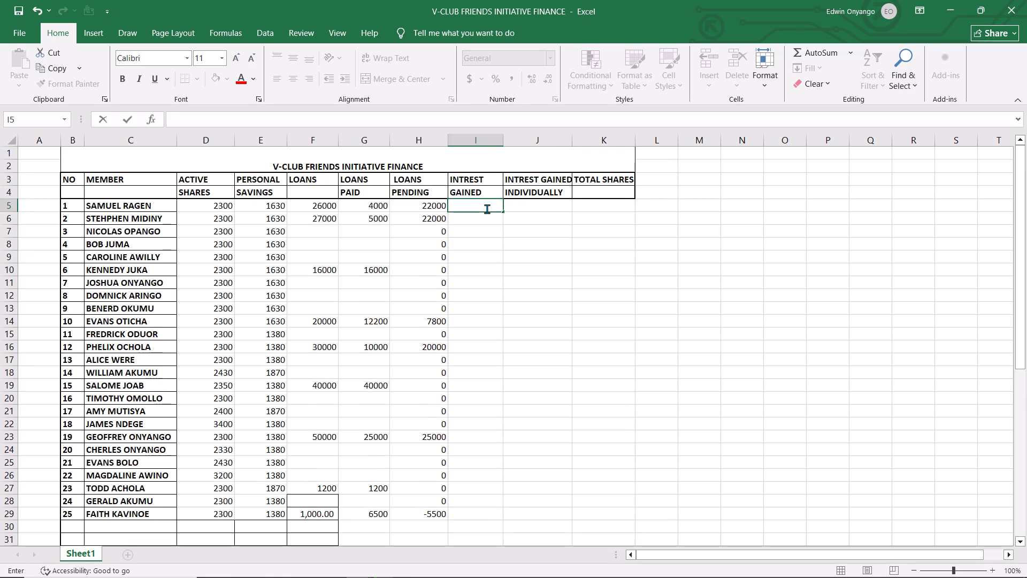
{"action": "left_click", "coordinate": [475, 205]}
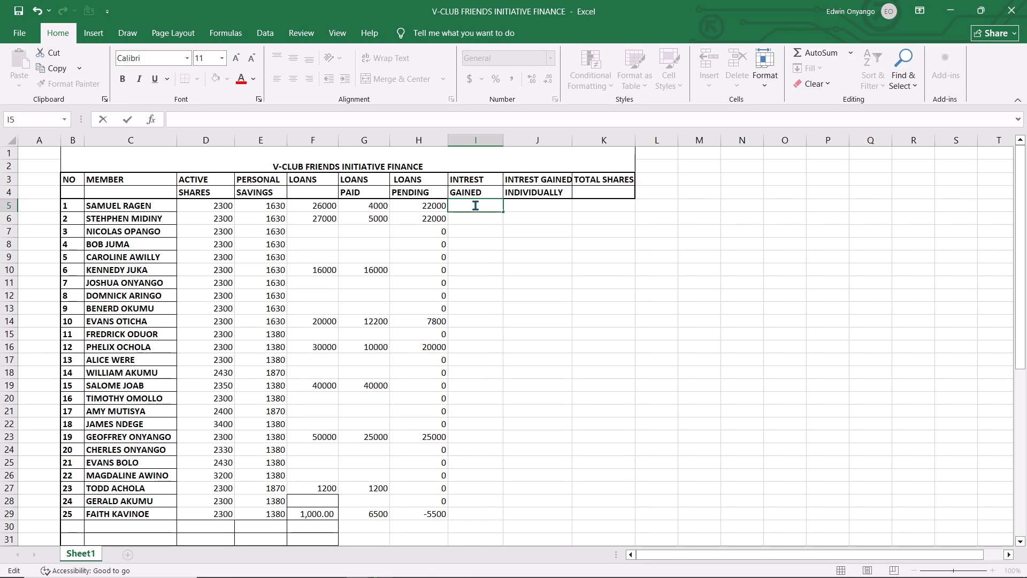
{"action": "type", "text": "122"}
{"action": "key", "text": "2"}
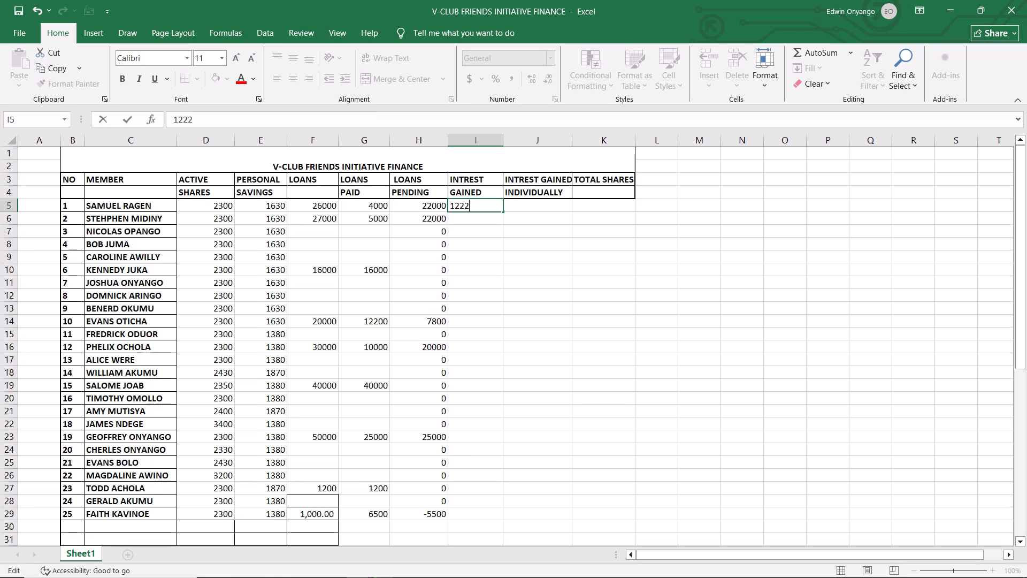
{"action": "left_click", "coordinate": [459, 215]}
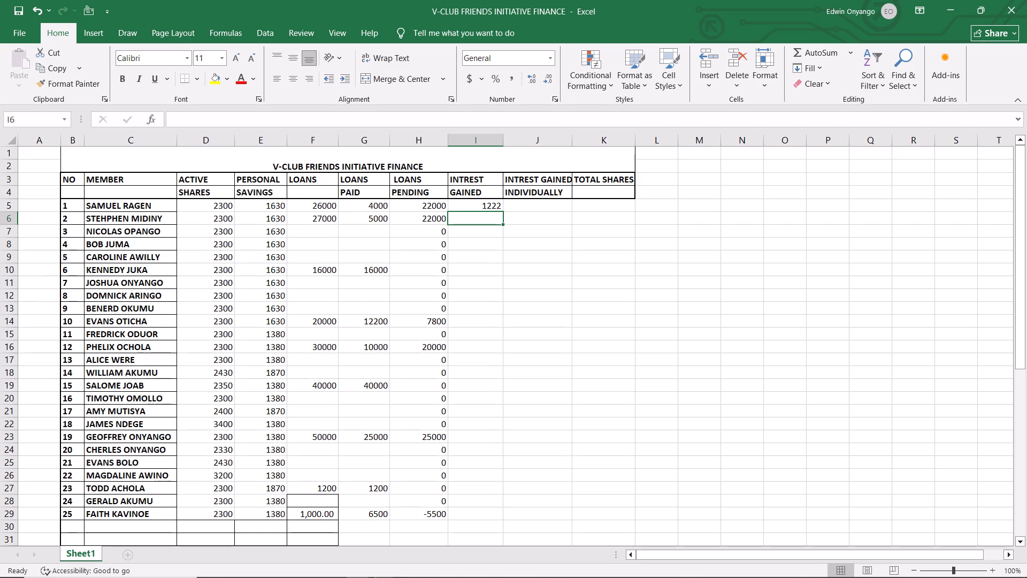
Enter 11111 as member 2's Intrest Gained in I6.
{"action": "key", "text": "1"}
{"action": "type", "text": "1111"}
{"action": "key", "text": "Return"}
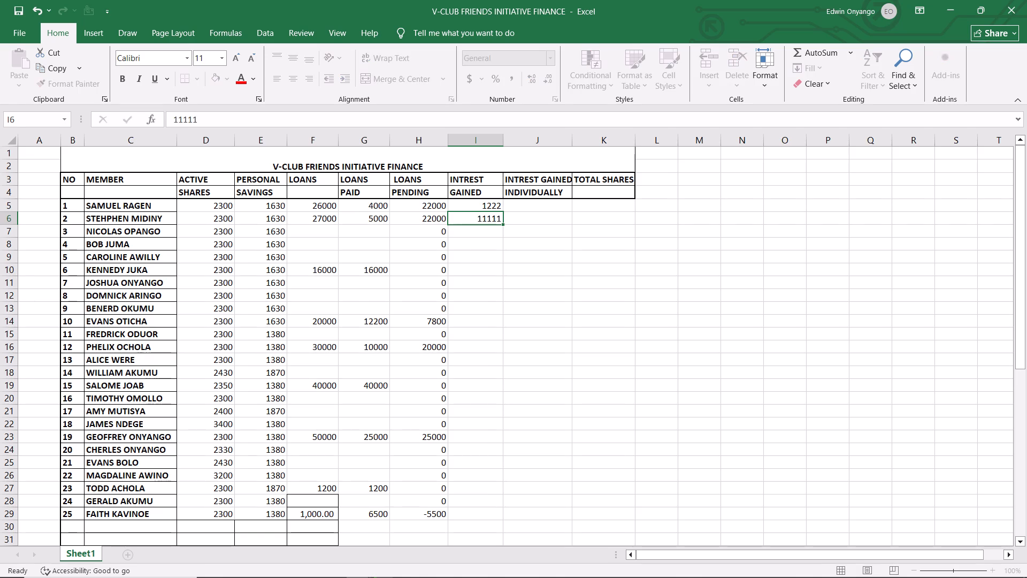
Correct member 2's Intrest Gained in I6 to 1111.
{"action": "left_click", "coordinate": [496, 224]}
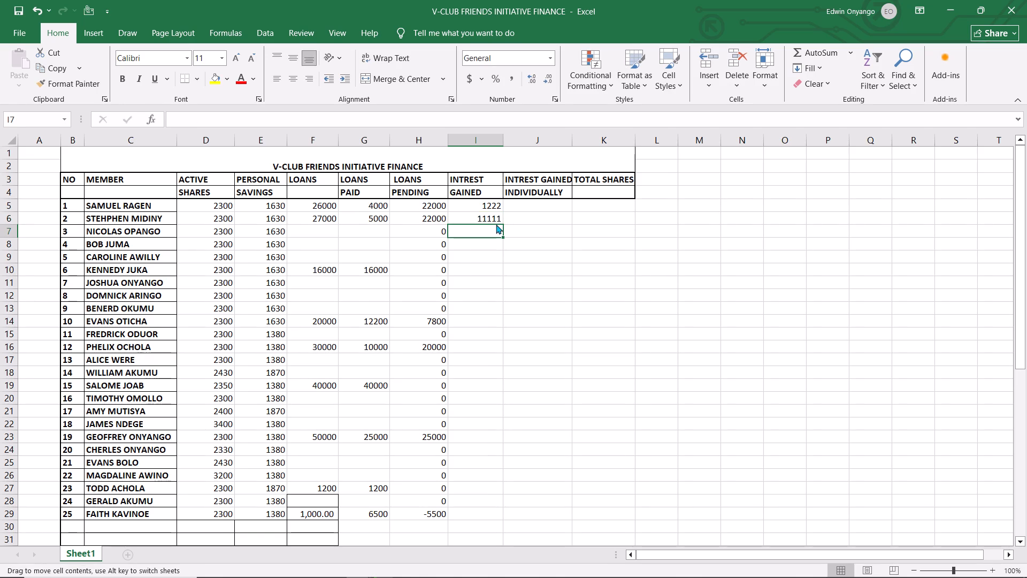
{"action": "left_click", "coordinate": [493, 218]}
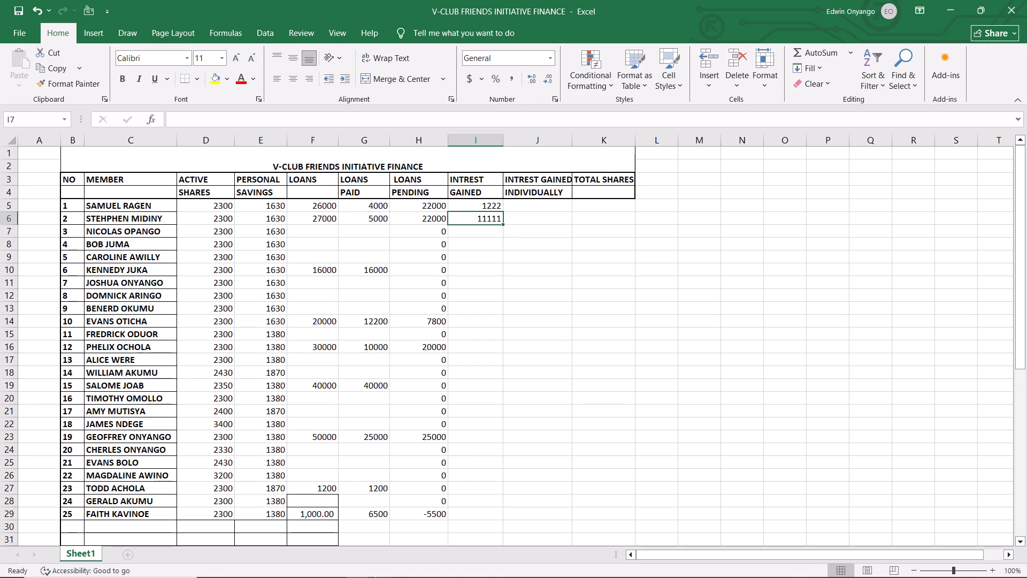
{"action": "key", "text": "BackSpace"}
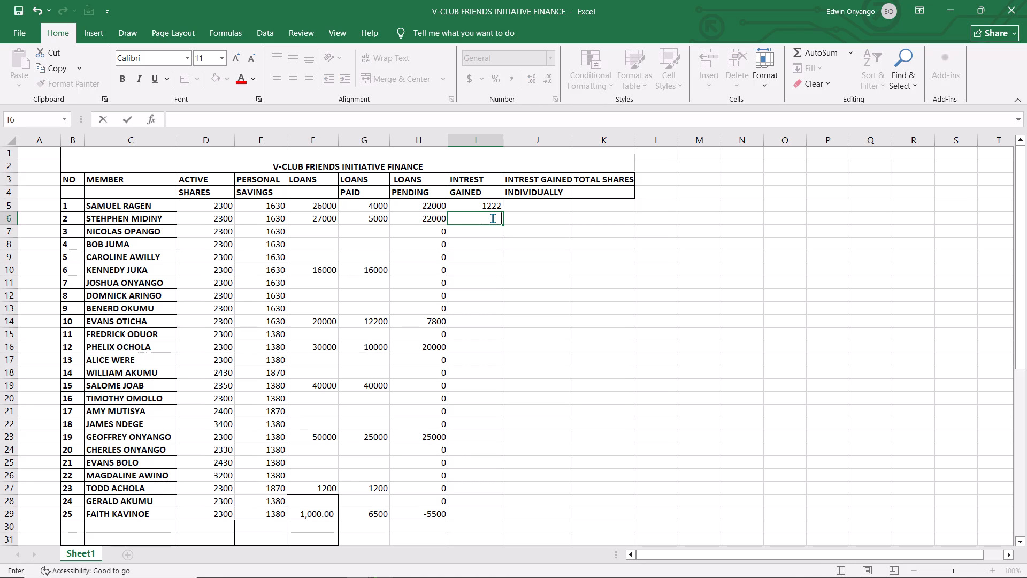
{"action": "type", "text": "11"}
{"action": "type", "text": "11"}
{"action": "left_click", "coordinate": [471, 324]}
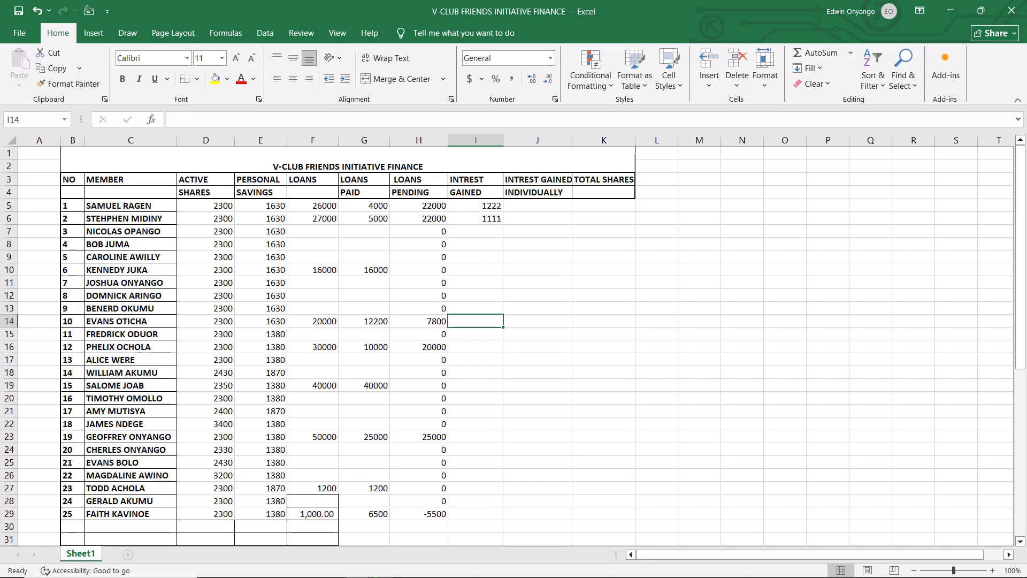
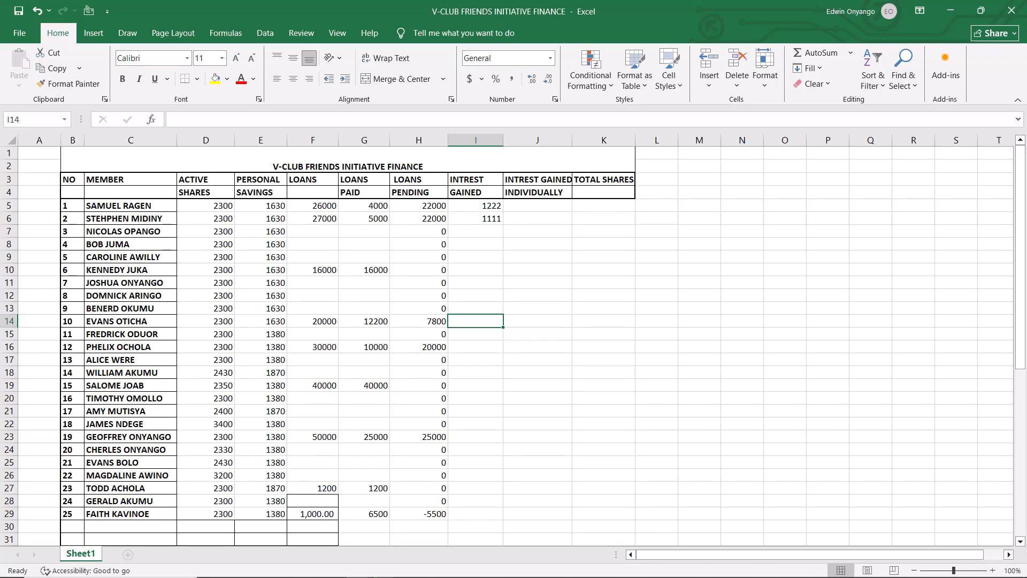
Enter 1000 as member 10's Intrest Gained in I14.
{"action": "left_click", "coordinate": [471, 325]}
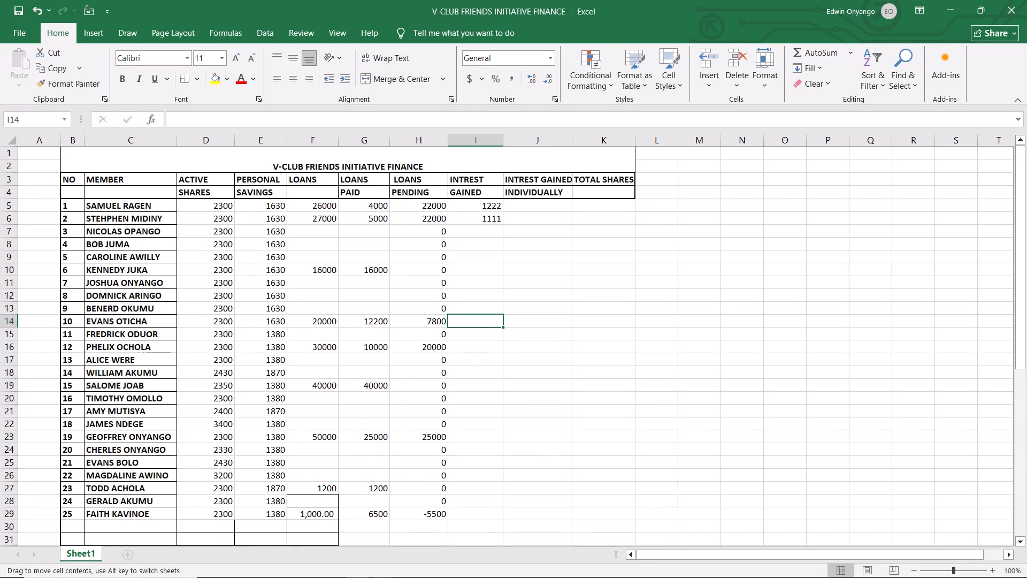
{"action": "key", "text": "1"}
{"action": "type", "text": "000"}
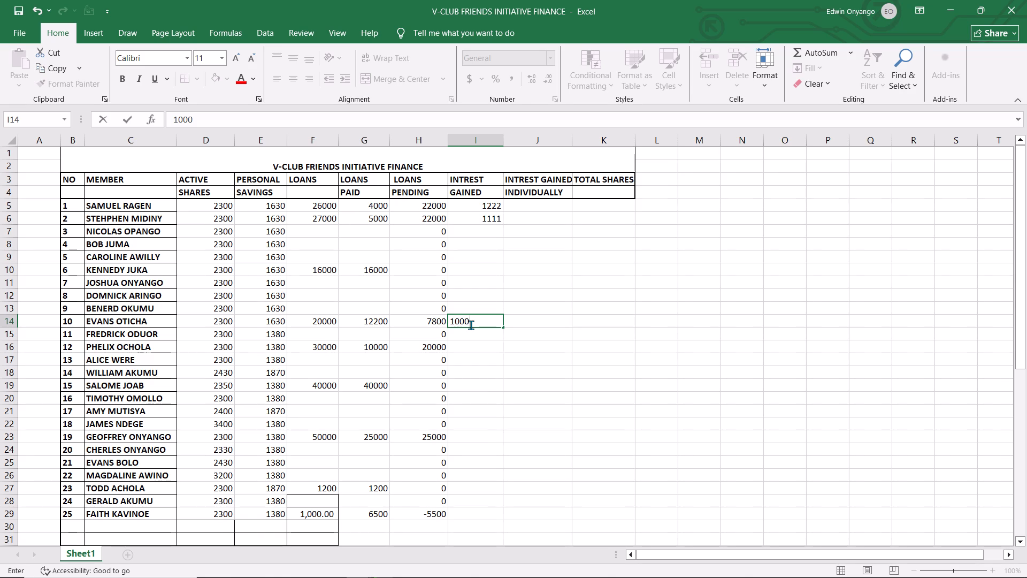
{"action": "key", "text": "Return"}
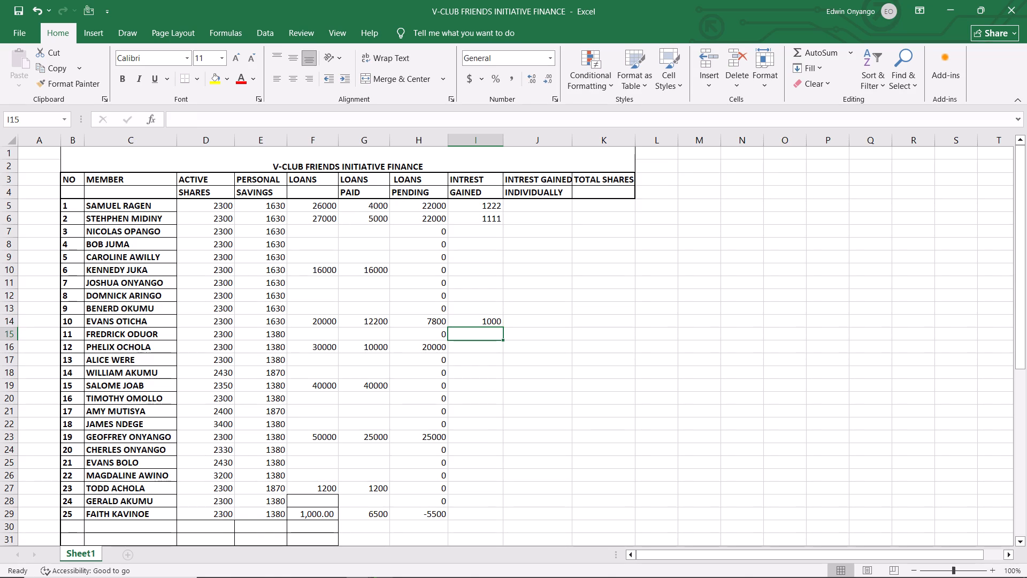
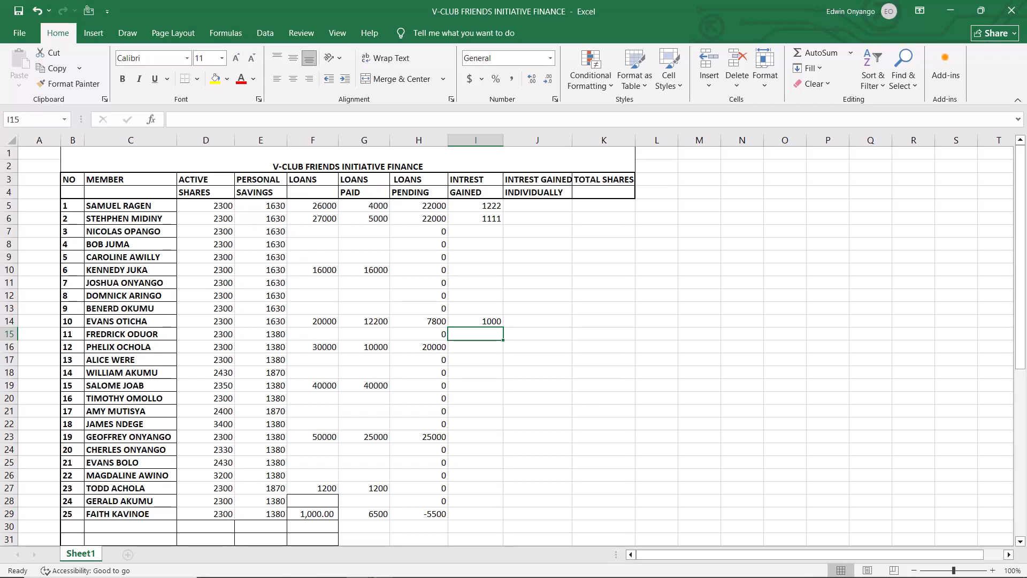
Enter 1000 as member 12's Intrest Gained in I16.
{"action": "left_click", "coordinate": [484, 352]}
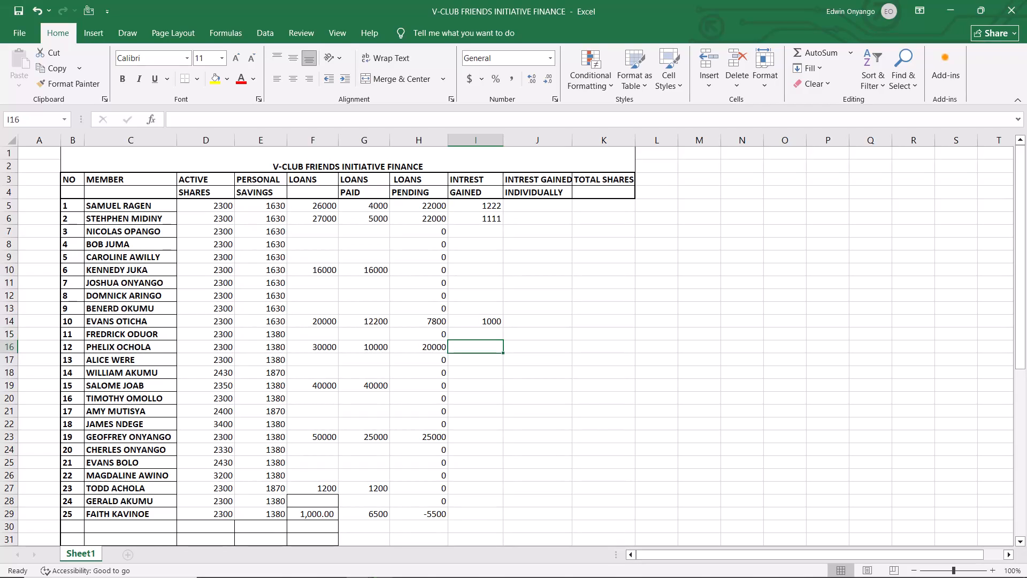
{"action": "left_click", "coordinate": [485, 323]}
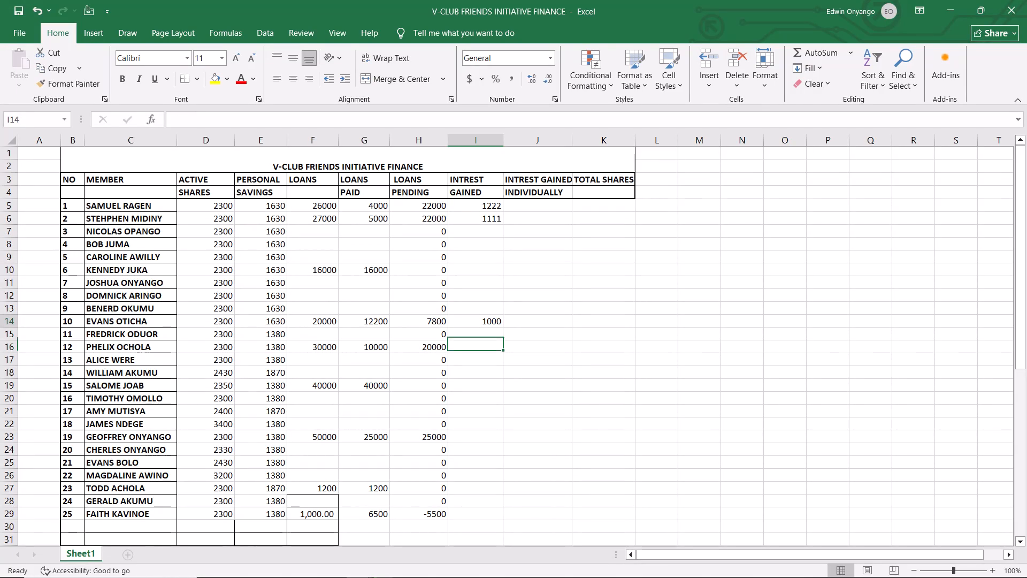
{"action": "left_click", "coordinate": [484, 350]}
{"action": "key", "text": "1"}
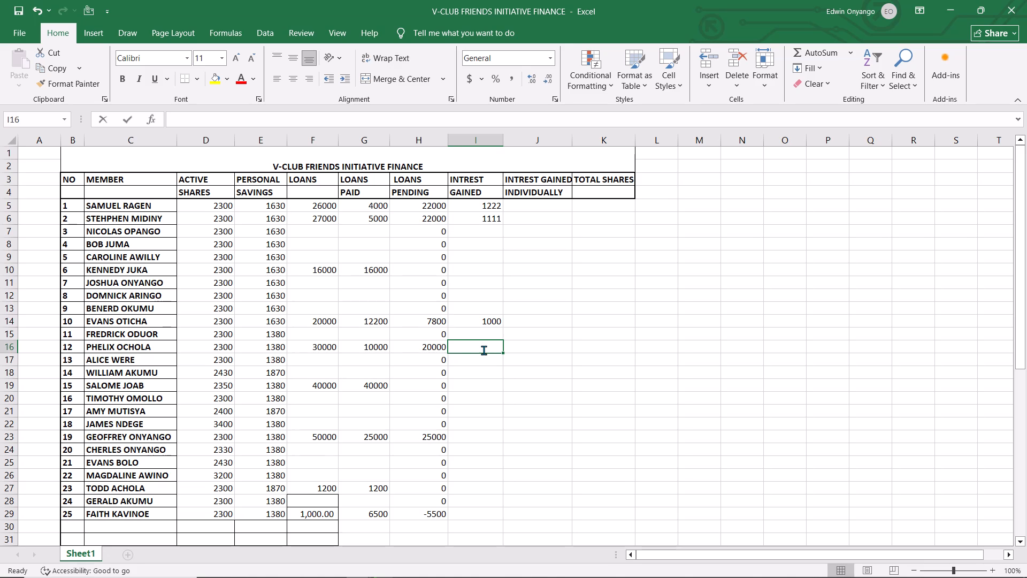
{"action": "type", "text": "000"}
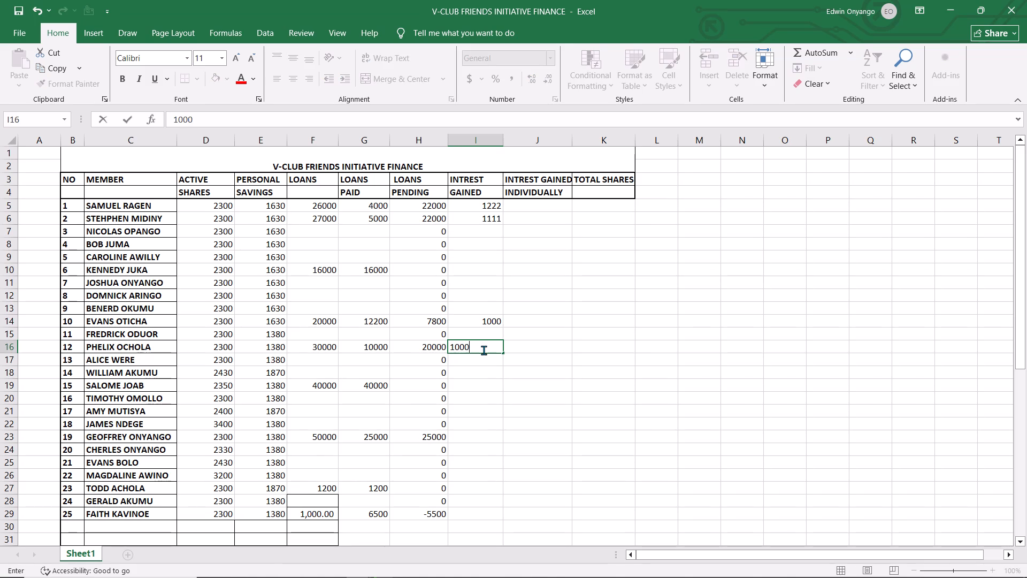
Change member 10's Intrest Gained in I14 to 800.
{"action": "left_click", "coordinate": [465, 320]}
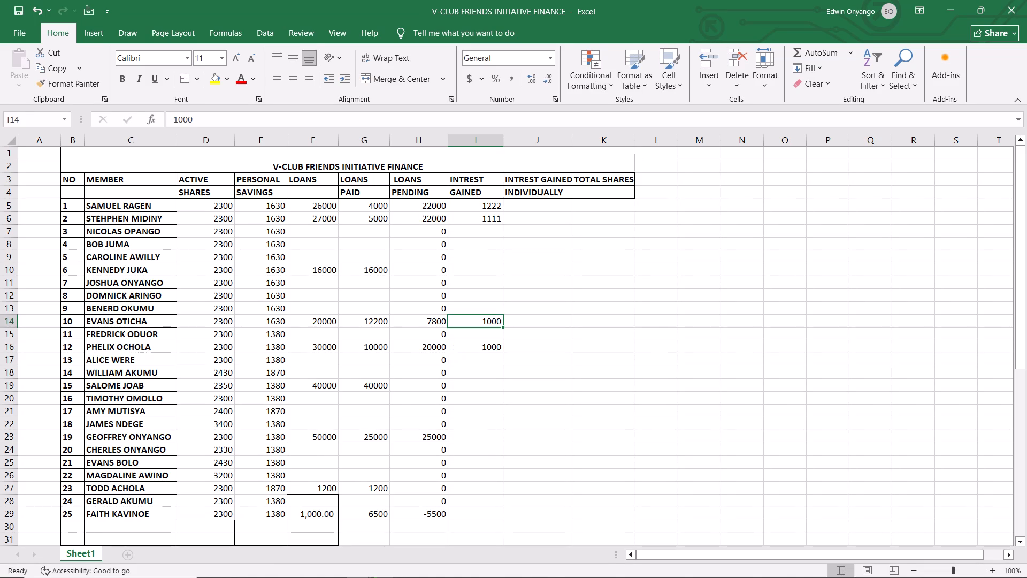
{"action": "key", "text": "BackSpace"}
{"action": "key", "text": "BackSpace"}
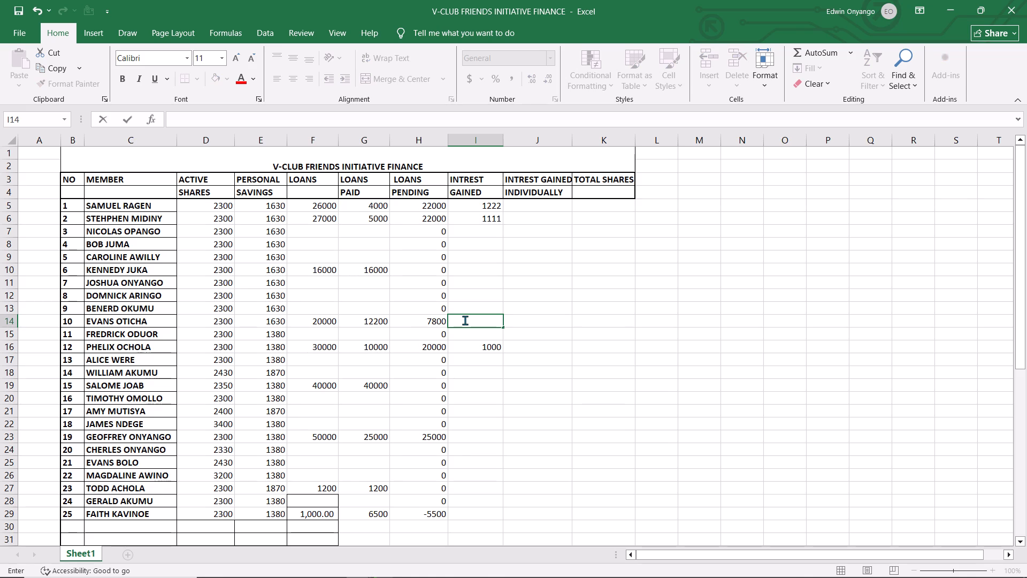
{"action": "key", "text": "8"}
{"action": "type", "text": "00"}
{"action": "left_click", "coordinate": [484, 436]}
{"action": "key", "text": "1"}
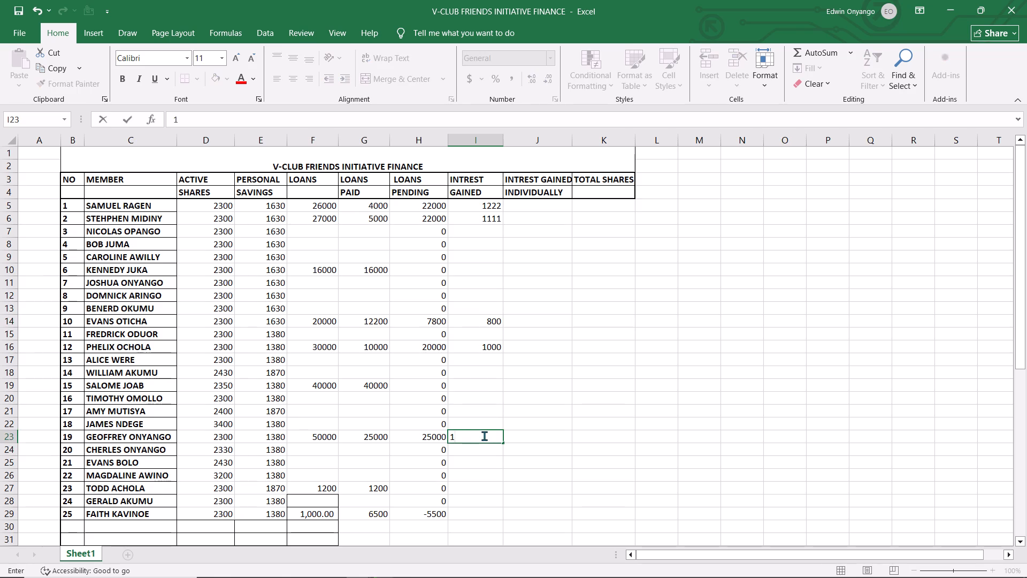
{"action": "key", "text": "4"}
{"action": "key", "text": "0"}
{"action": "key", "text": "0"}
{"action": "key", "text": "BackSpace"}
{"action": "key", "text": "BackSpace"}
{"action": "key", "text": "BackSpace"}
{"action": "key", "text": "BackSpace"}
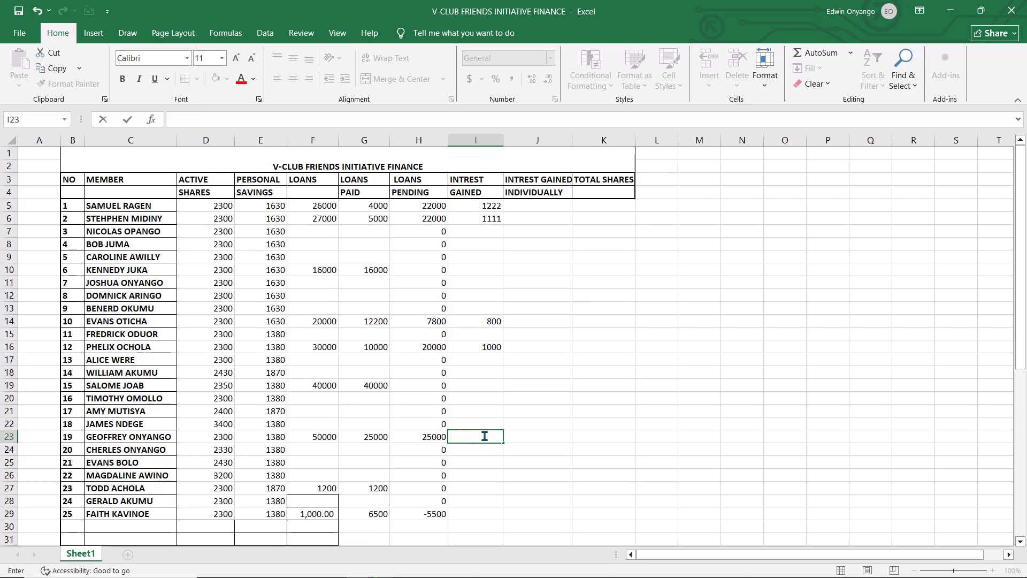
Clear the Intrest Gained figures of members 1 and 2 and replace them with 260 in I5 and 270 in I6.
{"action": "left_click", "coordinate": [490, 208]}
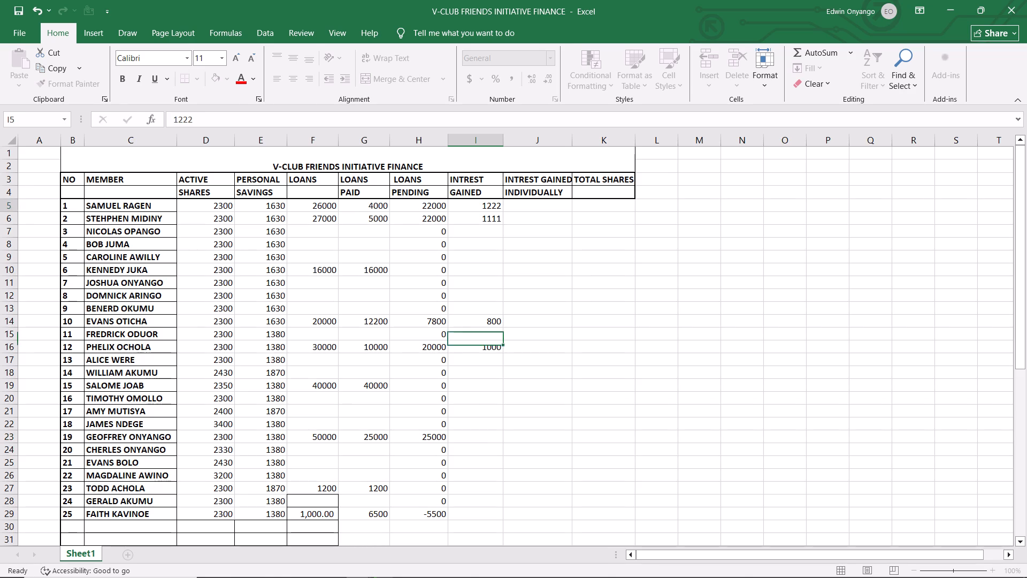
{"action": "key", "text": "BackSpace"}
{"action": "key", "text": "BackSpace"}
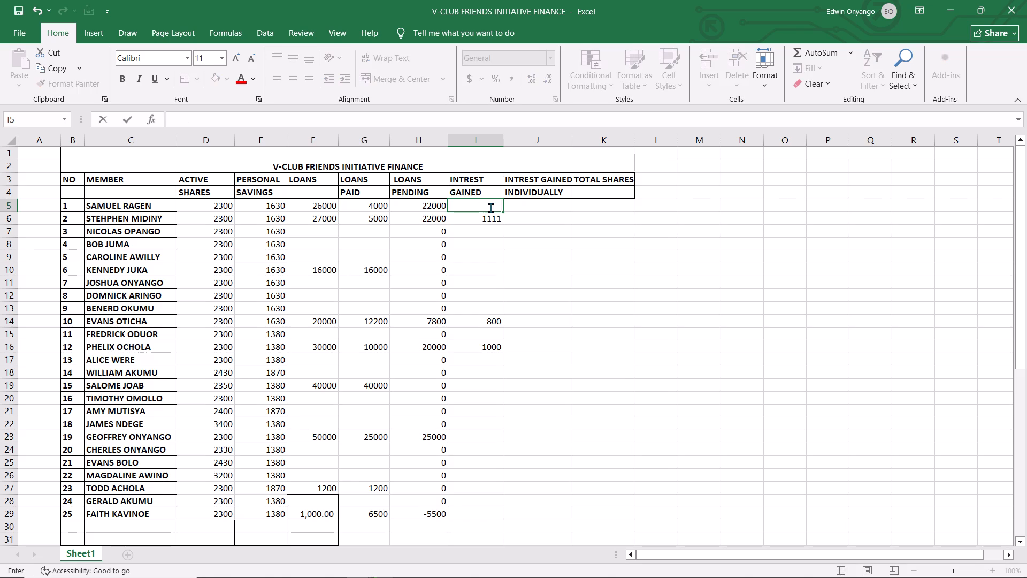
{"action": "left_click_drag", "start_coordinate": [490, 208], "coordinate": [463, 205]}
{"action": "left_click", "coordinate": [463, 205]}
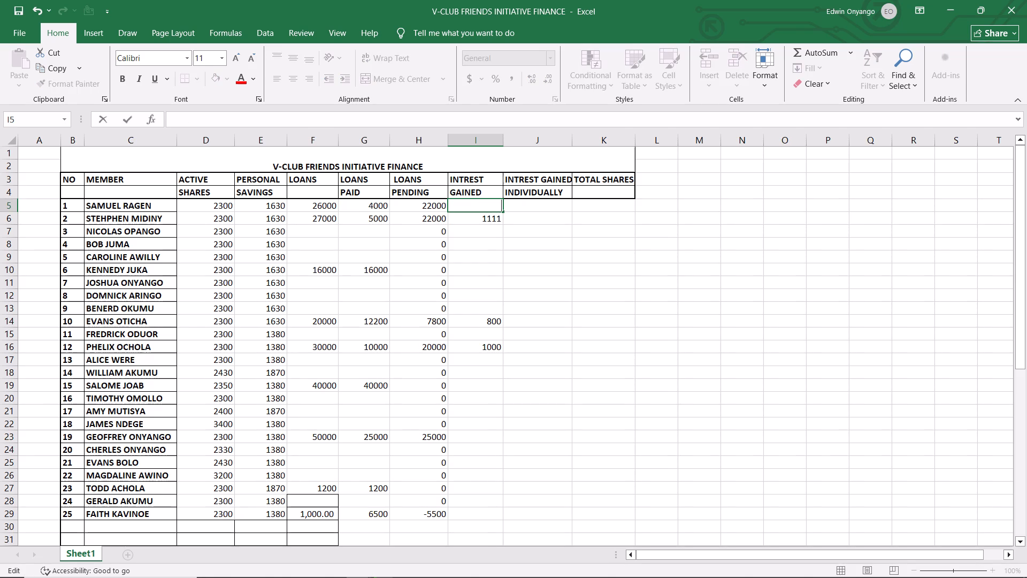
{"action": "left_click", "coordinate": [469, 219]}
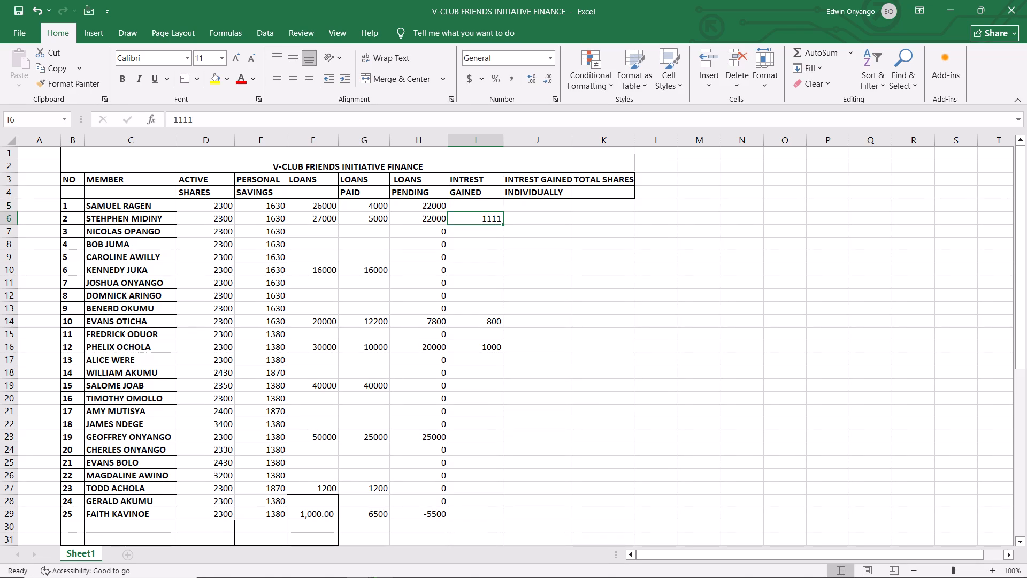
{"action": "key", "text": "BackSpace"}
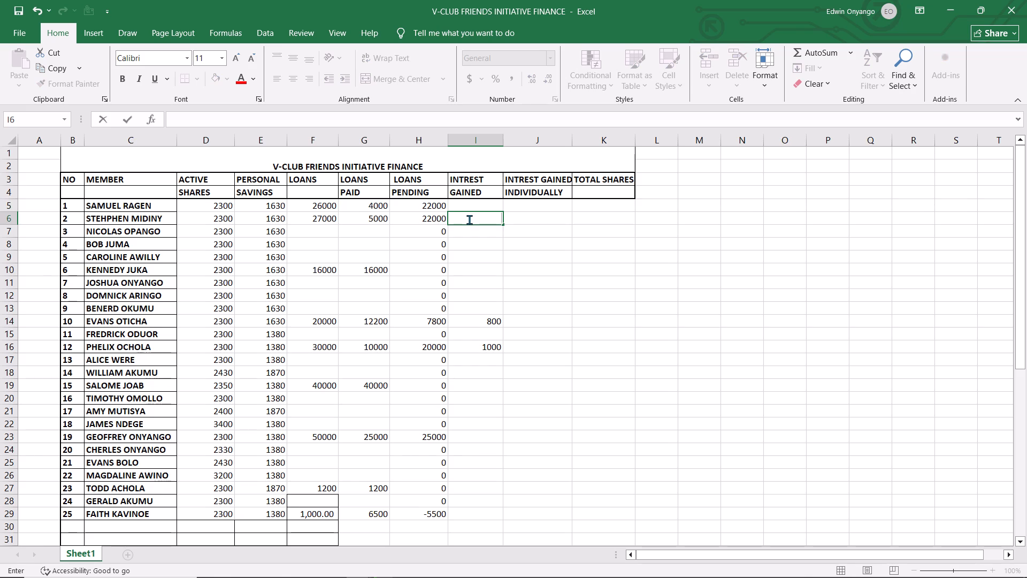
{"action": "left_click", "coordinate": [429, 214]}
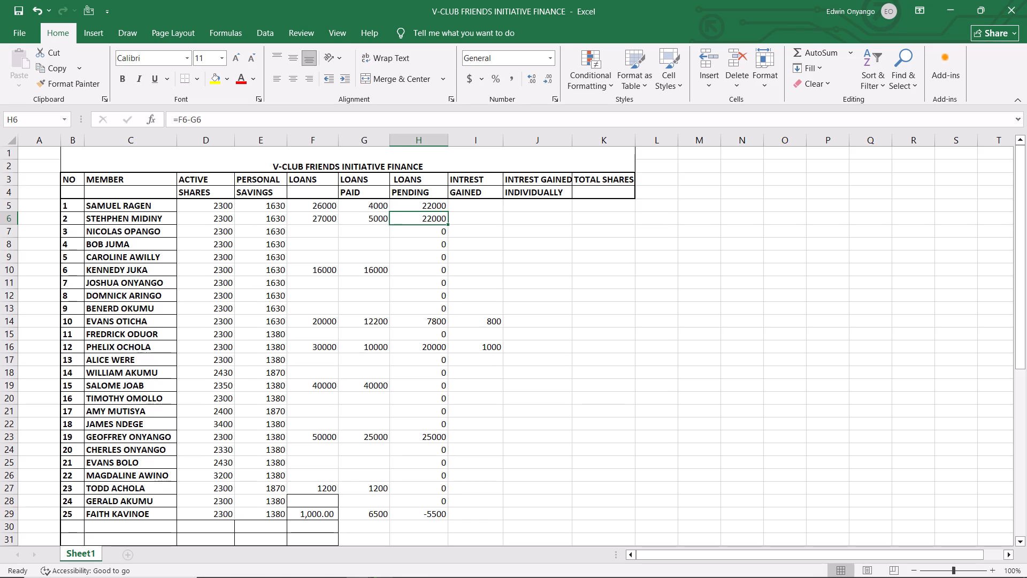
{"action": "left_click", "coordinate": [470, 206]}
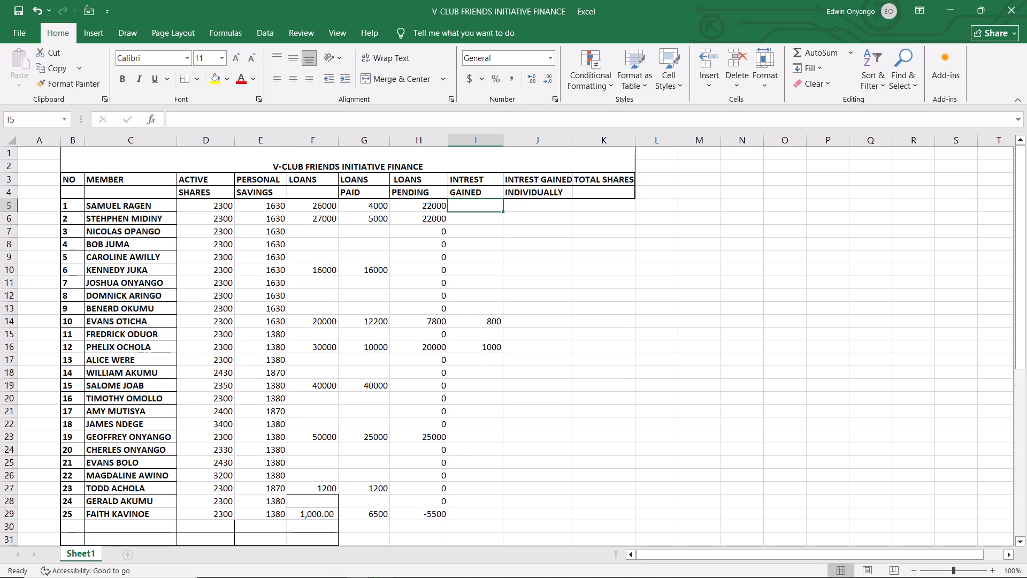
{"action": "key", "text": "2"}
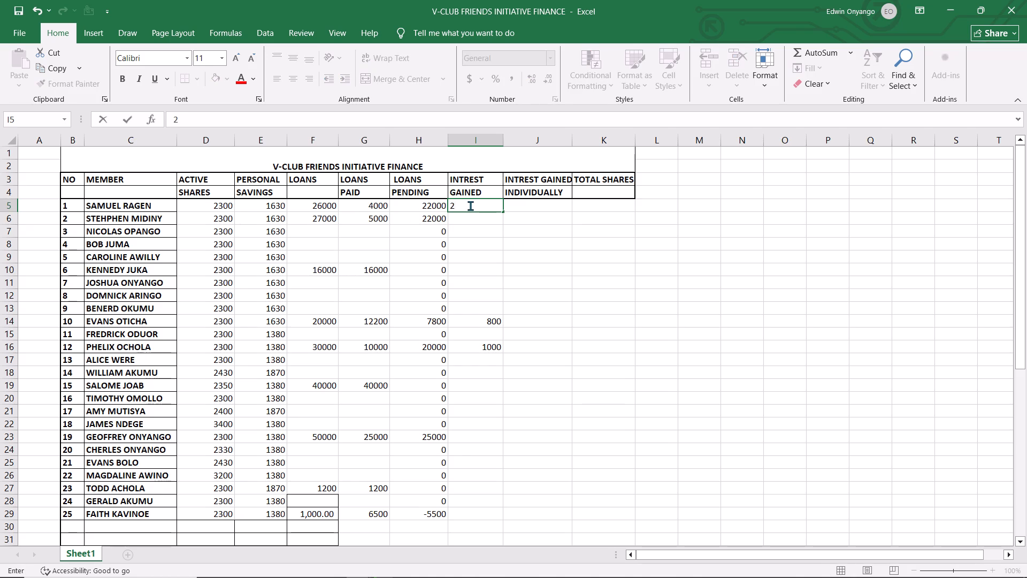
{"action": "type", "text": "60"}
{"action": "key", "text": "Return"}
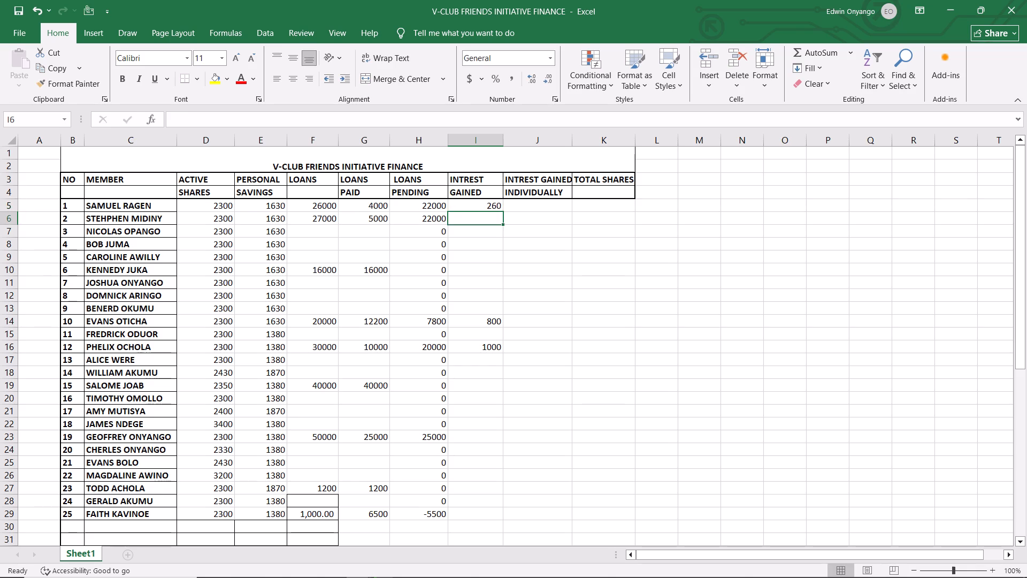
{"action": "key", "text": "2"}
{"action": "type", "text": "70"}
{"action": "key", "text": "Return"}
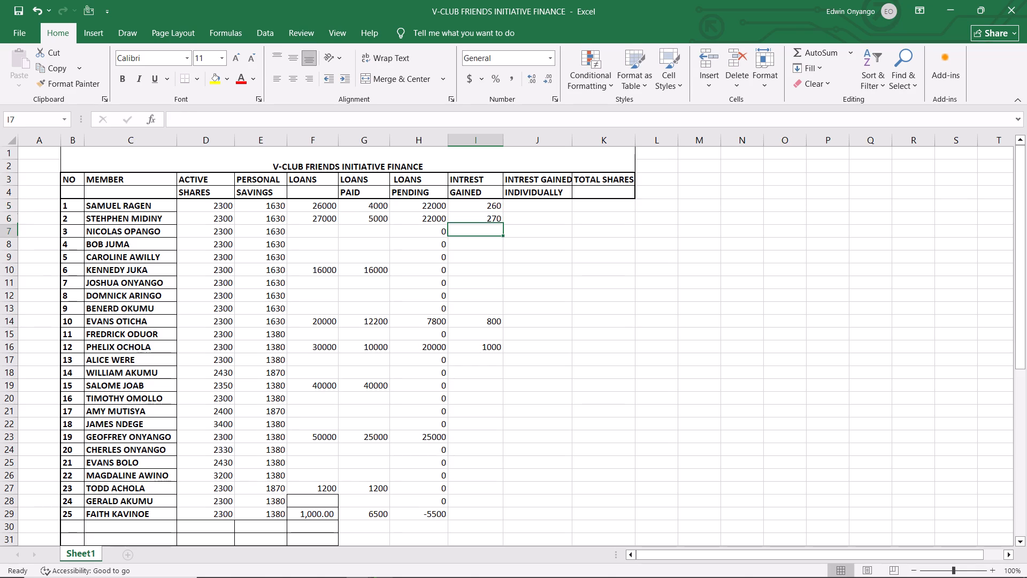
Enter 160 as member 6's Intrest Gained in I10.
{"action": "key", "text": "Return"}
{"action": "key", "text": "Return"}
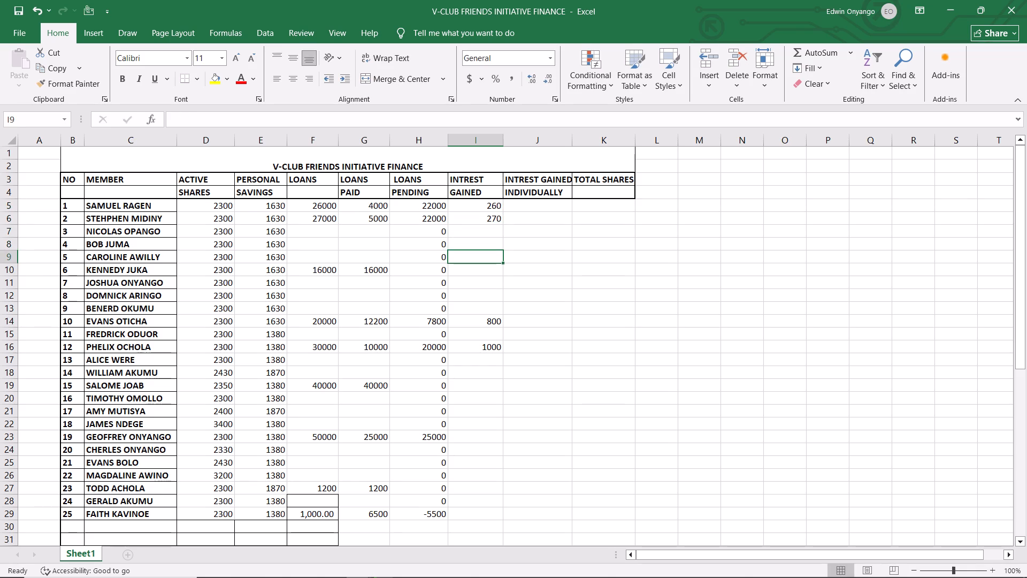
{"action": "key", "text": "Return"}
{"action": "key", "text": "1"}
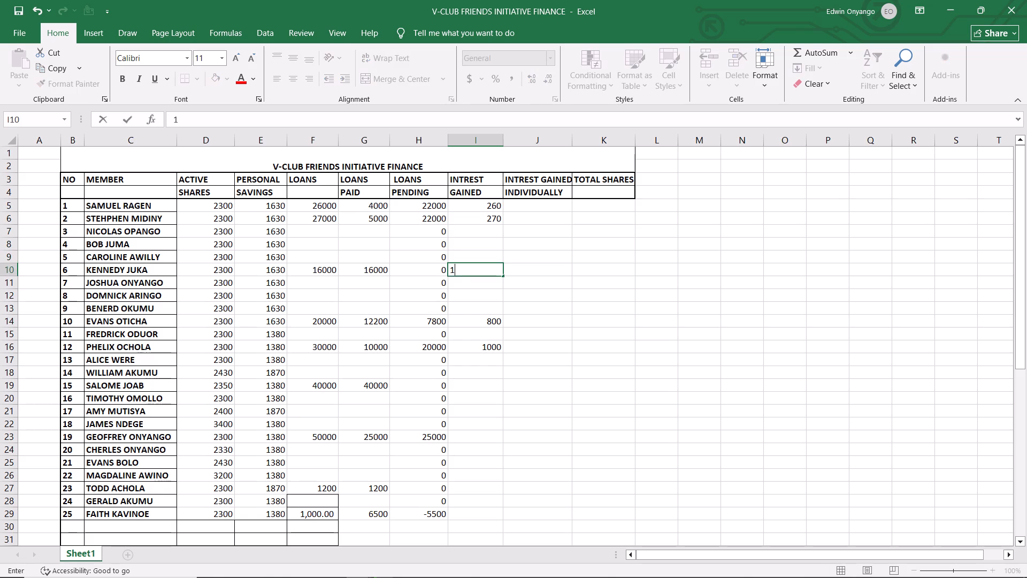
{"action": "key", "text": "6"}
{"action": "key", "text": "0"}
{"action": "key", "text": "Return"}
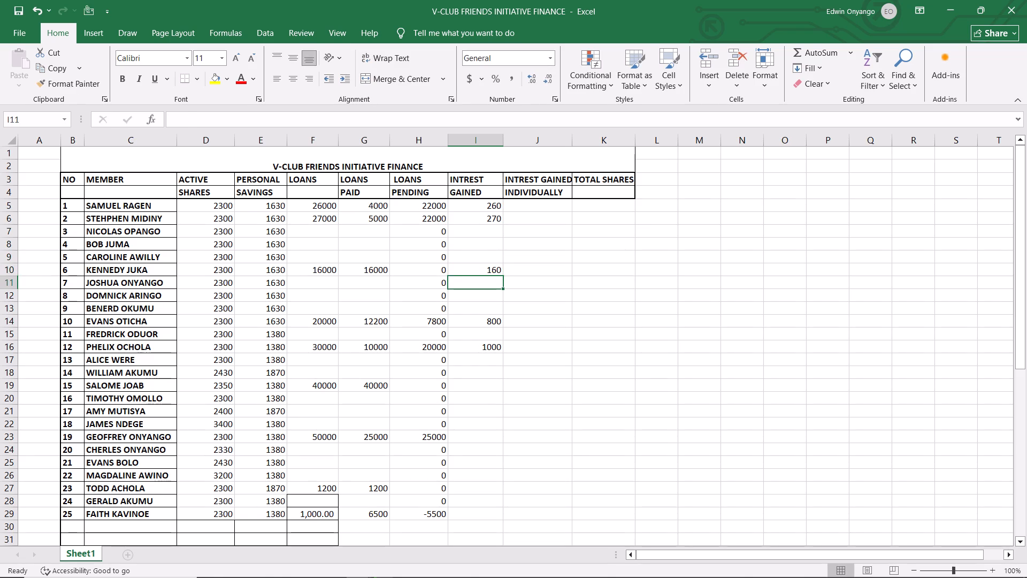
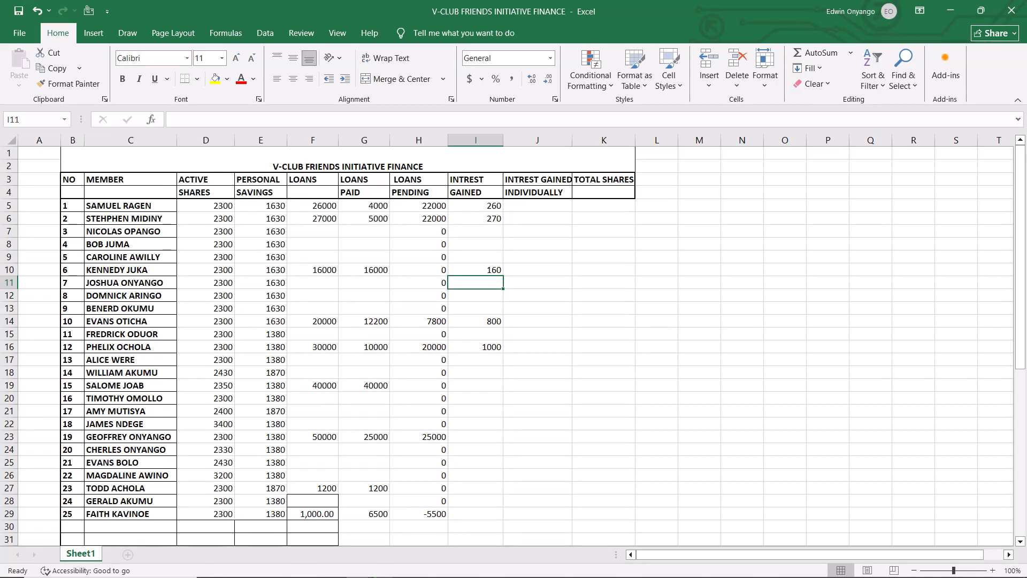
Replace the Intrest Gained figures of members 10 and 12 with 200 in I14 and 300 in I16.
{"action": "left_click", "coordinate": [485, 321]}
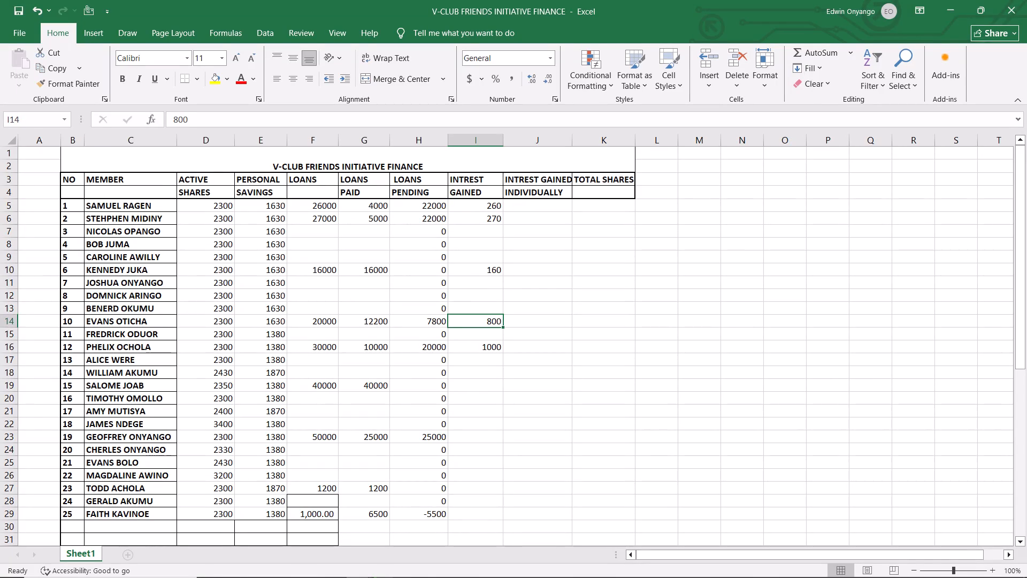
{"action": "key", "text": "BackSpace"}
{"action": "key", "text": "2"}
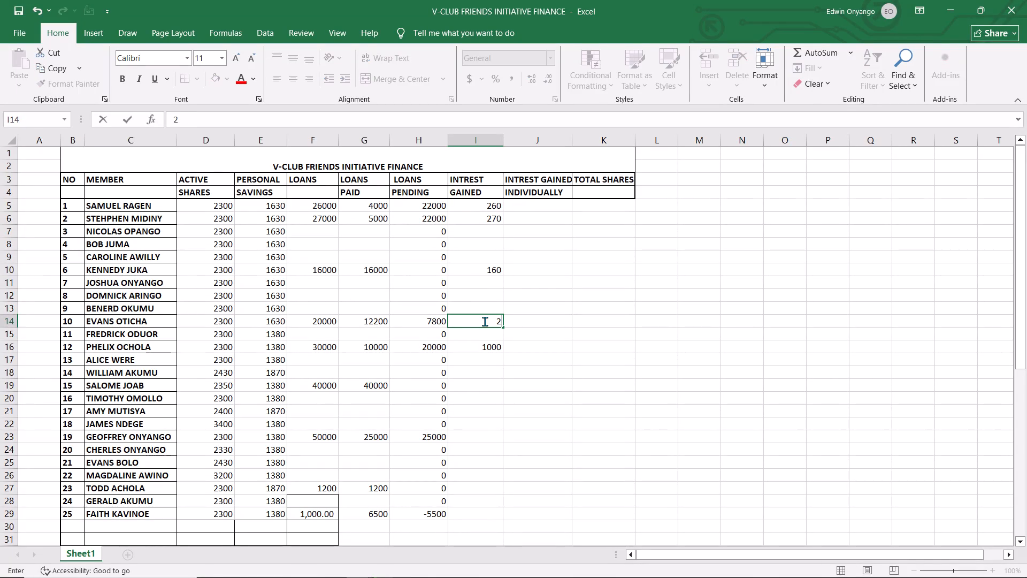
{"action": "type", "text": "00"}
{"action": "key", "text": "Return"}
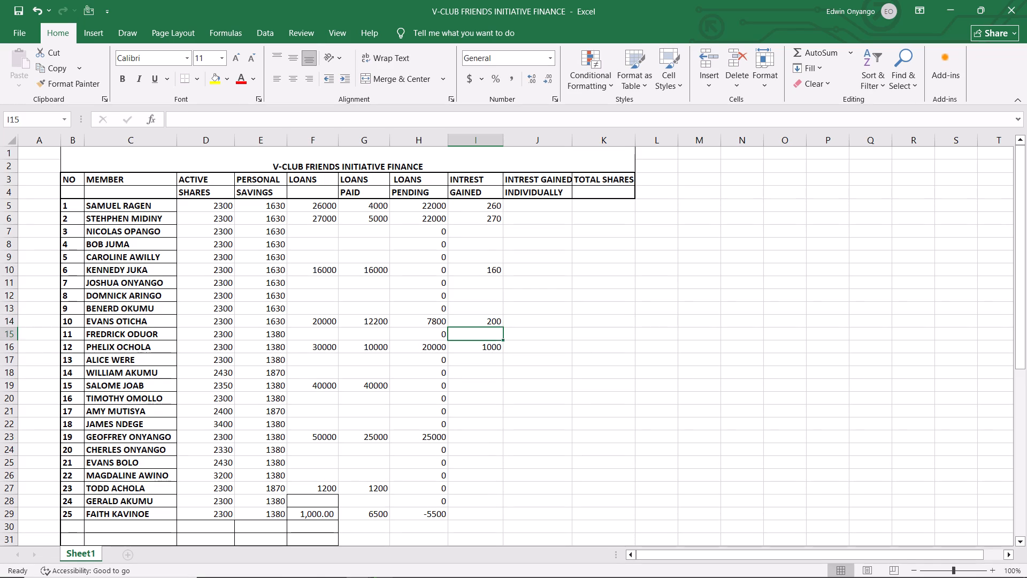
{"action": "key", "text": "Return"}
{"action": "key", "text": "3"}
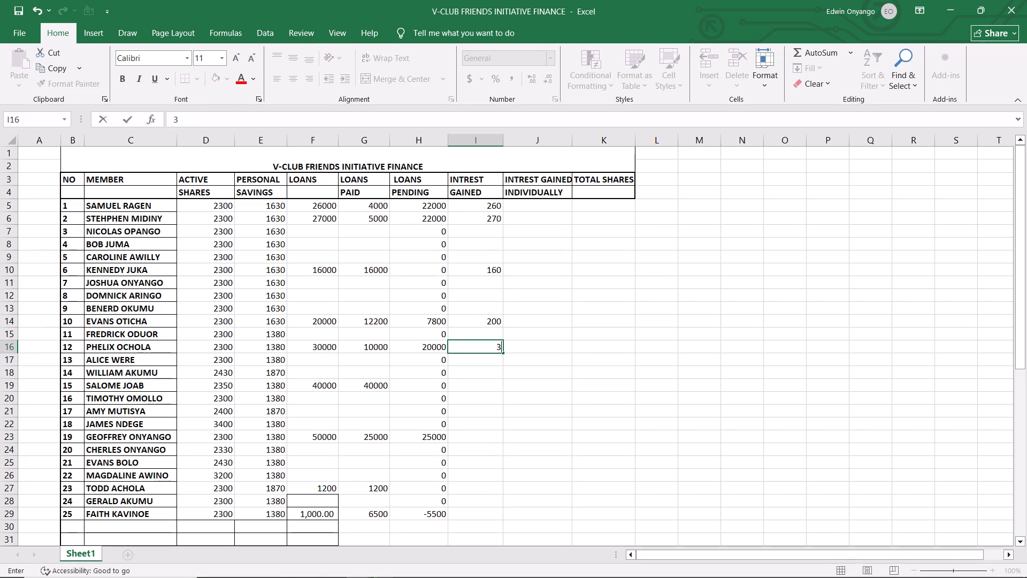
{"action": "type", "text": "00"}
{"action": "key", "text": "Return"}
Enter the Intrest Gained of members 15 and 19 as 400 in I19 and 500 in I23.
{"action": "key", "text": "Return"}
{"action": "key", "text": "Return"}
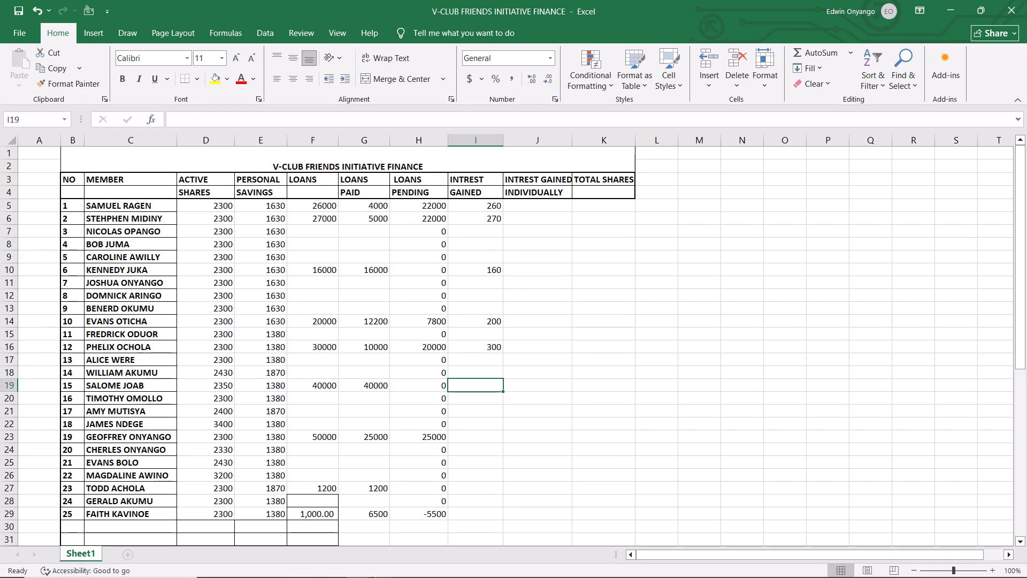
{"action": "type", "text": "400"}
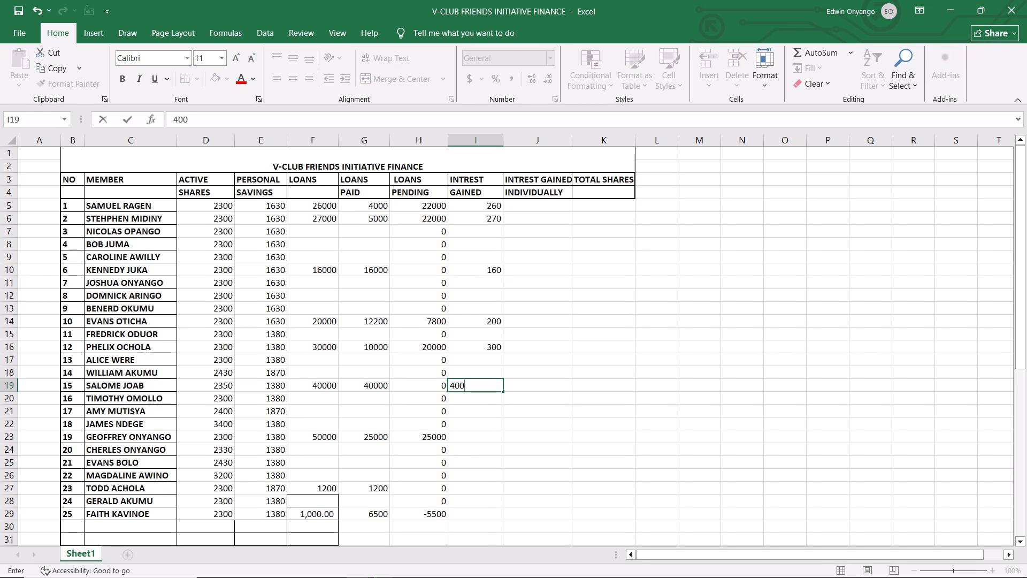
{"action": "key", "text": "Return"}
{"action": "key", "text": "Return"}
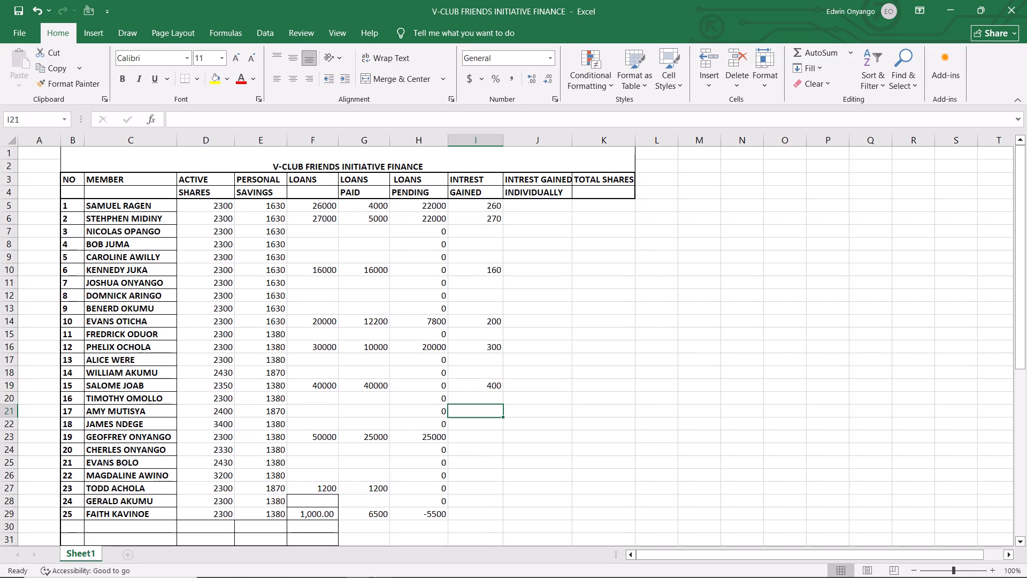
{"action": "key", "text": "Return"}
{"action": "key", "text": "Return"}
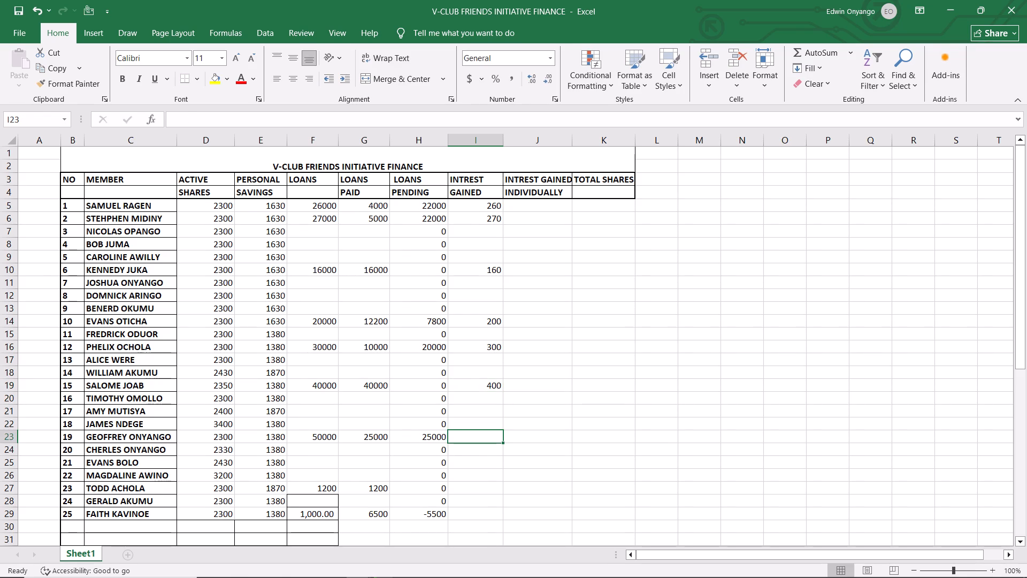
{"action": "key", "text": "5"}
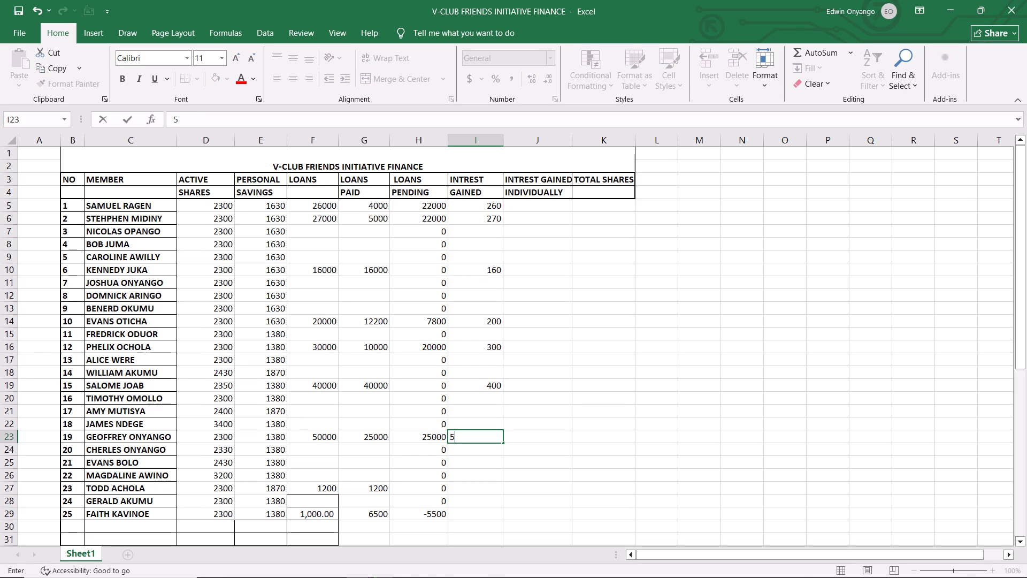
{"action": "type", "text": "00"}
{"action": "key", "text": "Return"}
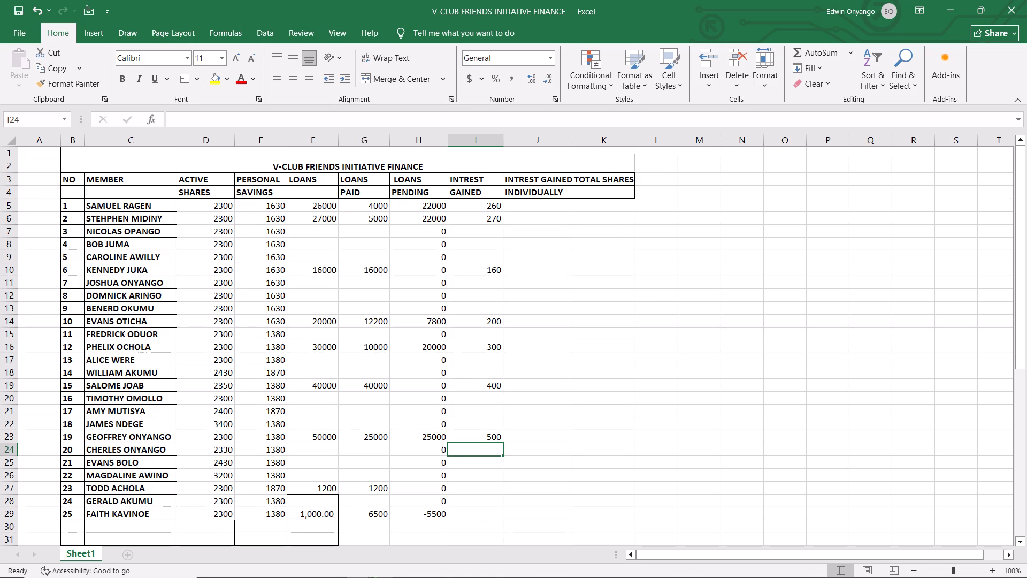
Enter the Intrest Gained of members 23 and 25 as 12 in I27 and 1 in I29.
{"action": "left_click", "coordinate": [482, 489]}
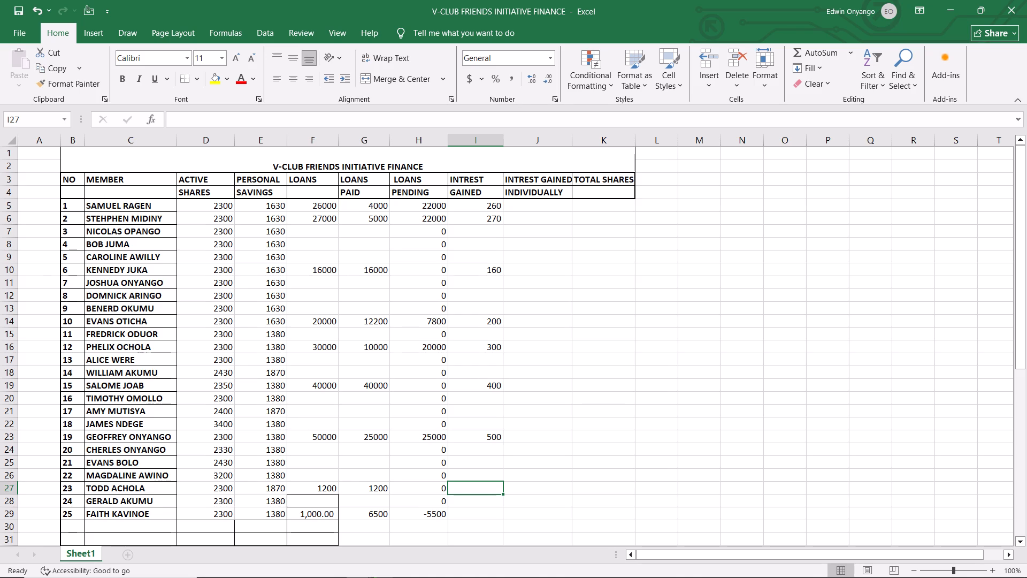
{"action": "key", "text": "1"}
{"action": "key", "text": "2"}
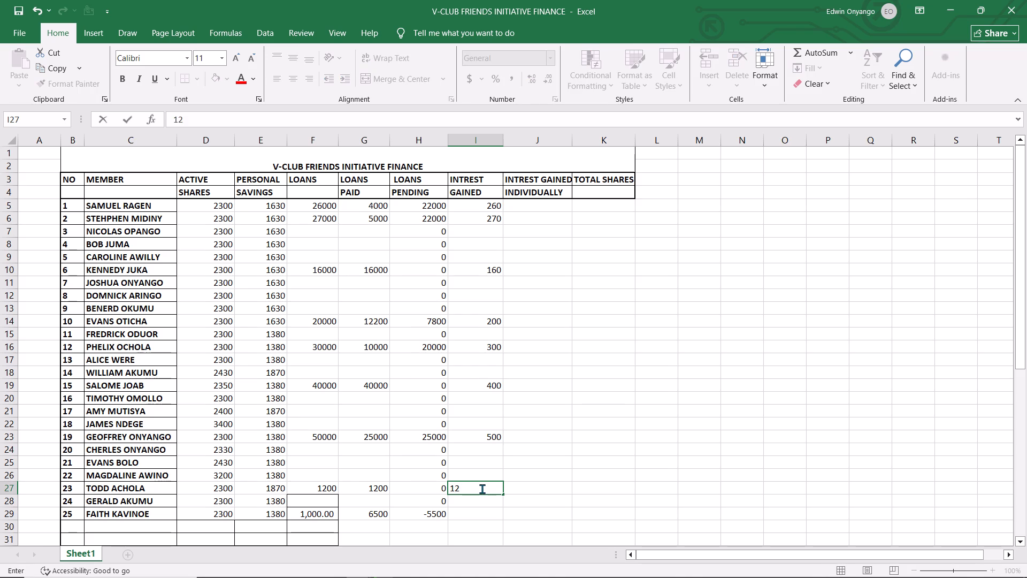
{"action": "left_click", "coordinate": [490, 516]}
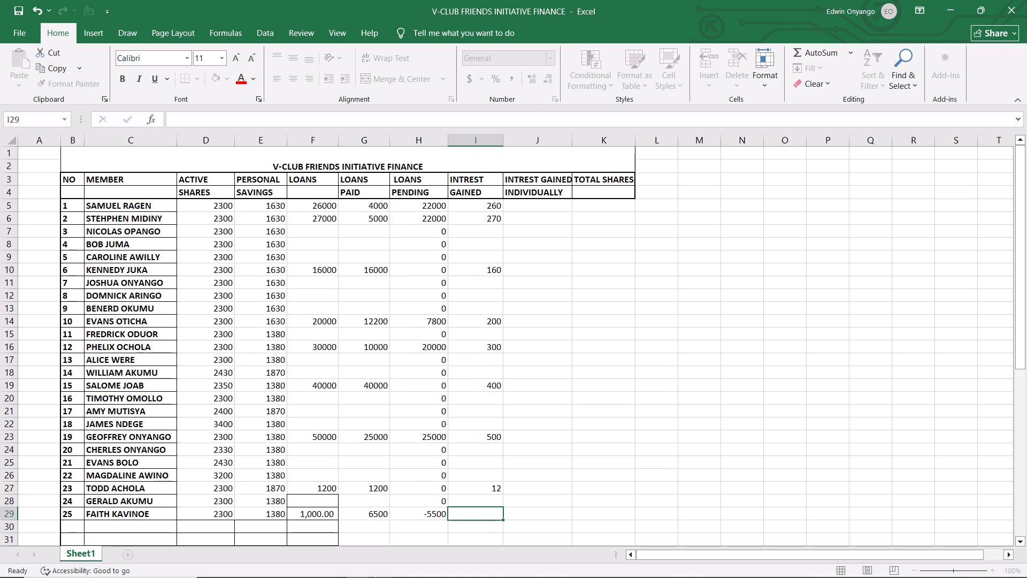
{"action": "key", "text": "1"}
Enter the Intrest Gained Individually of members 1 and 2 as 26 in J5 and 27 in J6.
{"action": "left_click", "coordinate": [524, 204]}
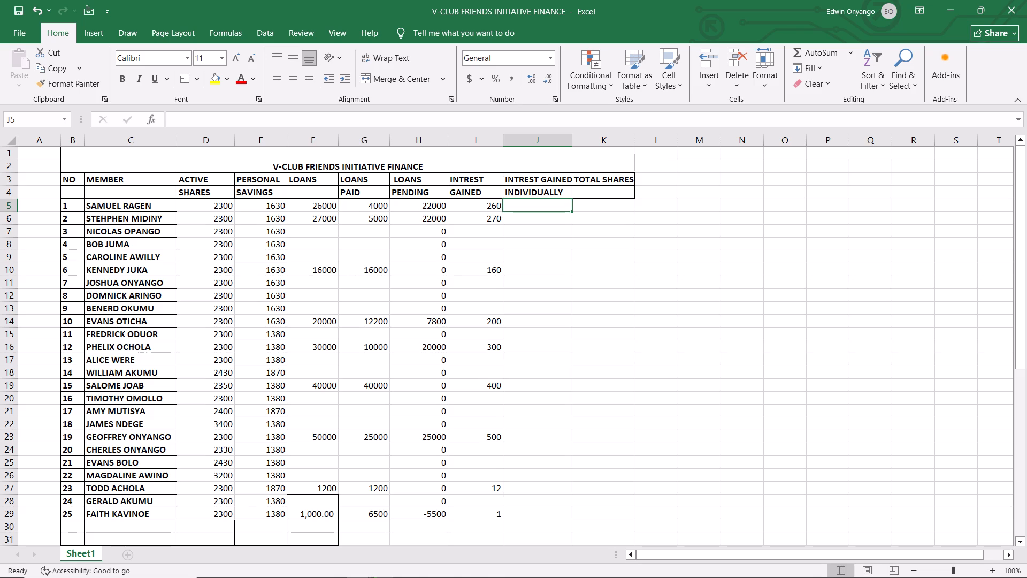
{"action": "left_click", "coordinate": [534, 205]}
{"action": "key", "text": "2"}
{"action": "key", "text": "6"}
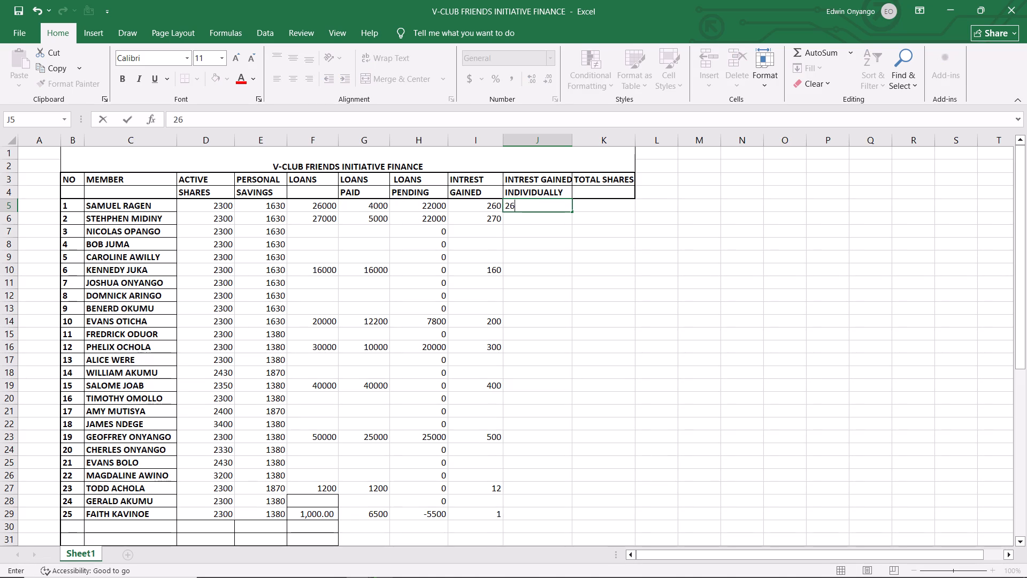
{"action": "left_click", "coordinate": [534, 218]}
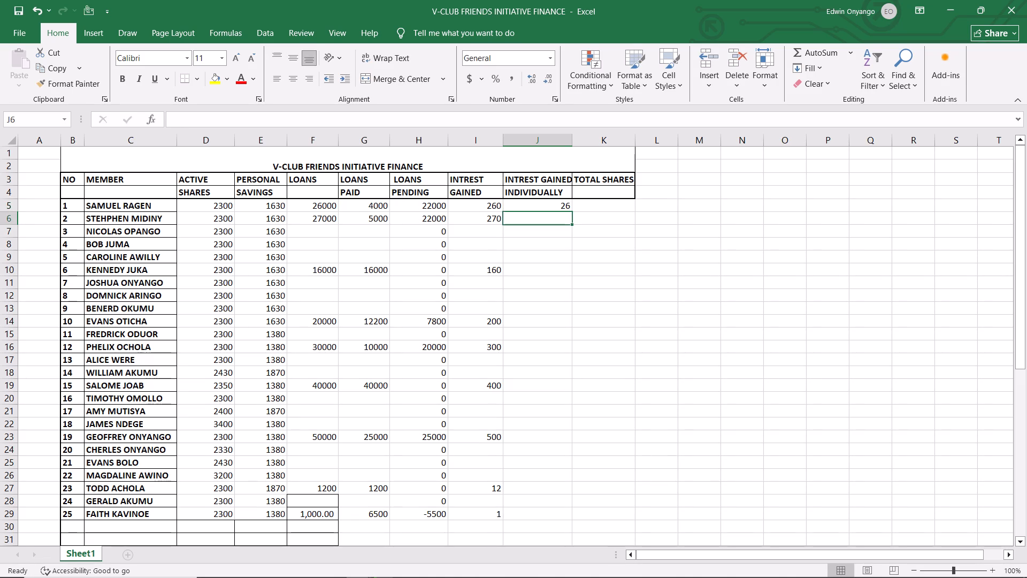
{"action": "type", "text": "27"}
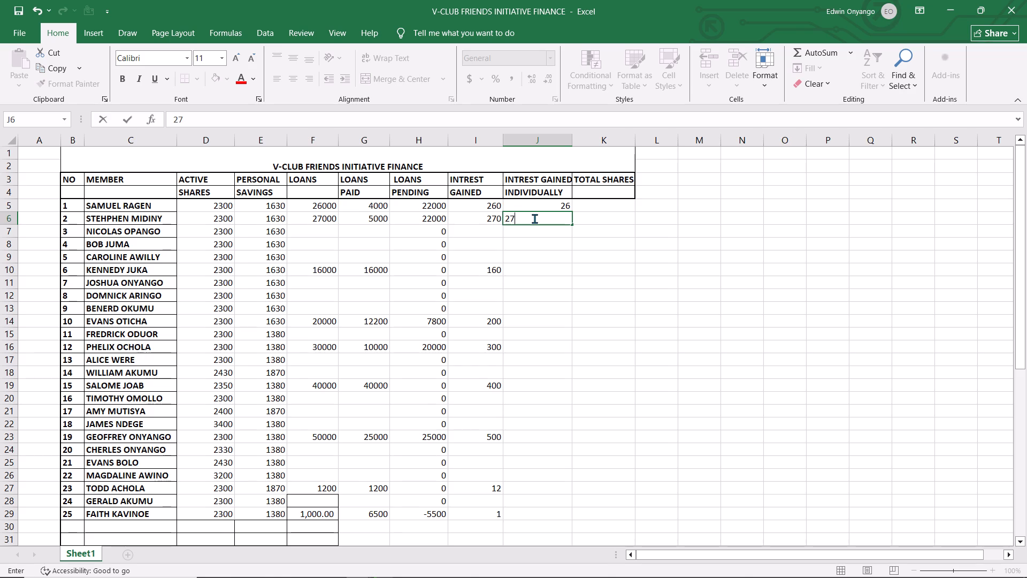
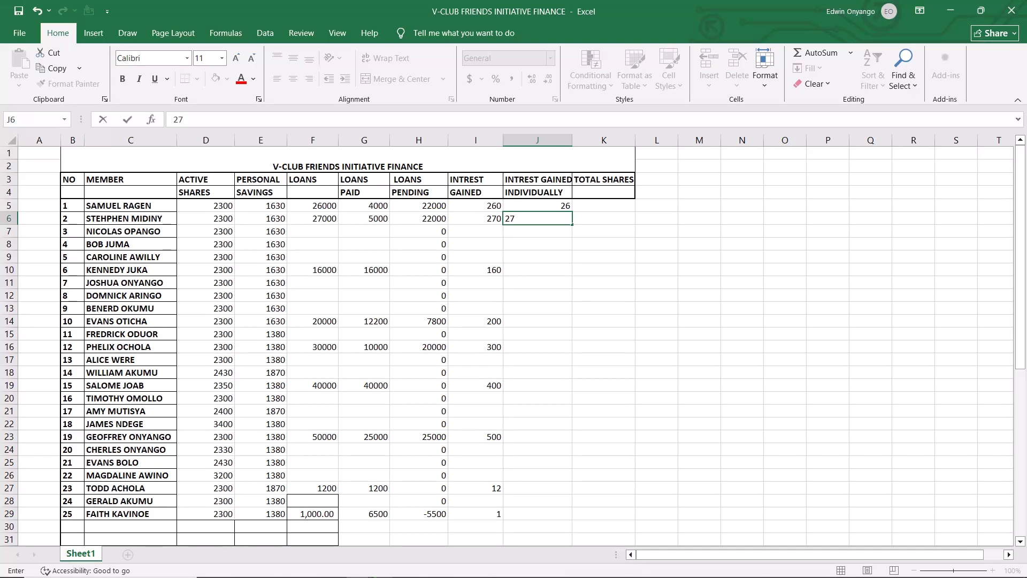
Enter the Intrest Gained Individually of members 6, 10 and 12 as 16 in J10, 20 in J14 and 30 in J16.
{"action": "left_click", "coordinate": [531, 267]}
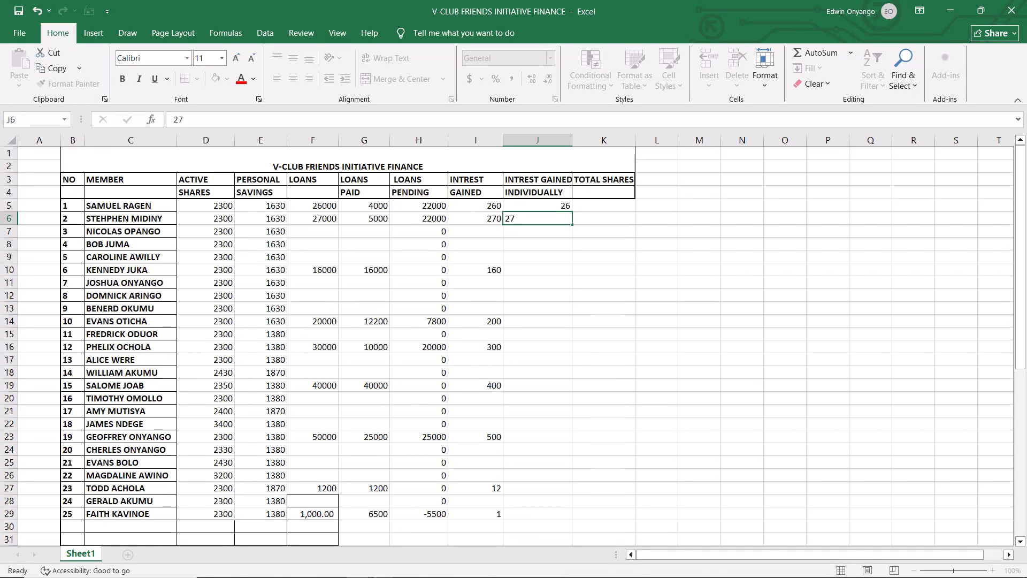
{"action": "key", "text": "1"}
{"action": "key", "text": "6"}
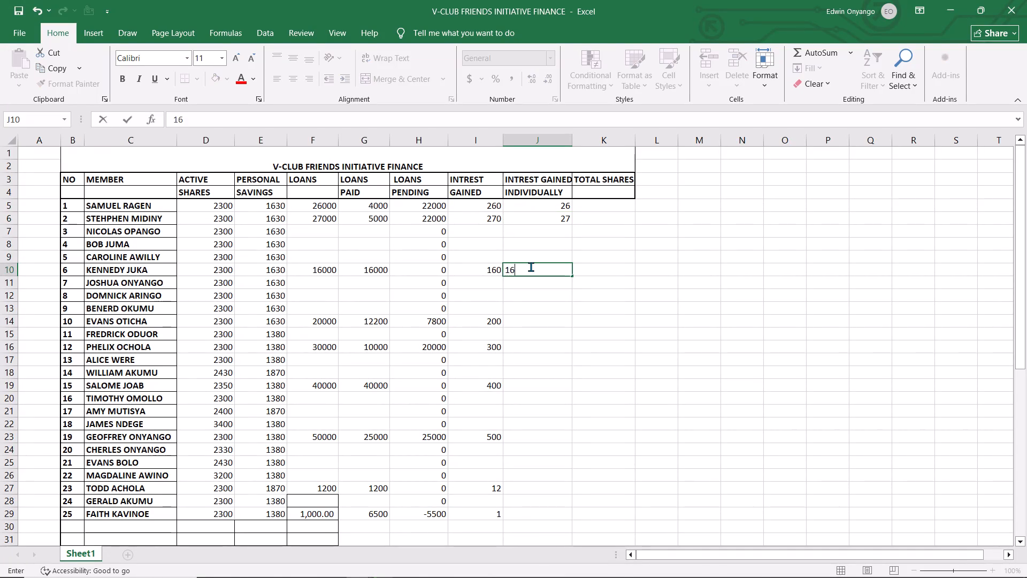
{"action": "left_click", "coordinate": [539, 322]}
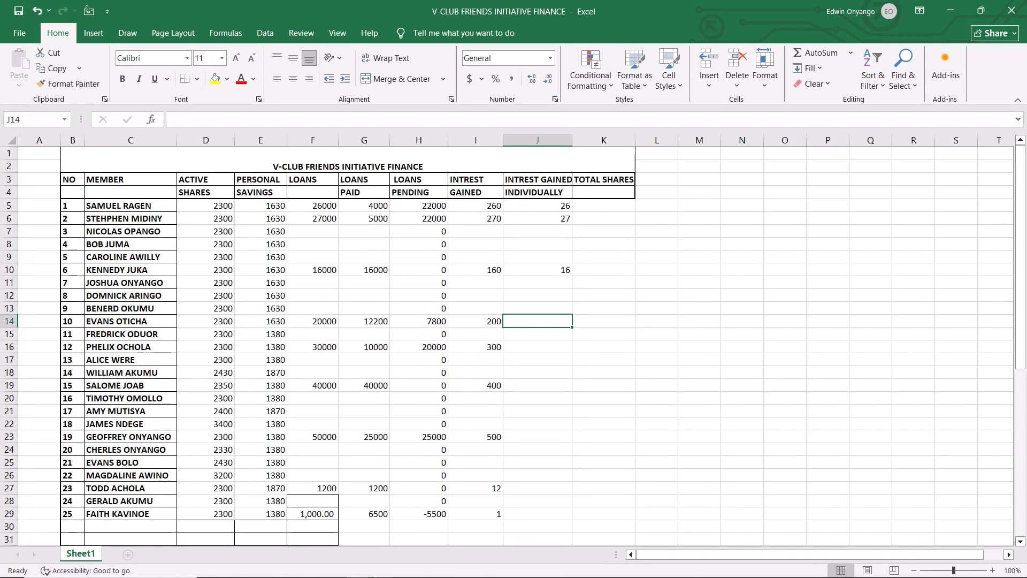
{"action": "key", "text": "2"}
{"action": "key", "text": "0"}
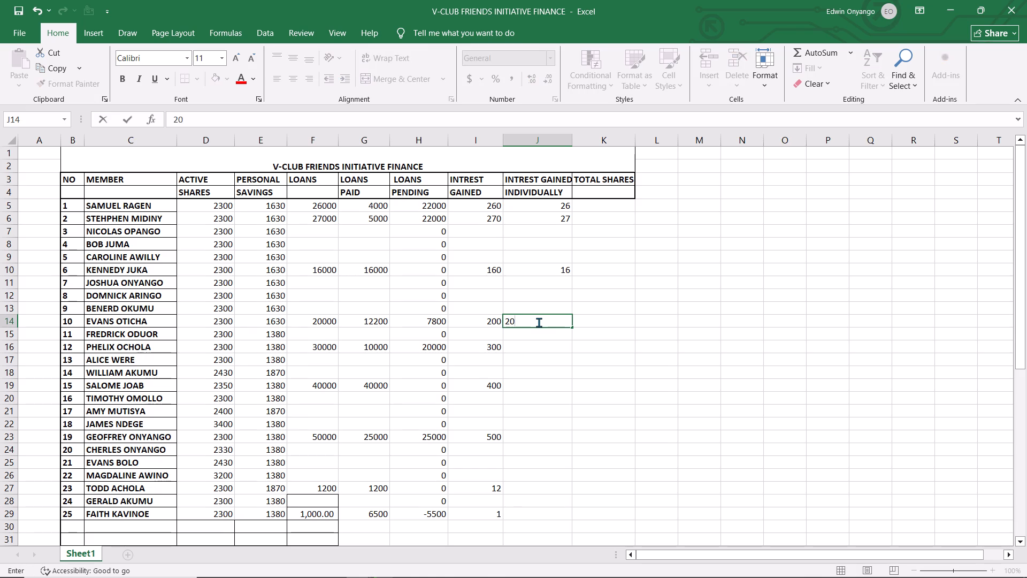
{"action": "left_click", "coordinate": [544, 352]}
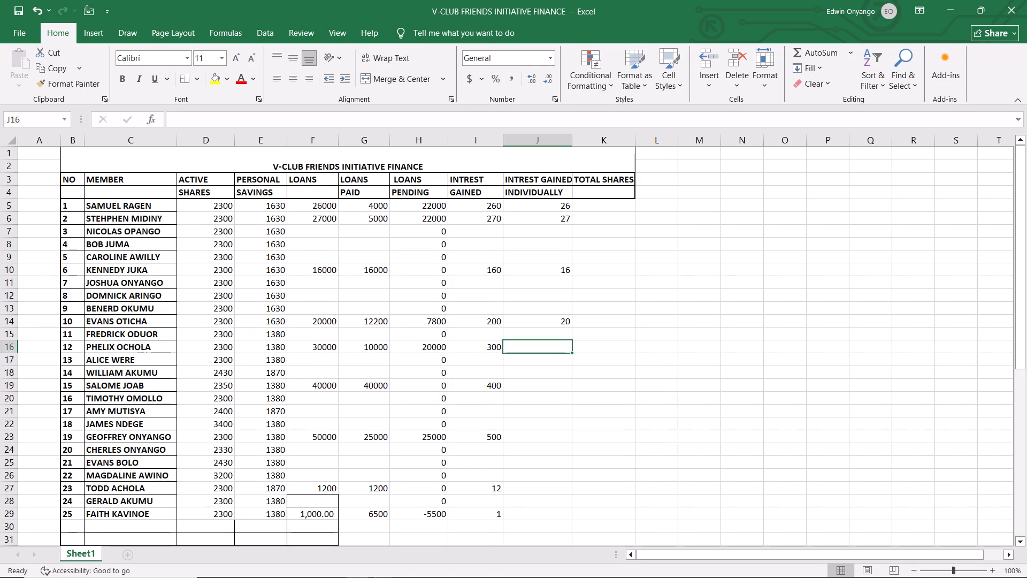
{"action": "key", "text": "3"}
{"action": "key", "text": "0"}
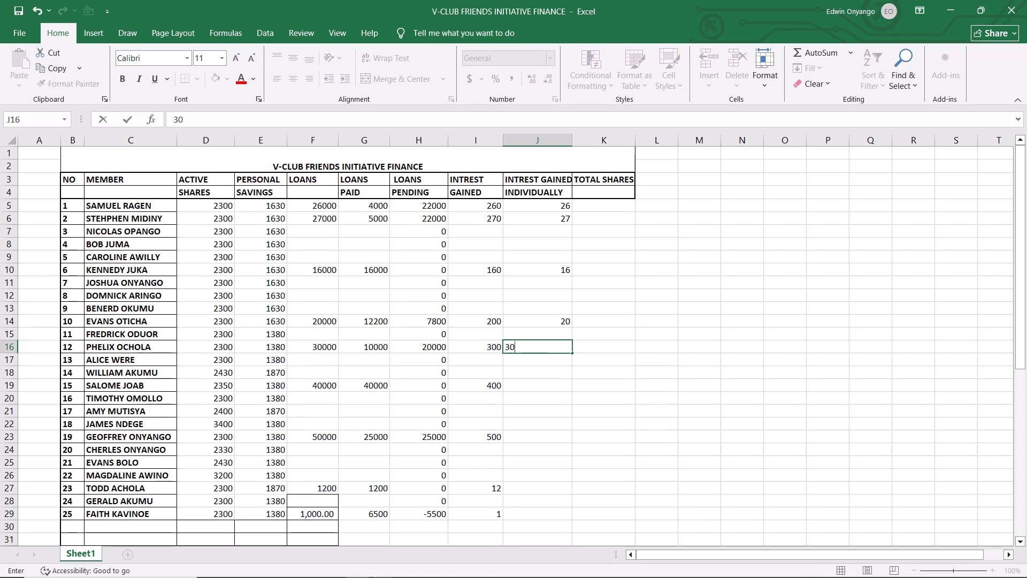
Enter the Intrest Gained Individually of members 15 and 19 as 40 in J19 and 50 in J23.
{"action": "left_click", "coordinate": [552, 385]}
{"action": "key", "text": "4"}
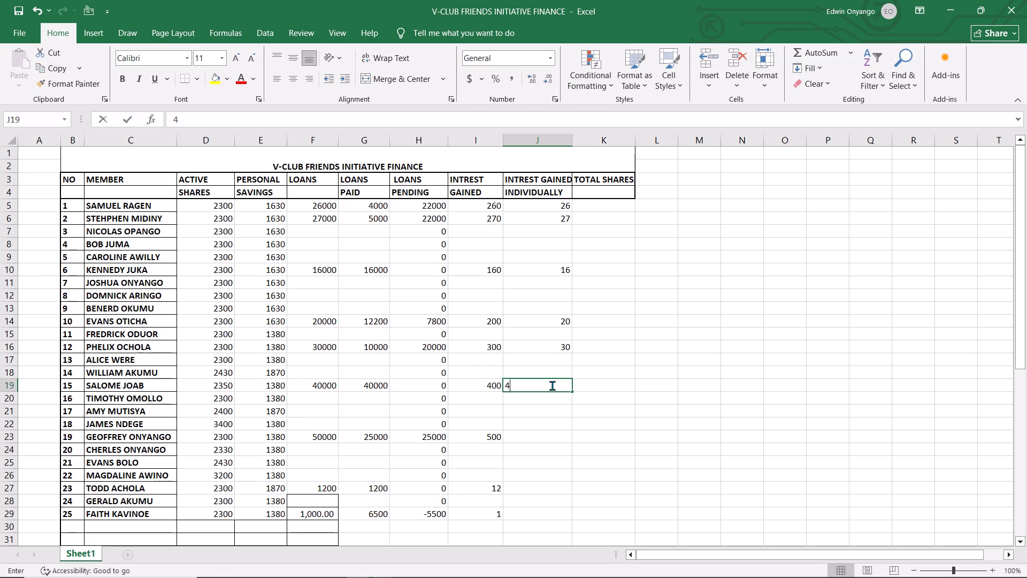
{"action": "key", "text": "0"}
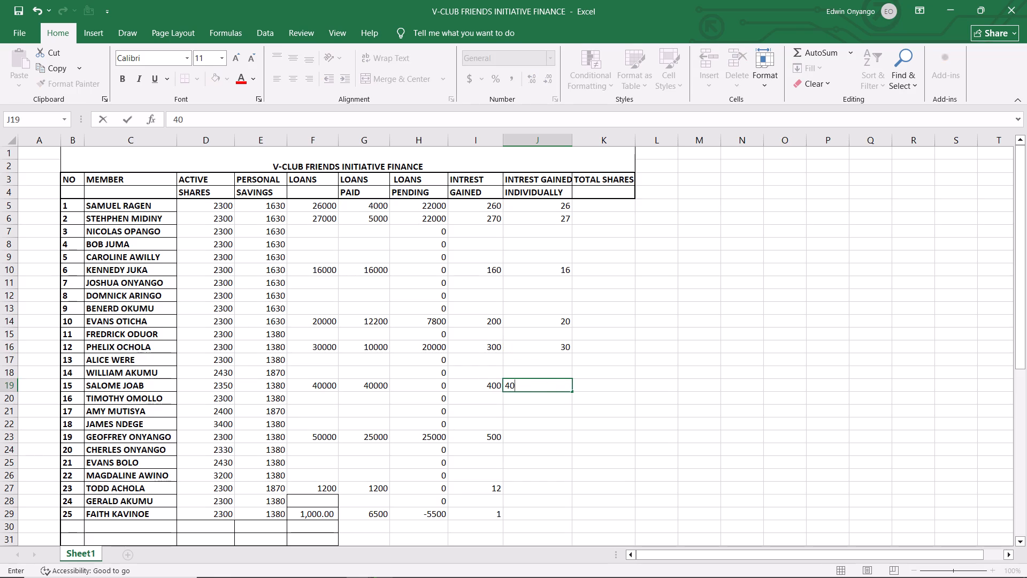
{"action": "left_click", "coordinate": [555, 434]}
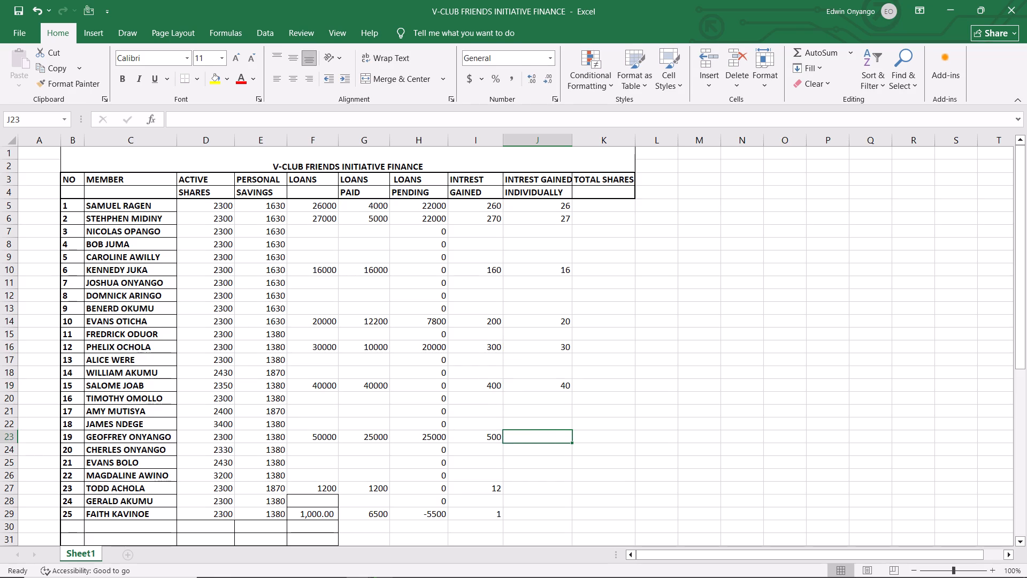
{"action": "key", "text": "5"}
{"action": "key", "text": "0"}
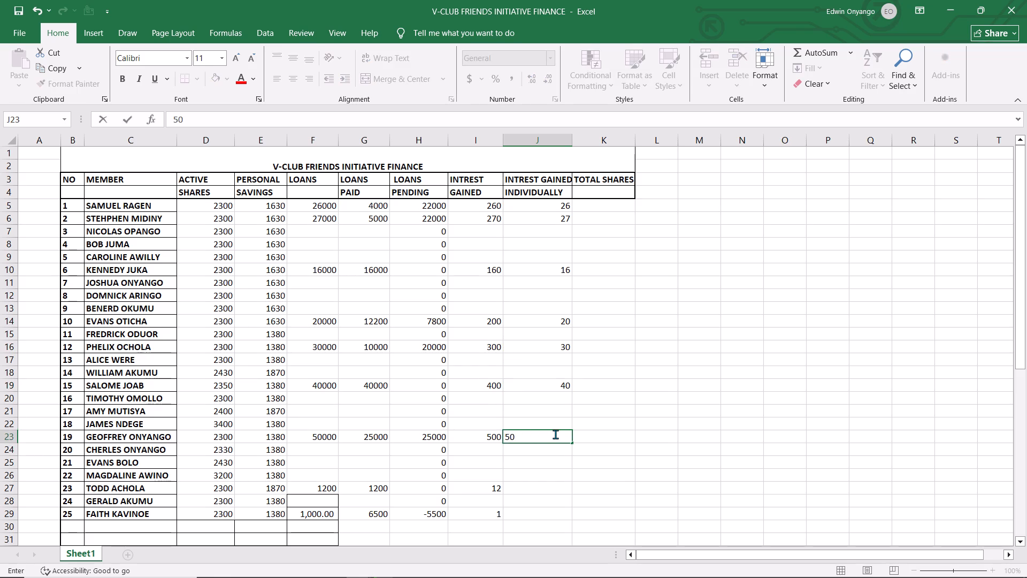
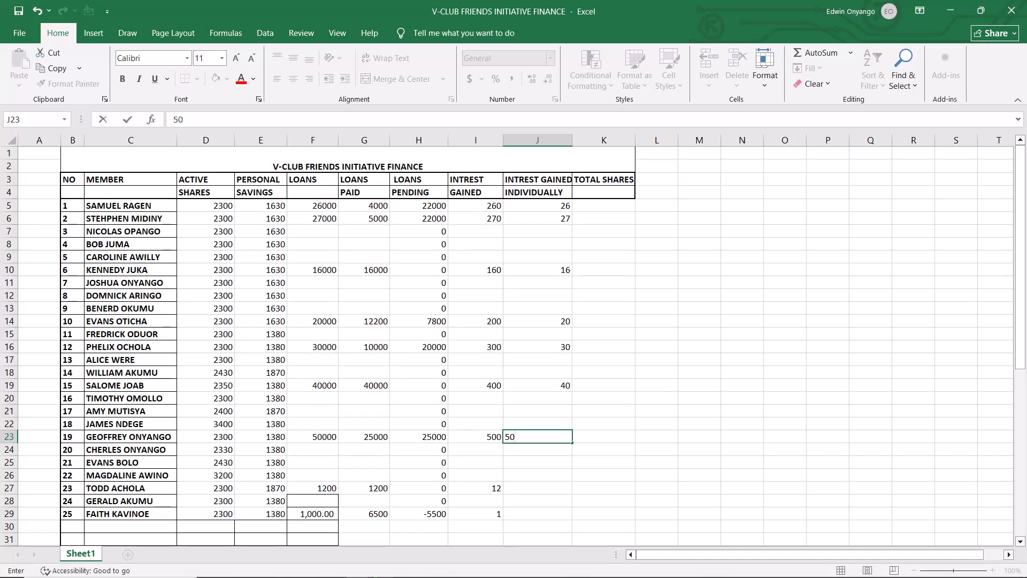
Enter the Intrest Gained Individually of members 23 and 25 as 1.2 in J27 and 0.1 in J29.
{"action": "left_click", "coordinate": [534, 491]}
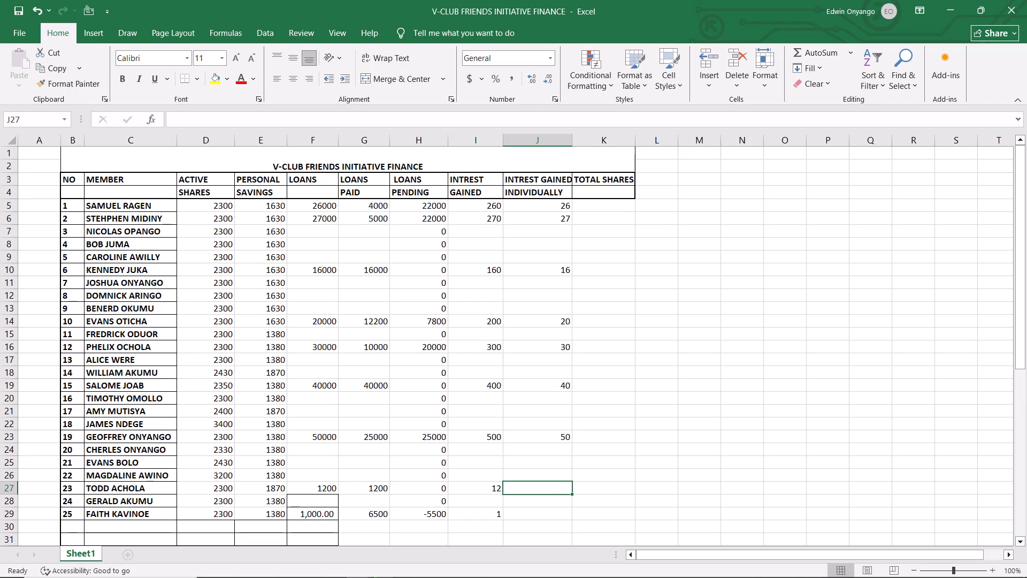
{"action": "key", "text": "1"}
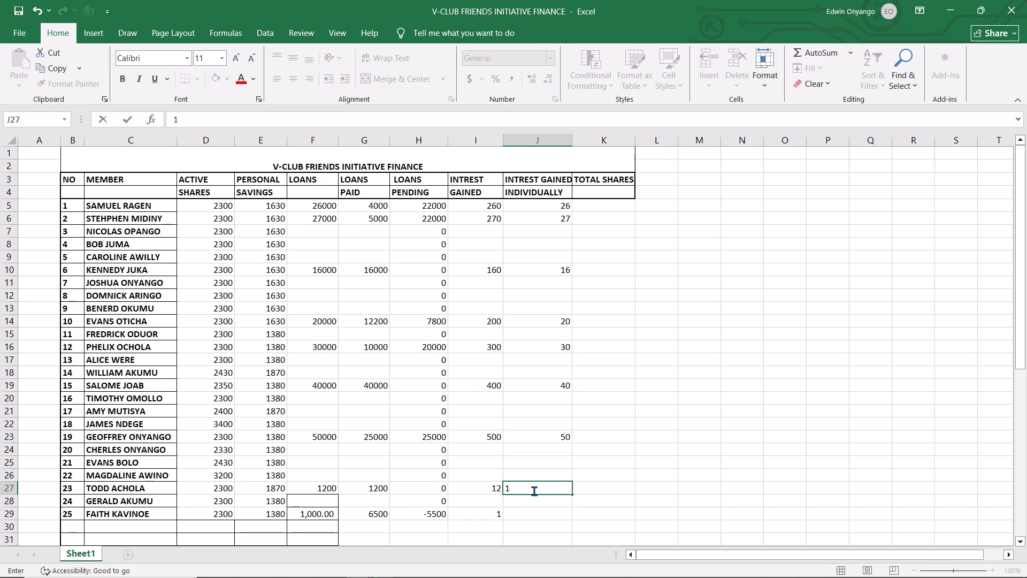
{"action": "key", "text": "period"}
{"action": "key", "text": "2"}
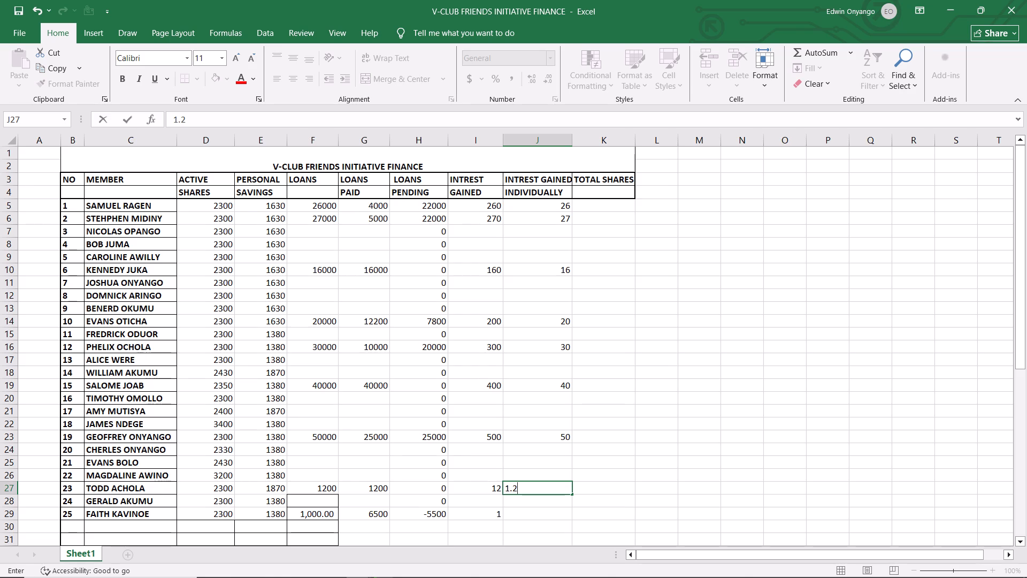
{"action": "left_click", "coordinate": [534, 516]}
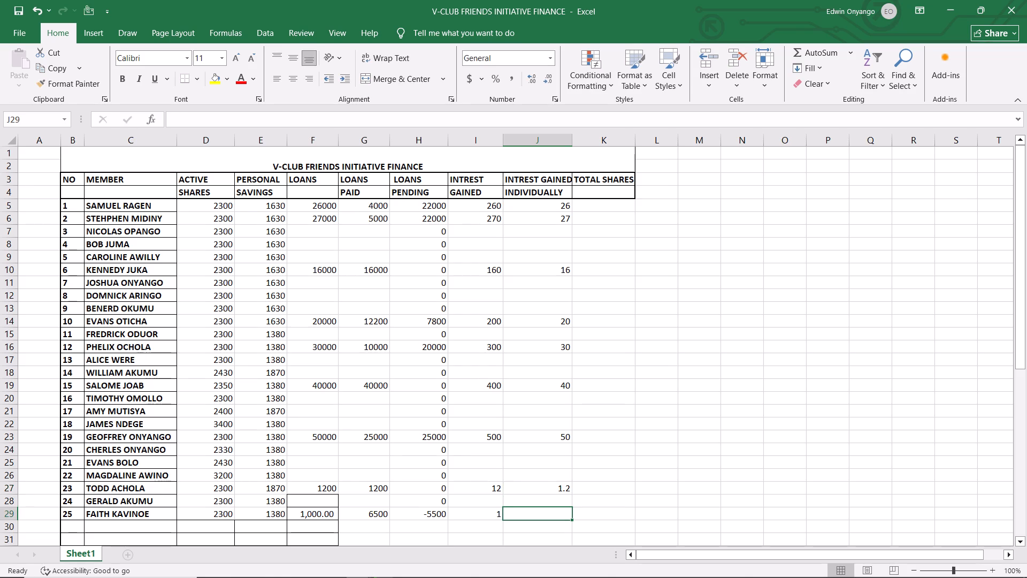
{"action": "key", "text": "0"}
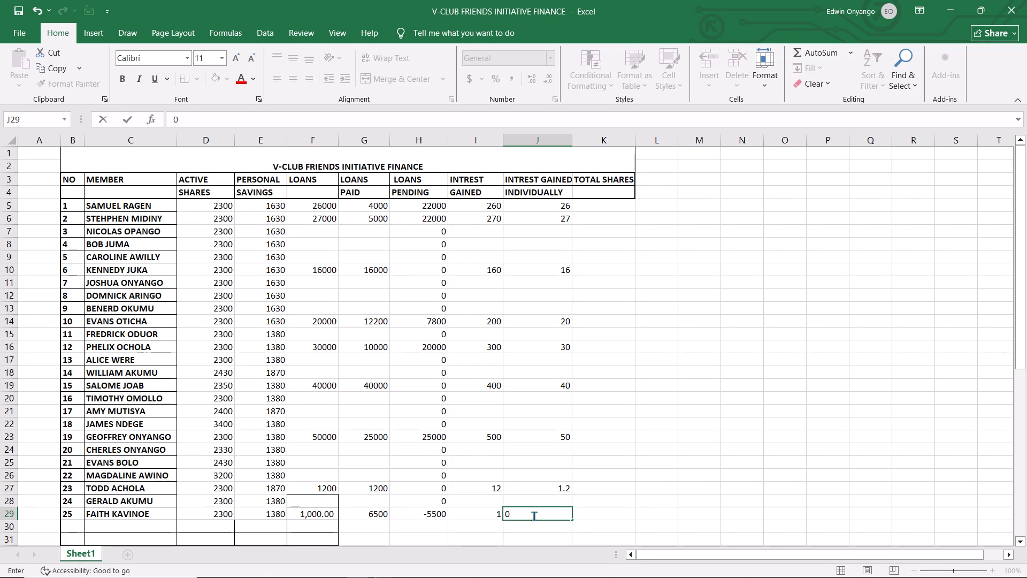
{"action": "key", "text": "period"}
{"action": "key", "text": "1"}
{"action": "left_click", "coordinate": [600, 205]}
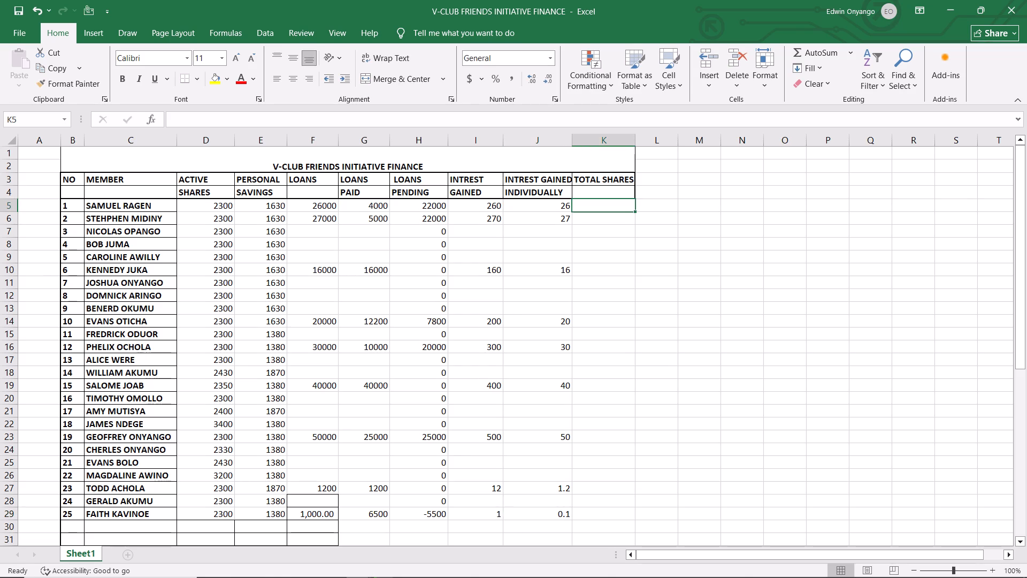
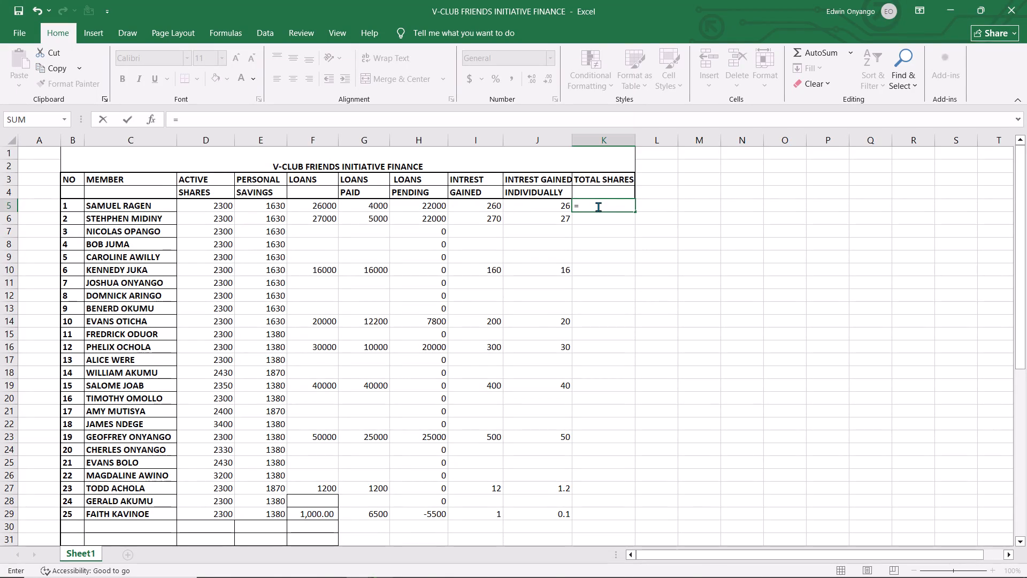
Begin member 1's Total Shares formula in K5 with a reference to the Active Shares cell d5.
{"action": "key", "text": "d"}
{"action": "key", "text": "5"}
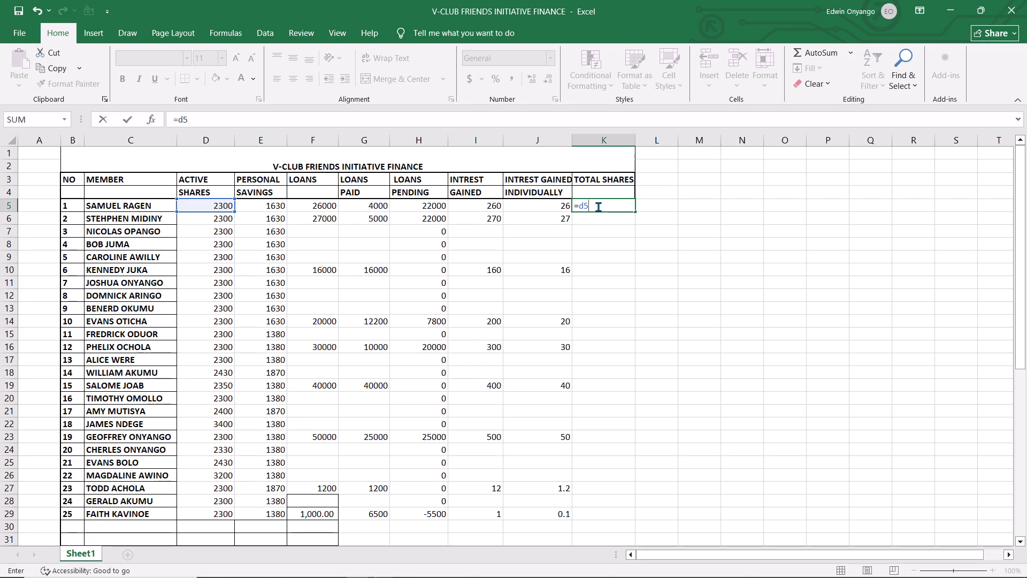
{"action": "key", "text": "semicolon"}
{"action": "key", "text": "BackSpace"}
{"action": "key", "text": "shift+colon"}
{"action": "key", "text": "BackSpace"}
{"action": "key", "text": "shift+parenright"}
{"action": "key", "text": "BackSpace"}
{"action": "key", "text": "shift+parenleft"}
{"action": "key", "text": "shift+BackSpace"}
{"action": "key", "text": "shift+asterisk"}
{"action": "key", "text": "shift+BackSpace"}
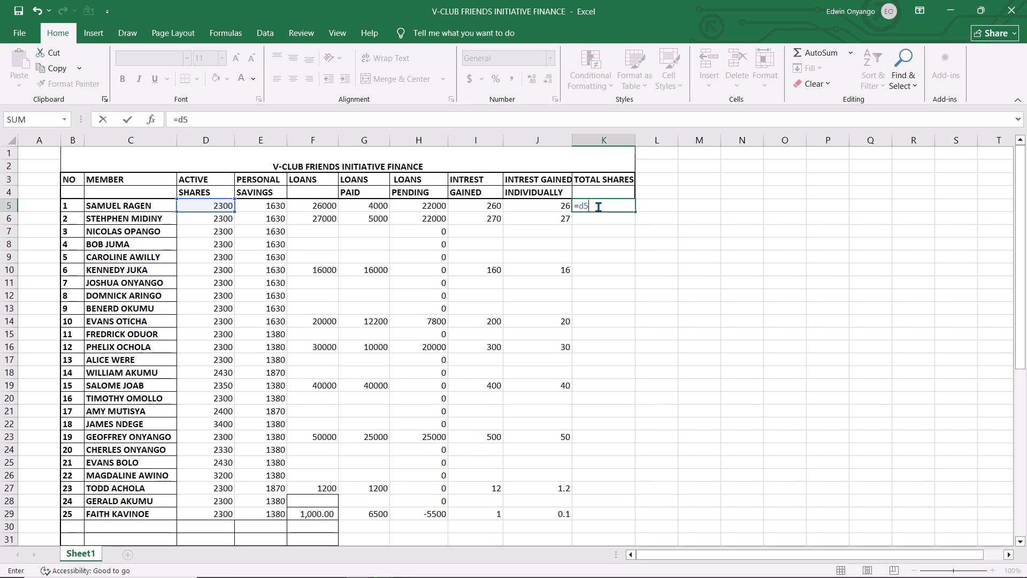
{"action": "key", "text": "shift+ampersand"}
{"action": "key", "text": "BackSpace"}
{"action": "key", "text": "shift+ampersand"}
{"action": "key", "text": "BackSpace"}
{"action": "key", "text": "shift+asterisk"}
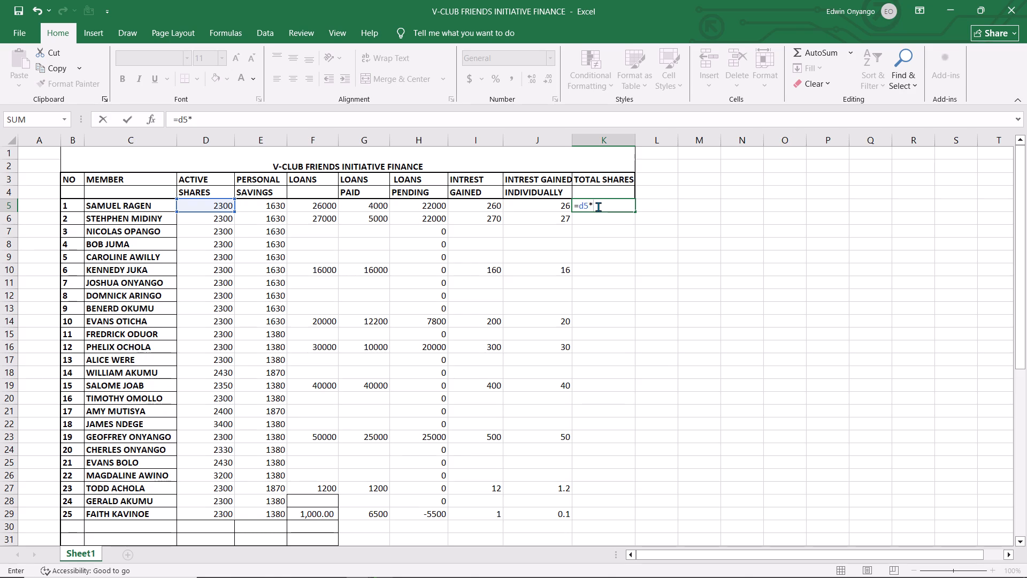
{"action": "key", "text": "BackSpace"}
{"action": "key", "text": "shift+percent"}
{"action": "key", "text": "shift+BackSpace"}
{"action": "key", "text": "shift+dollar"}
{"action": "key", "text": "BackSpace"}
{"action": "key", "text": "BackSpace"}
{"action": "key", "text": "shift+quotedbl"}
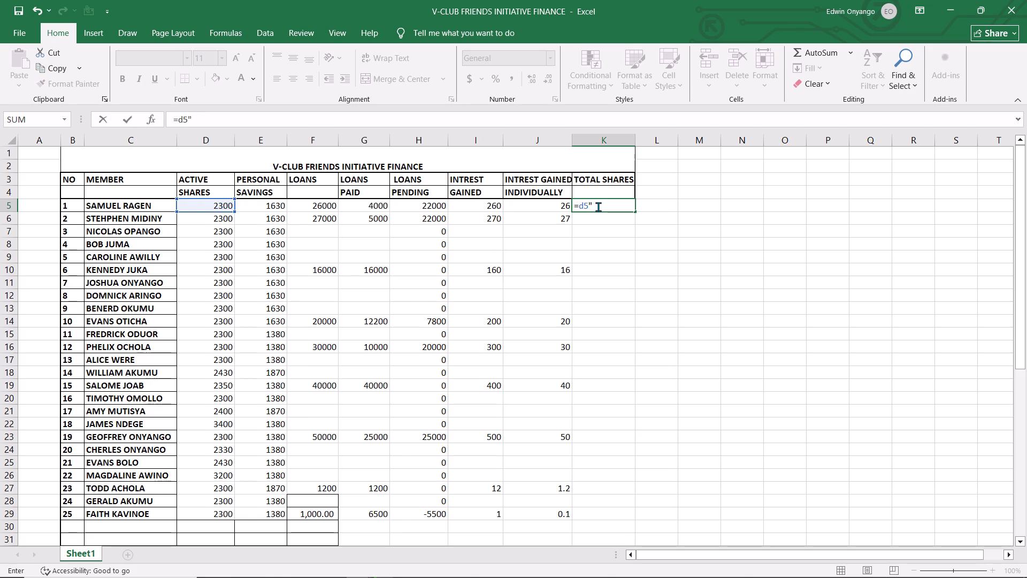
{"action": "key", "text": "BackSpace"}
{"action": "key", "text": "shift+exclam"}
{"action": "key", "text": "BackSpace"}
Complete member 1's Total Shares formula in K5 as =d5+e5, adding Personal Savings to Active Shares with a plus symbol.
{"action": "key", "text": "super+period"}
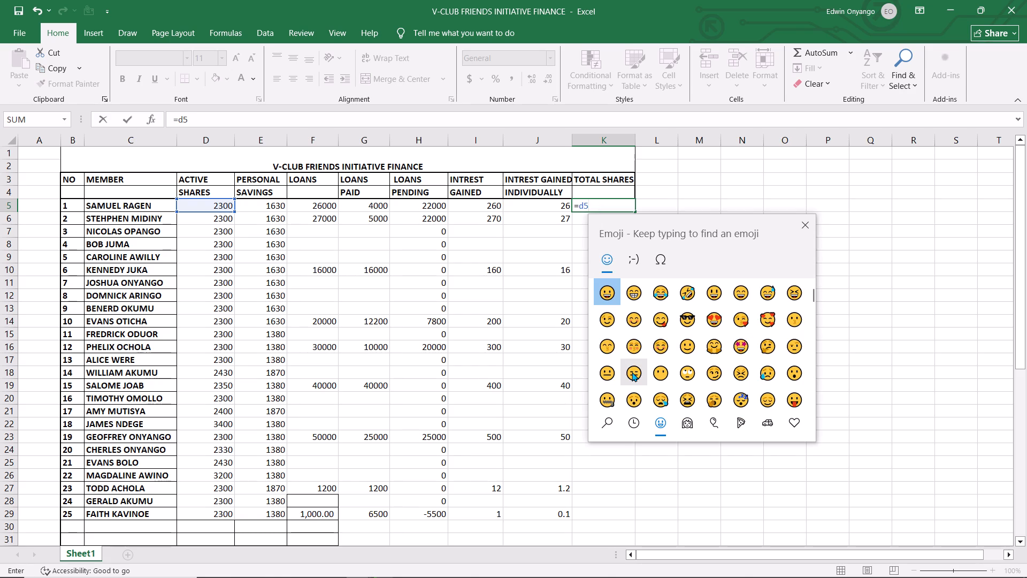
{"action": "left_click", "coordinate": [635, 261]}
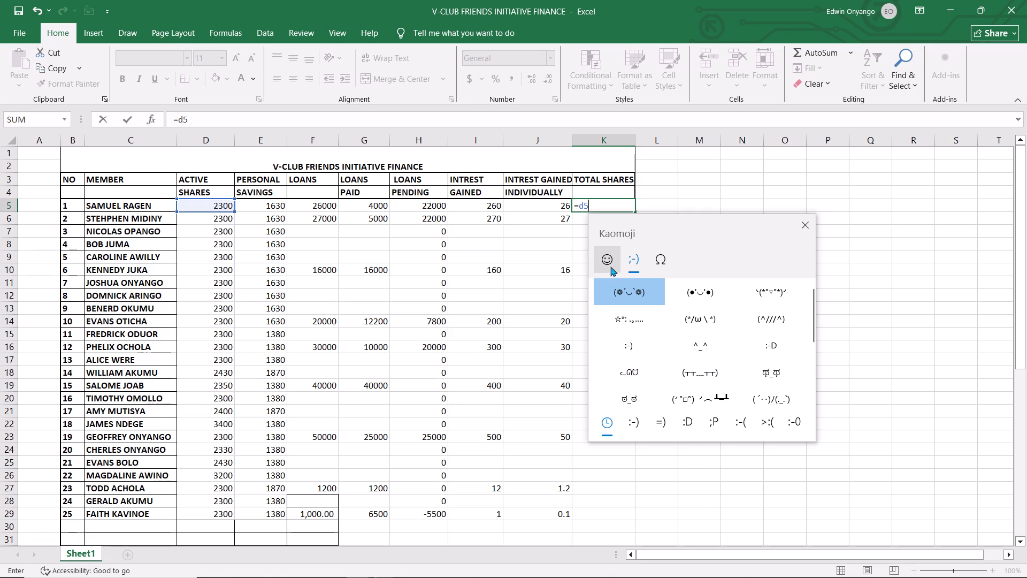
{"action": "left_click", "coordinate": [601, 255]}
{"action": "left_click", "coordinate": [661, 257]}
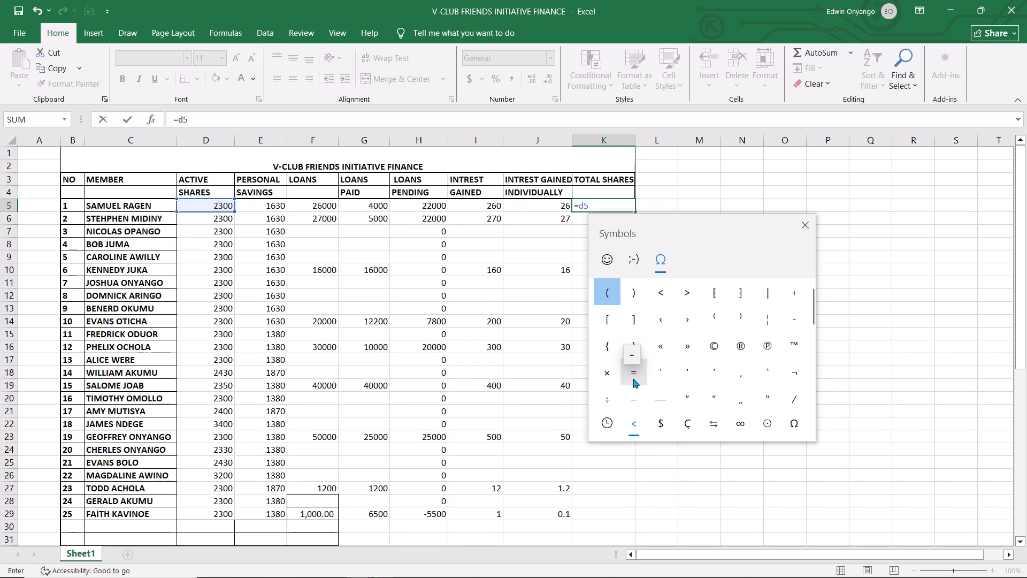
{"action": "left_click", "coordinate": [802, 294]}
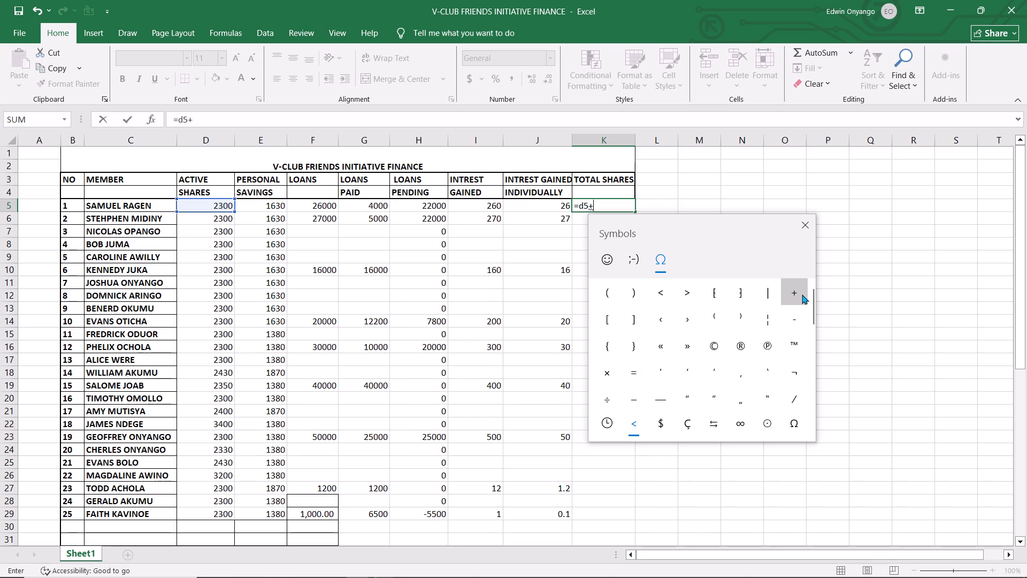
{"action": "left_click", "coordinate": [810, 230]}
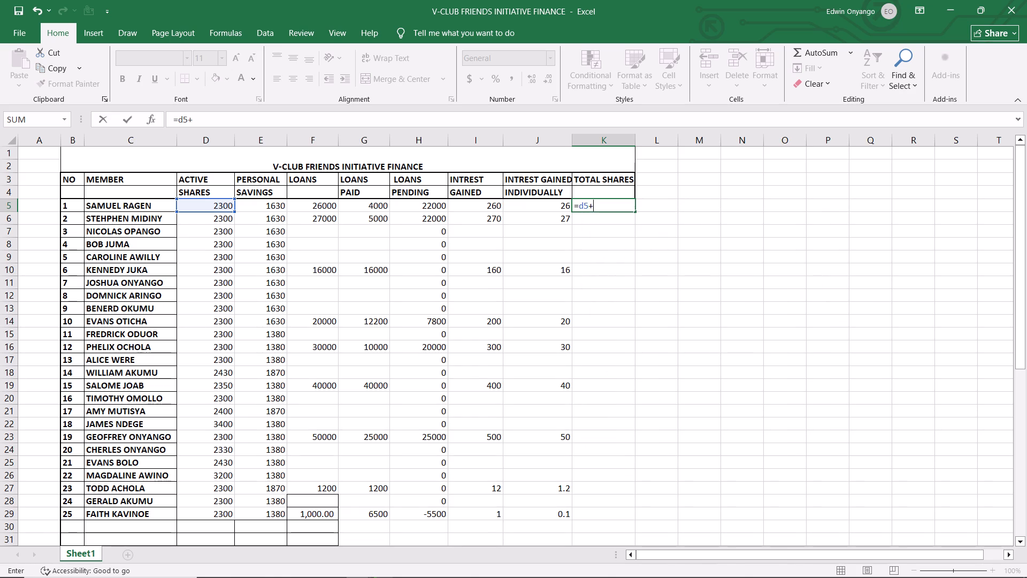
{"action": "left_click", "coordinate": [601, 208]}
{"action": "type", "text": "e5"}
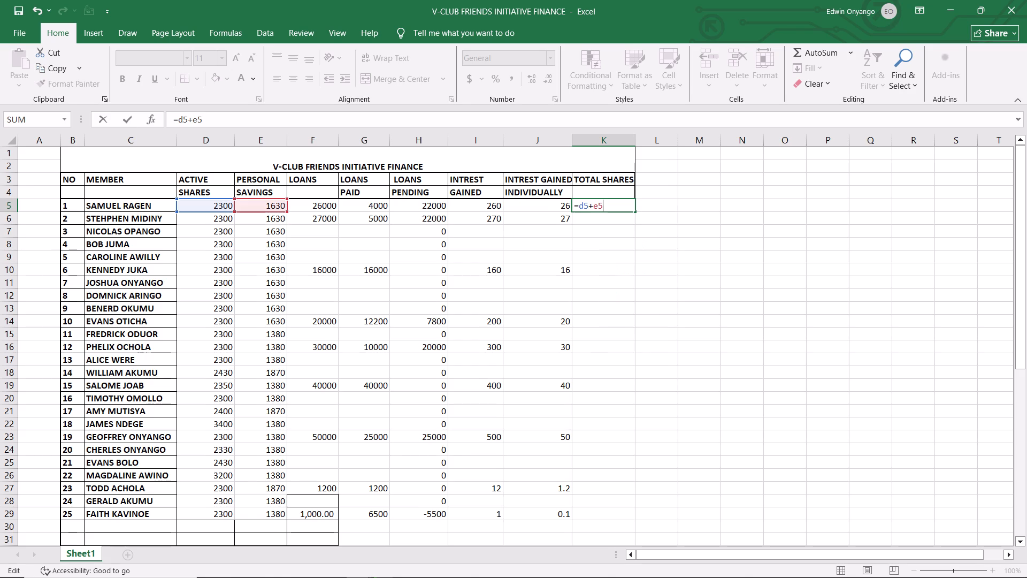
{"action": "key", "text": "Return"}
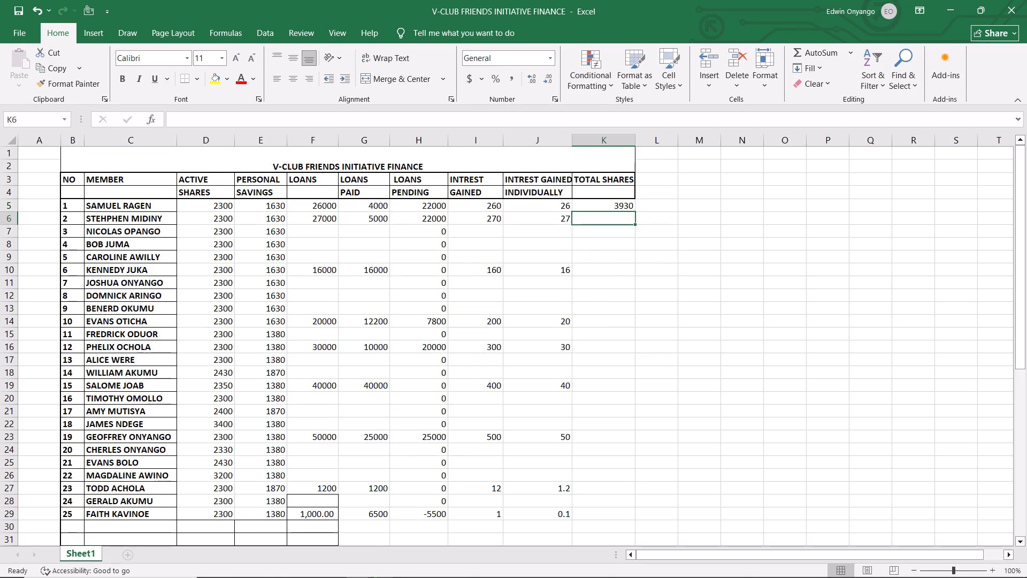
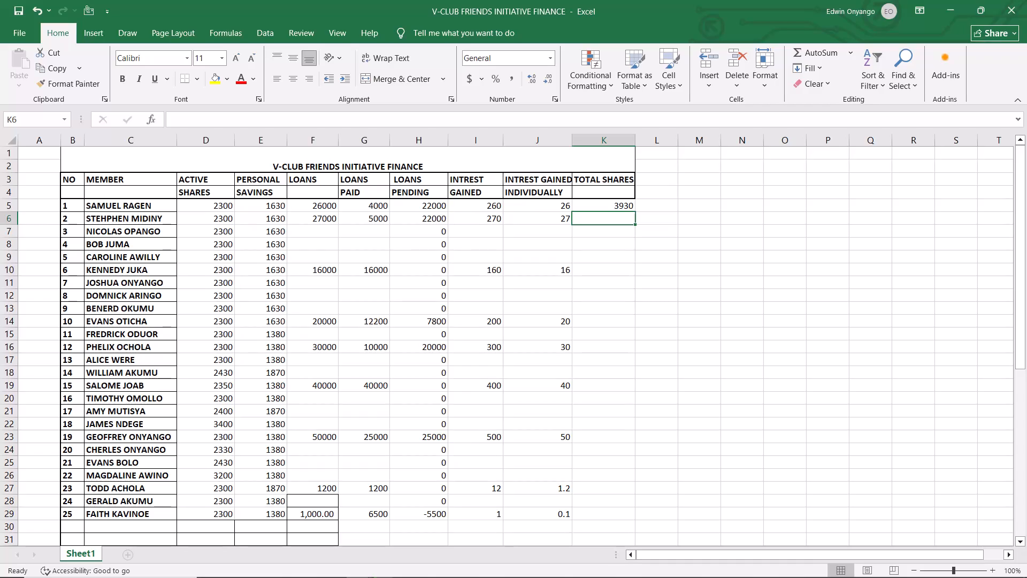
Fill member 1's Total Shares formula from K5 down the column to K54, the table's last row.
{"action": "left_click", "coordinate": [617, 200]}
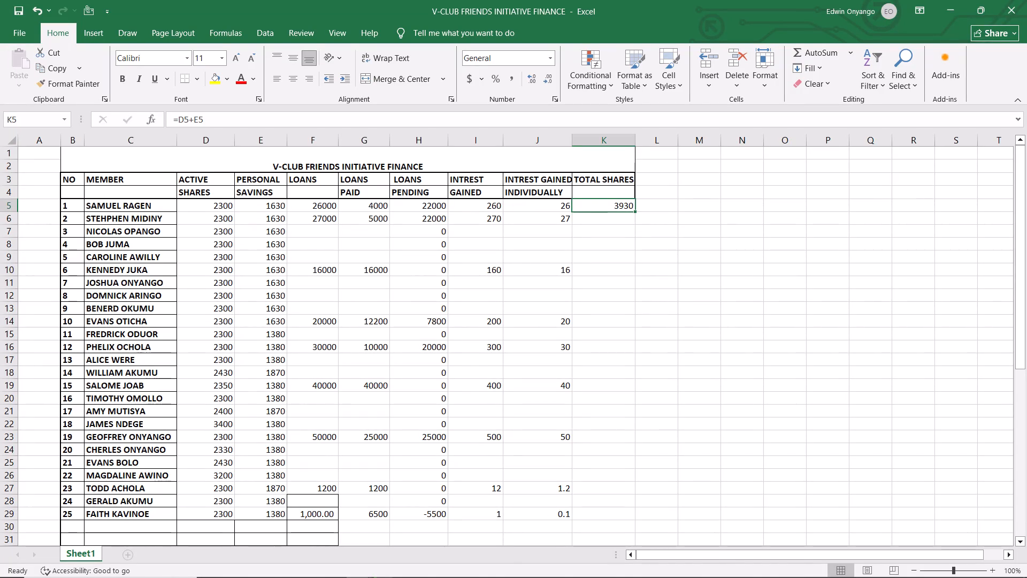
{"action": "left_click_drag", "start_coordinate": [635, 212], "coordinate": [621, 389]}
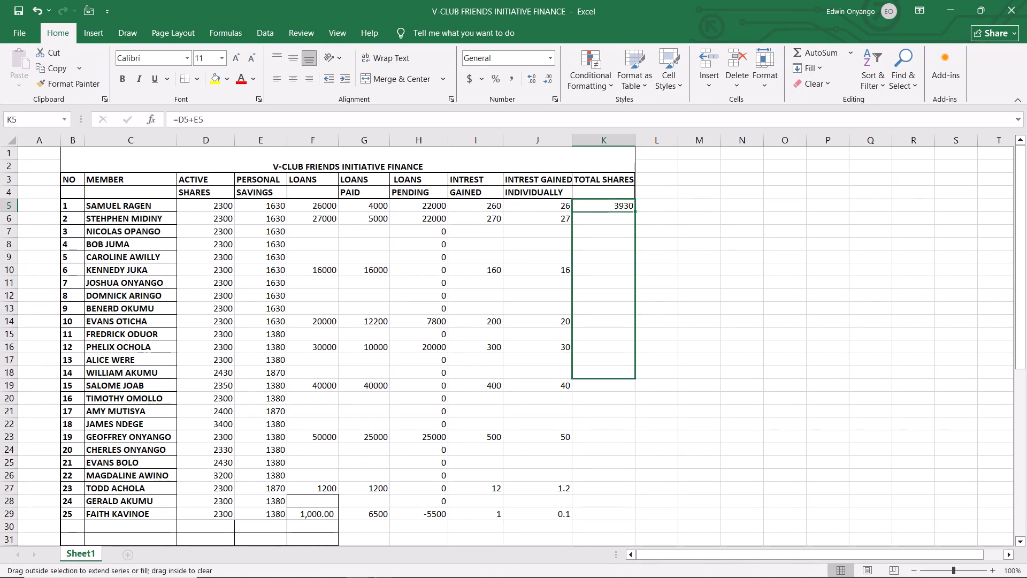
{"action": "left_click_drag", "start_coordinate": [621, 389], "coordinate": [631, 510]}
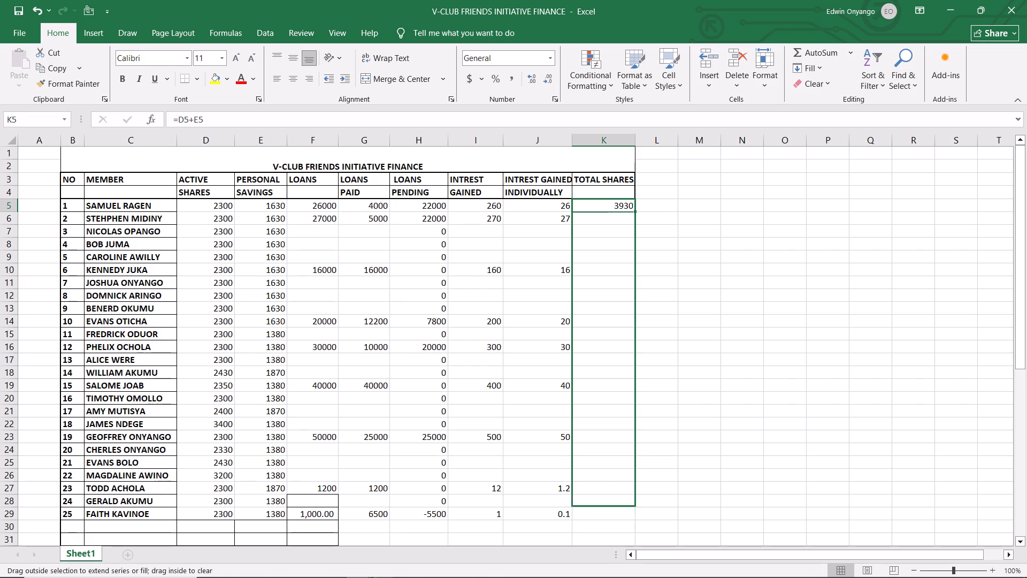
{"action": "left_click_drag", "start_coordinate": [631, 510], "coordinate": [631, 557]}
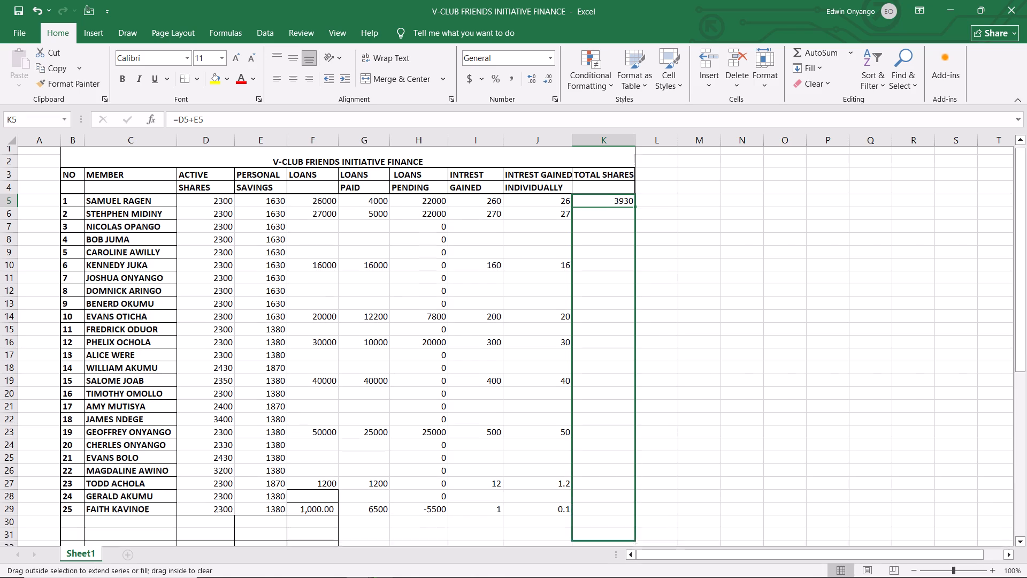
{"action": "left_click_drag", "start_coordinate": [631, 557], "coordinate": [624, 482]}
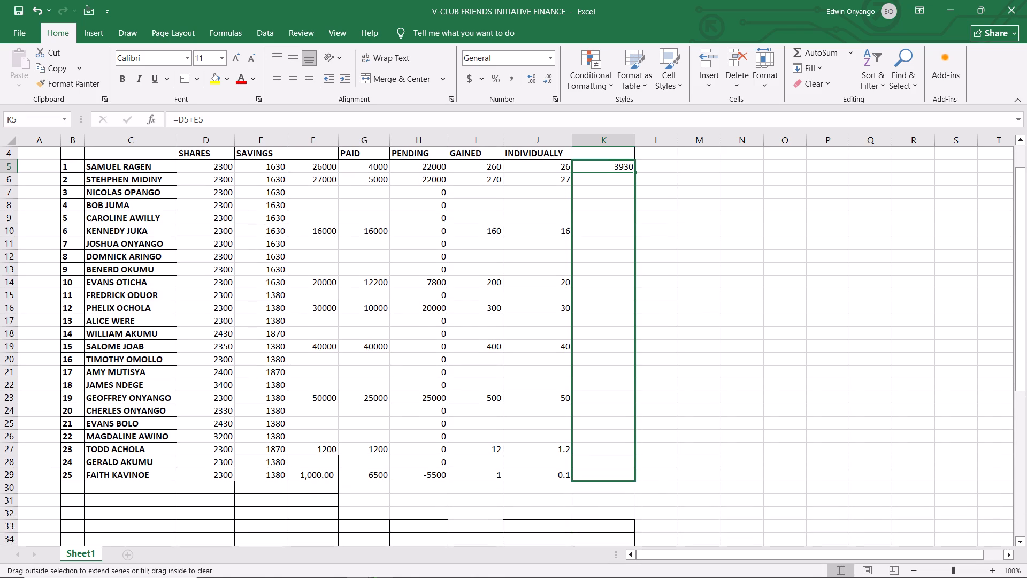
{"action": "left_click_drag", "start_coordinate": [624, 482], "coordinate": [618, 527]}
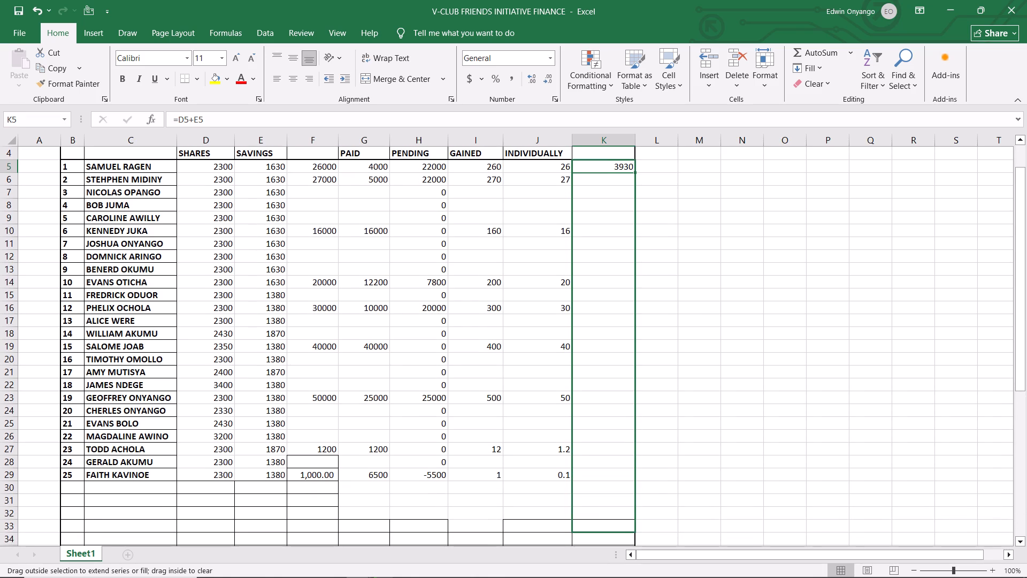
{"action": "left_click_drag", "start_coordinate": [618, 527], "coordinate": [621, 478]}
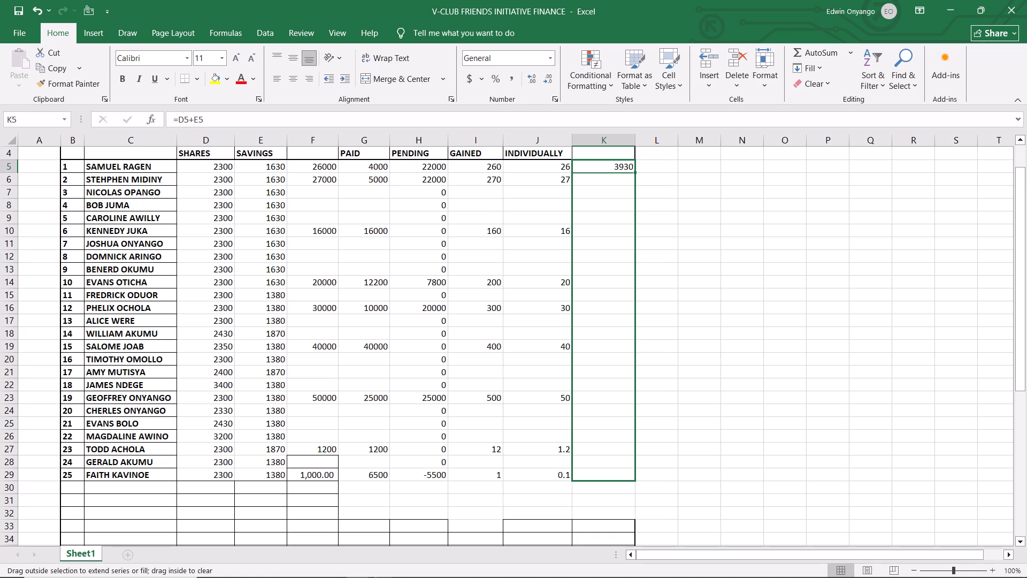
{"action": "left_click_drag", "start_coordinate": [621, 478], "coordinate": [623, 533]}
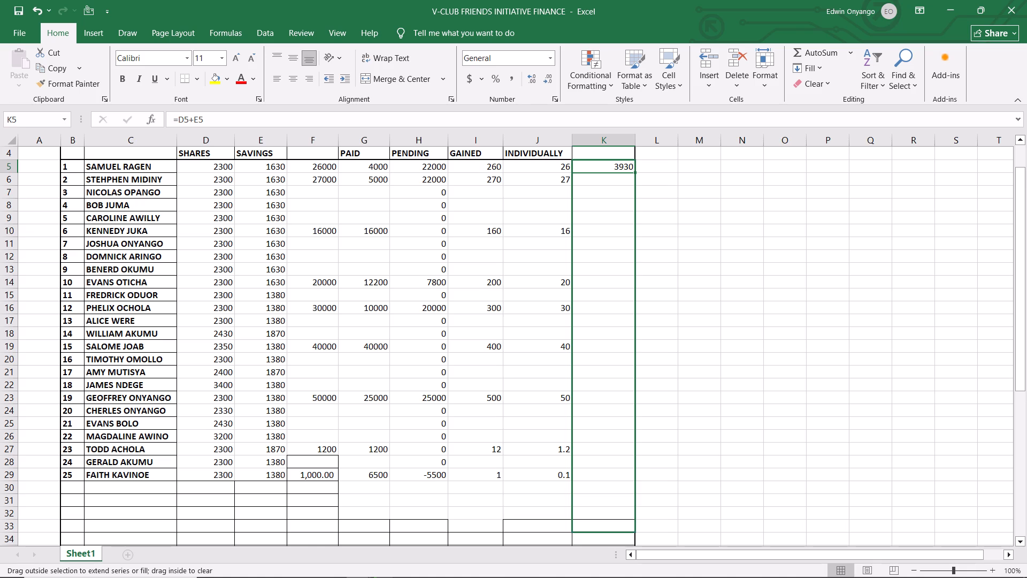
{"action": "left_click_drag", "start_coordinate": [623, 533], "coordinate": [629, 565]}
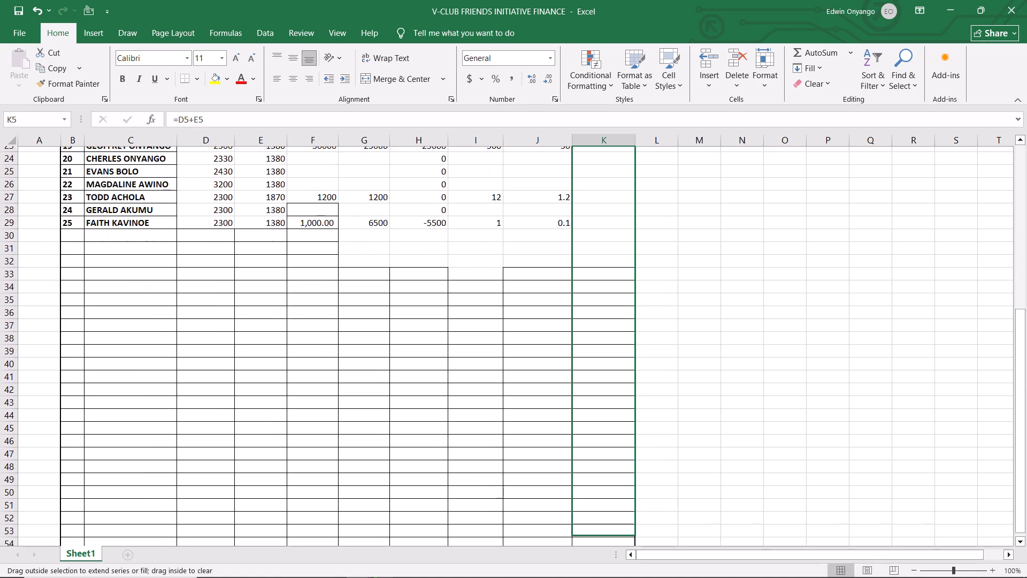
{"action": "left_click_drag", "start_coordinate": [629, 565], "coordinate": [621, 444]}
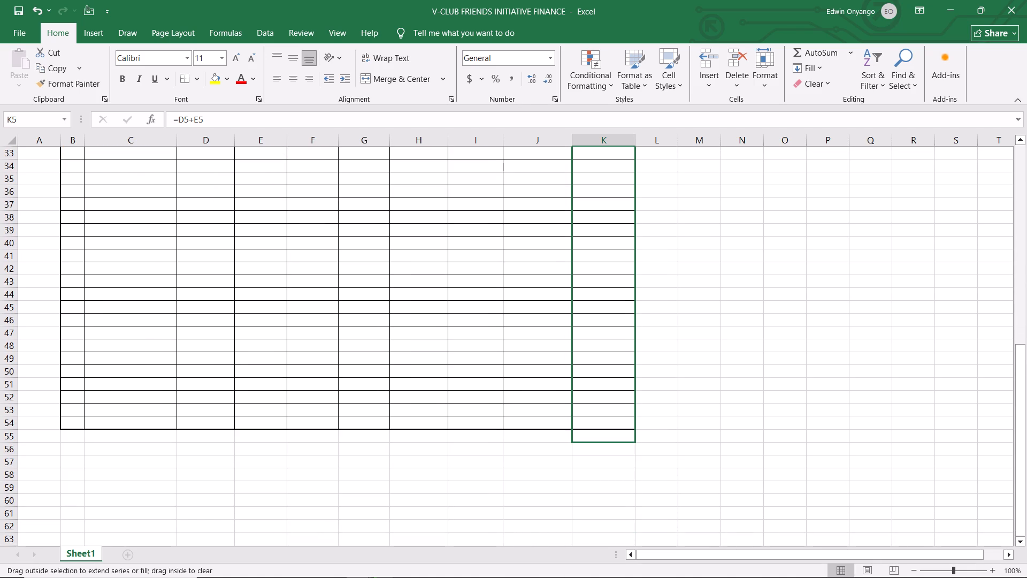
{"action": "left_click_drag", "start_coordinate": [621, 444], "coordinate": [623, 425]}
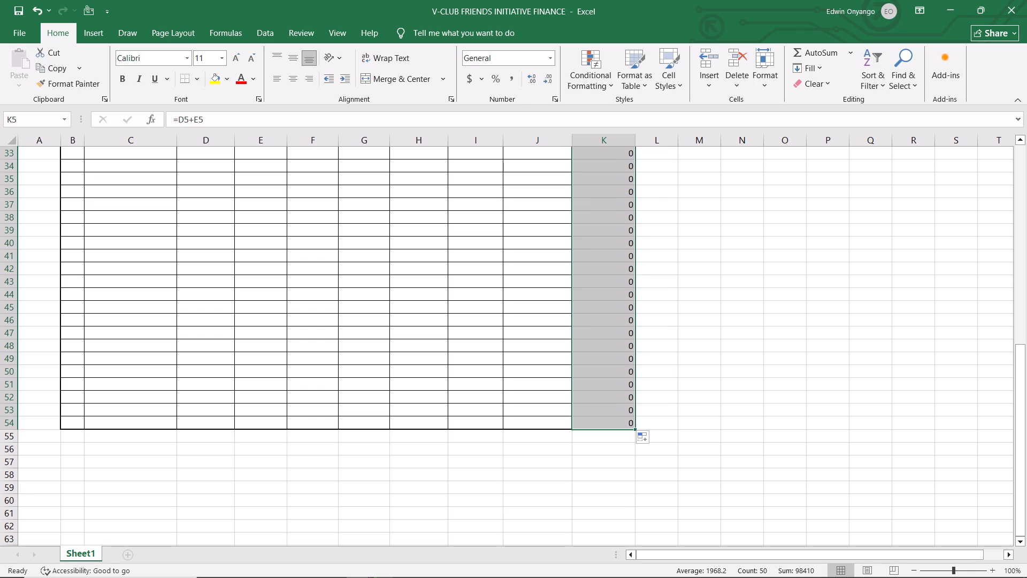
Fill the Loans Pending formula =F5-G5 from H5 down the column to H54, the table's last row.
{"action": "scroll", "coordinate": [489, 347], "scroll_direction": "up", "scroll_amount": 3}
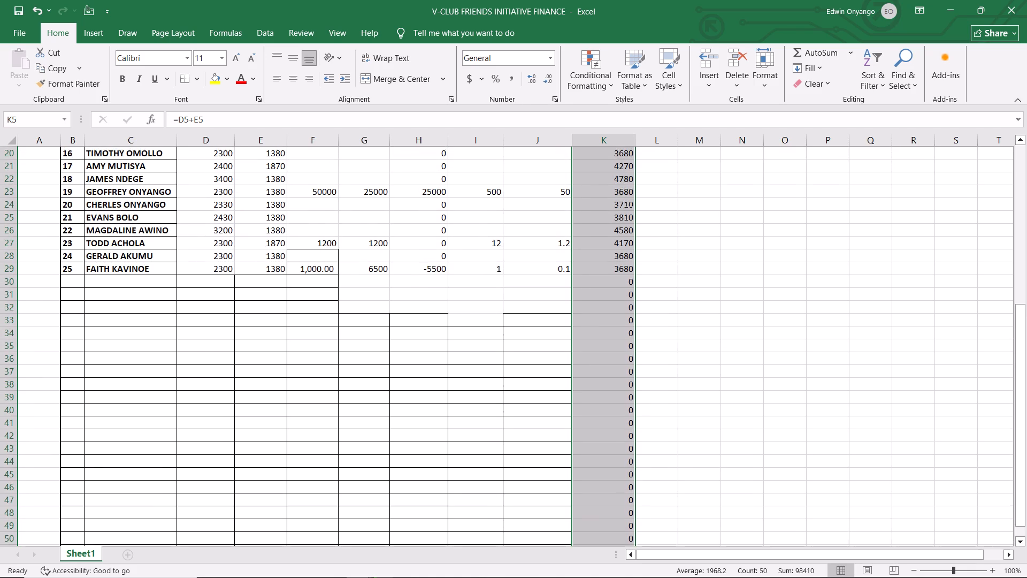
{"action": "scroll", "coordinate": [489, 347], "scroll_direction": "up", "scroll_amount": 5}
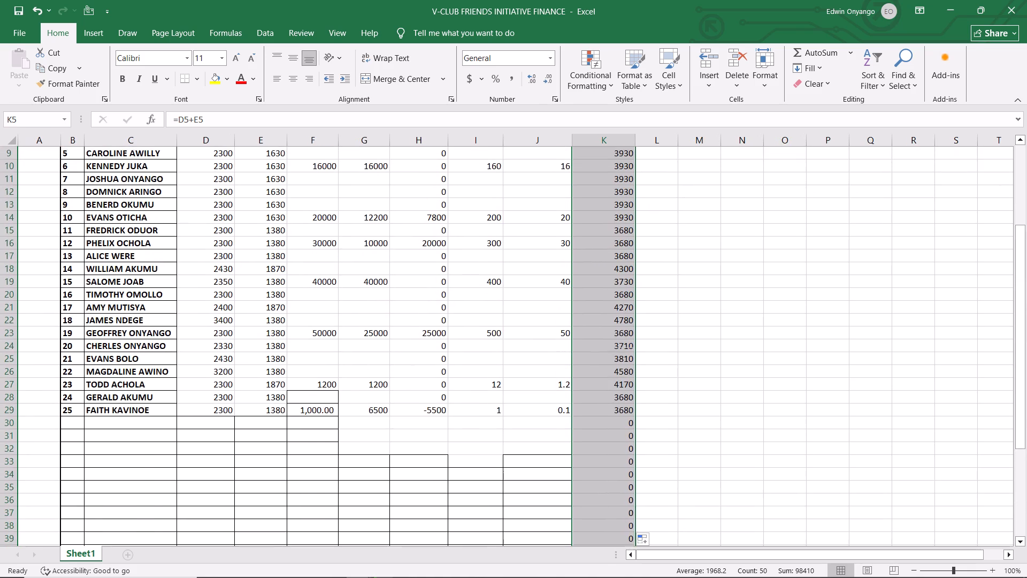
{"action": "scroll", "coordinate": [489, 347], "scroll_direction": "up", "scroll_amount": 3}
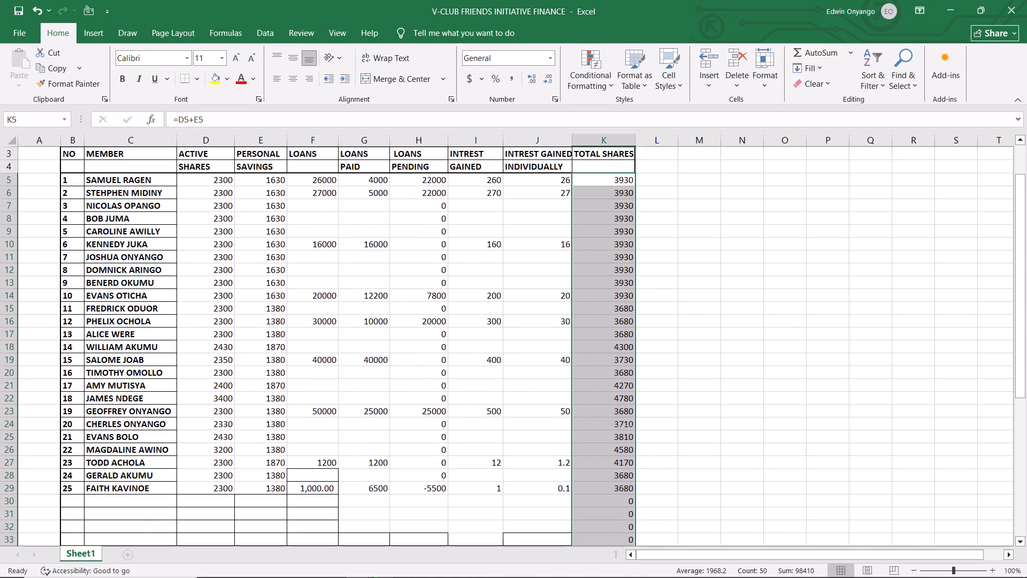
{"action": "scroll", "coordinate": [489, 347], "scroll_direction": "up", "scroll_amount": 1}
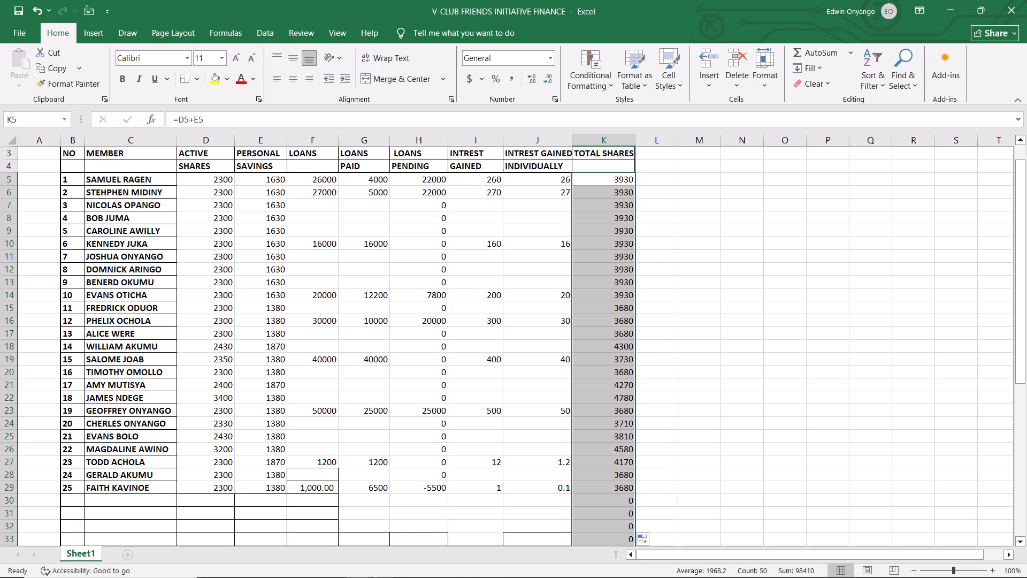
{"action": "left_click", "coordinate": [439, 179]}
{"action": "left_click_drag", "start_coordinate": [448, 185], "coordinate": [434, 331]}
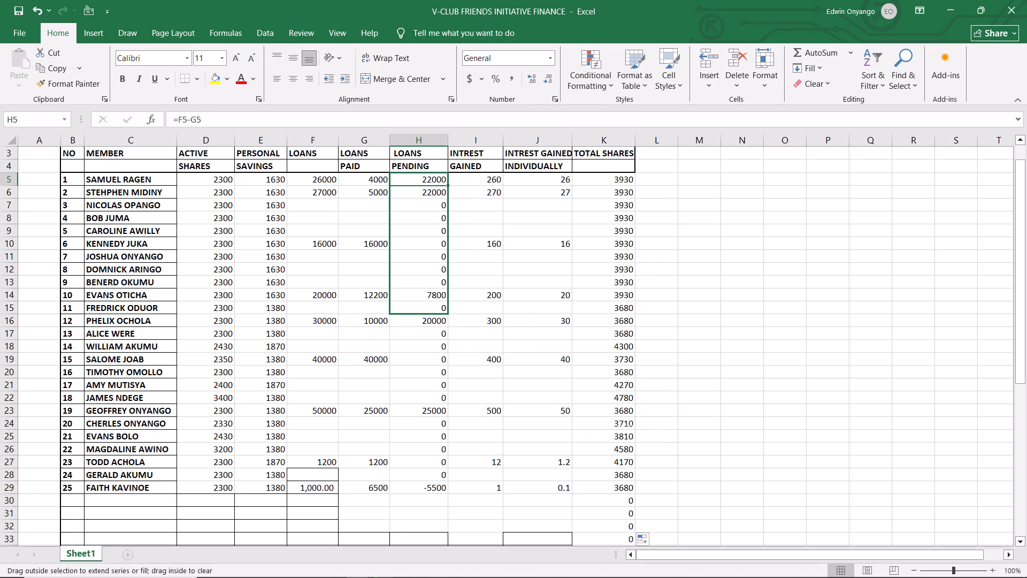
{"action": "left_click_drag", "start_coordinate": [434, 331], "coordinate": [435, 572]}
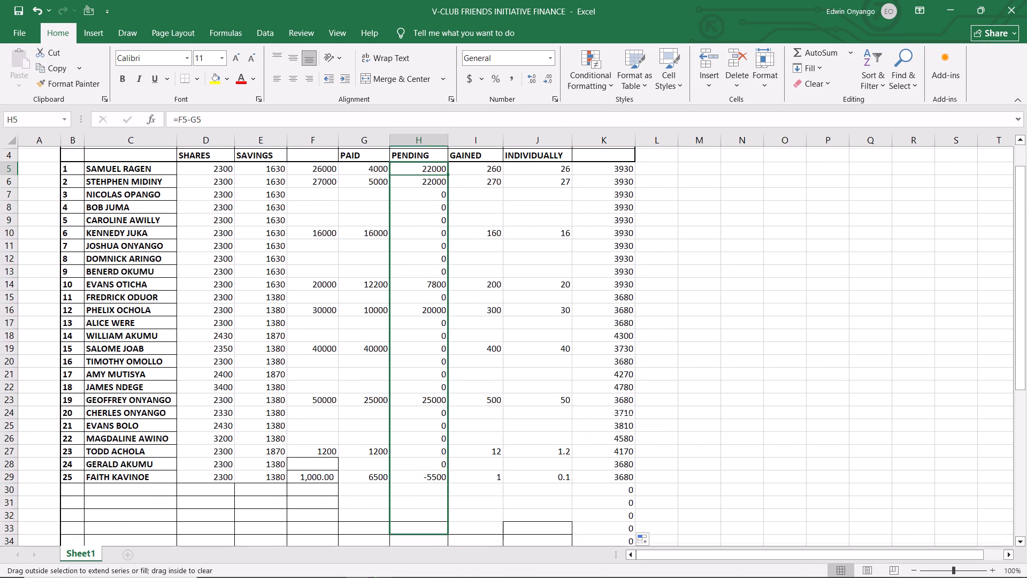
{"action": "left_click_drag", "start_coordinate": [435, 572], "coordinate": [417, 510]}
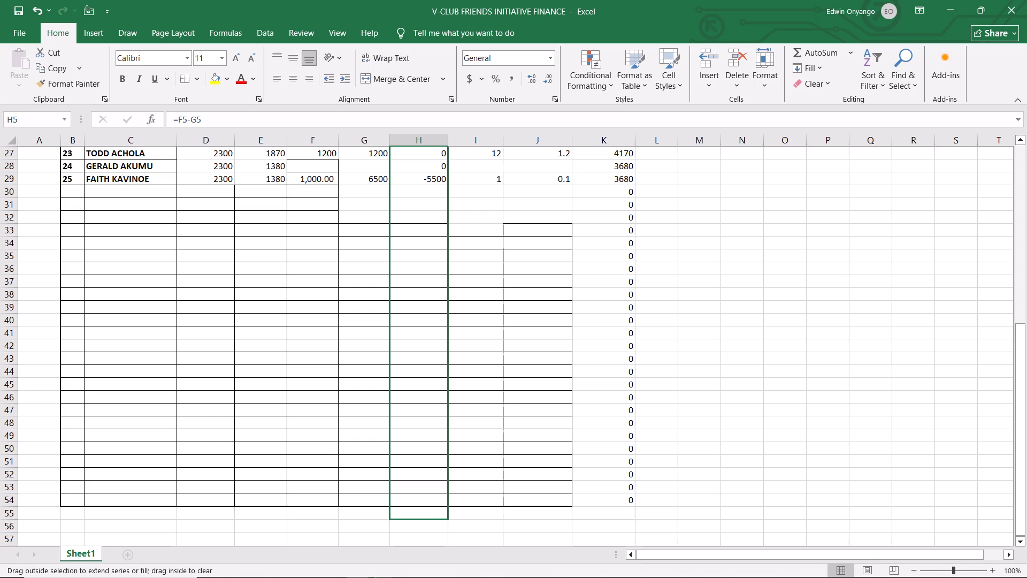
{"action": "left_click_drag", "start_coordinate": [417, 510], "coordinate": [432, 503]}
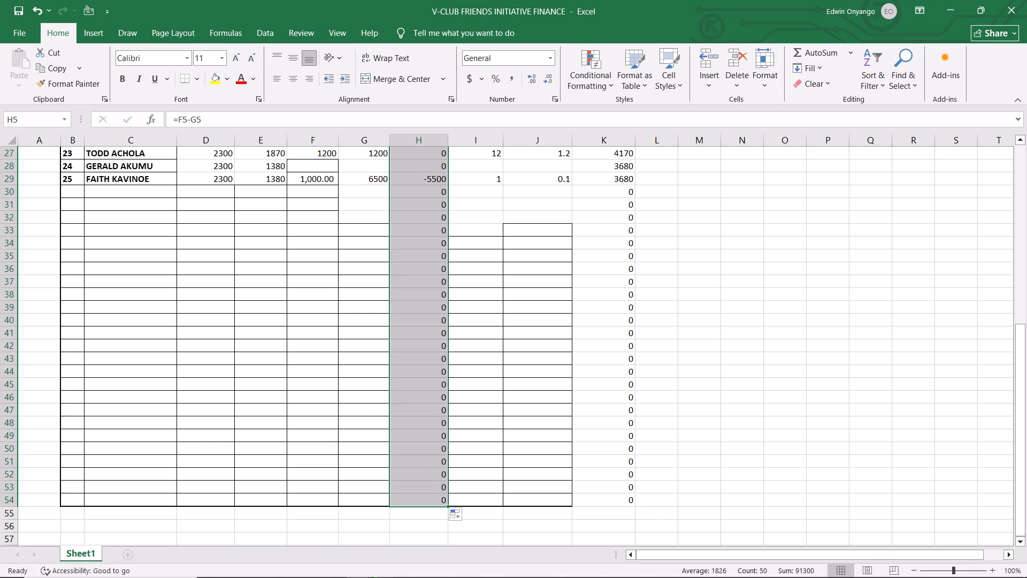
Return to member 1's row and select the Intrest Gained cell I5.
{"action": "scroll", "coordinate": [394, 332], "scroll_direction": "up", "scroll_amount": 3}
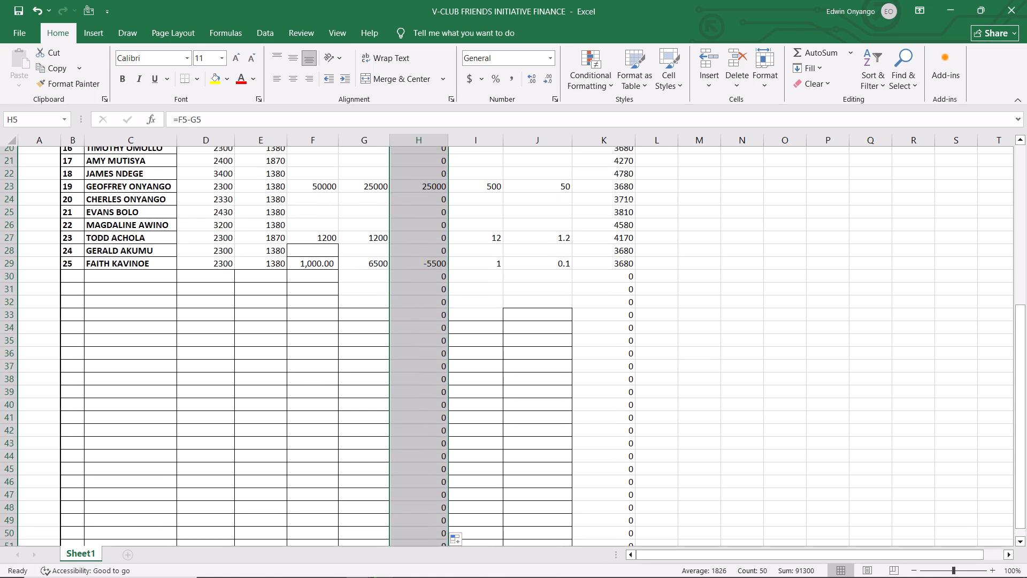
{"action": "scroll", "coordinate": [394, 332], "scroll_direction": "up", "scroll_amount": 4}
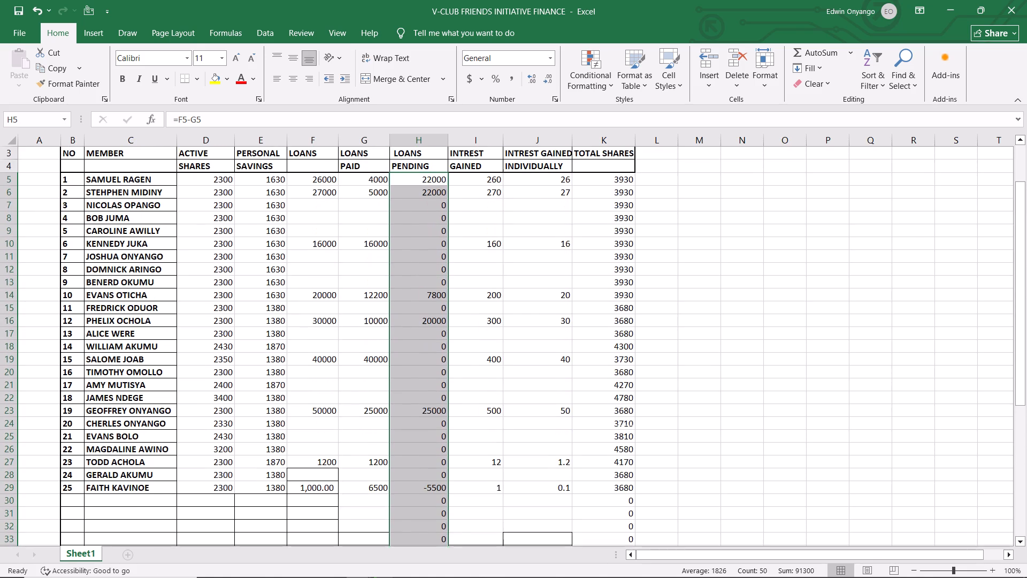
{"action": "scroll", "coordinate": [394, 332], "scroll_direction": "up", "scroll_amount": 2}
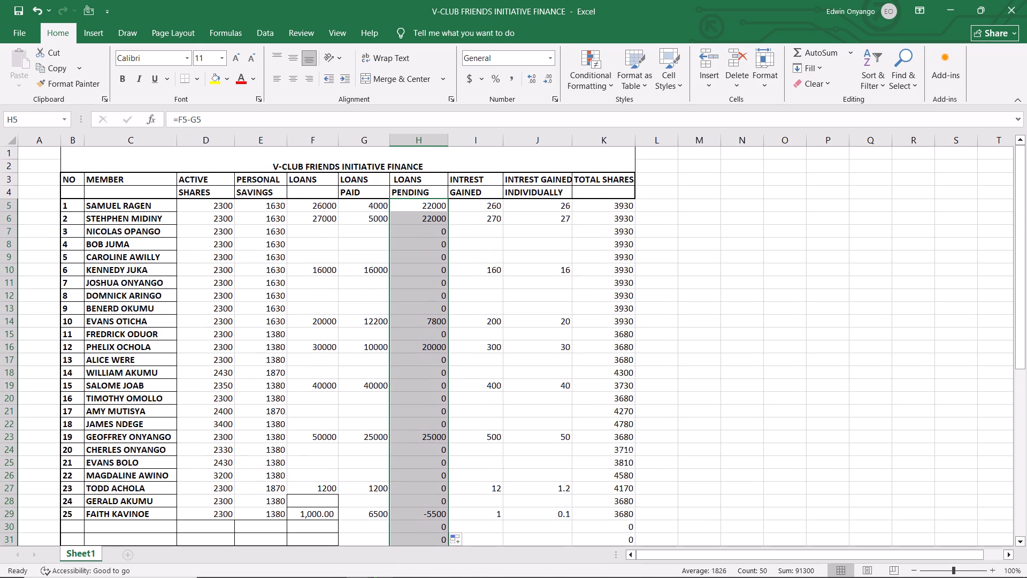
{"action": "left_click", "coordinate": [484, 207]}
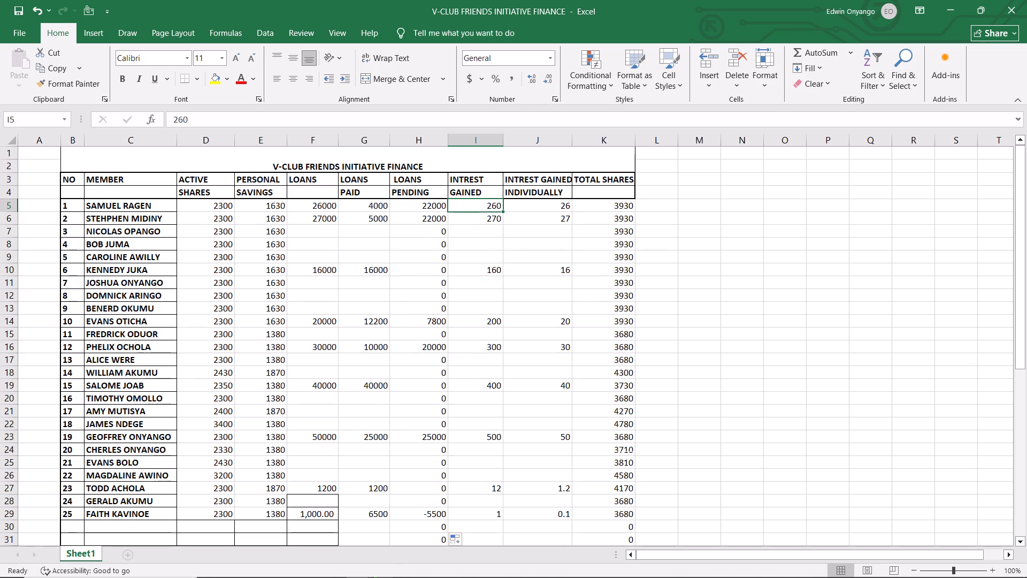
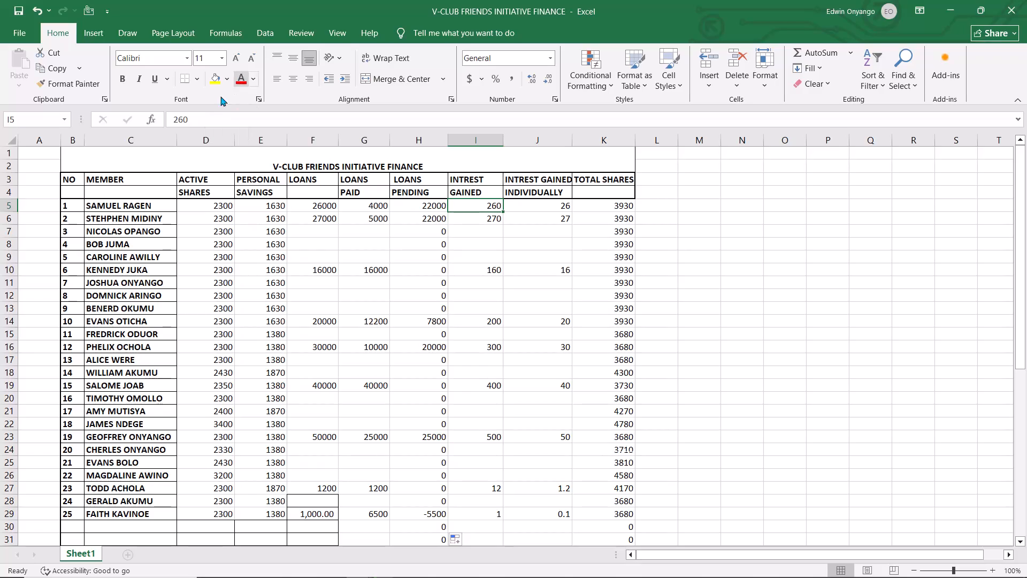
Clear the typed-in Intrest Gained value from member 1's cell I5, keeping the cell open for editing.
{"action": "left_click", "coordinate": [202, 117]}
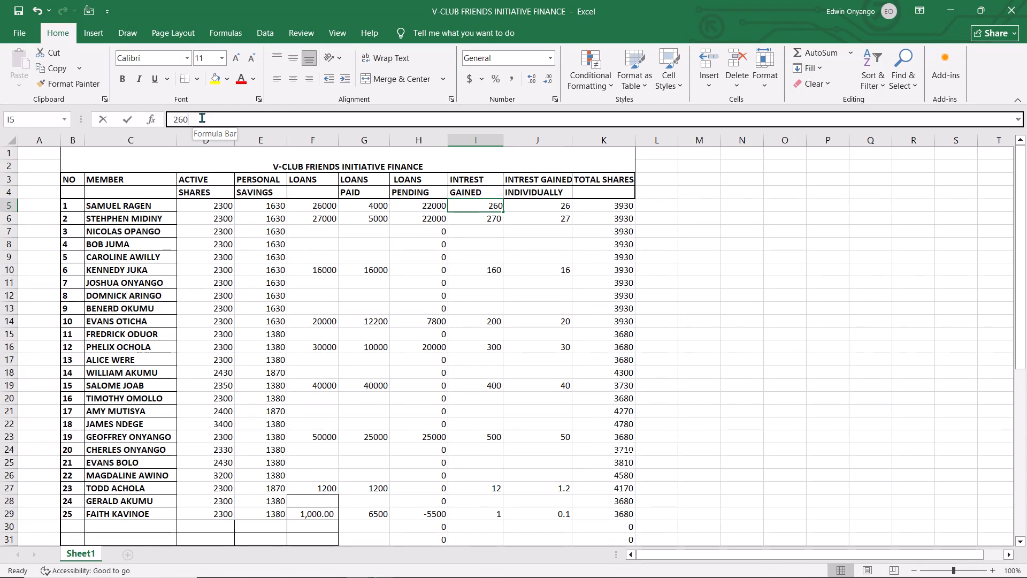
{"action": "key", "text": "BackSpace"}
{"action": "key", "text": "BackSpace"}
{"action": "key", "text": "BackSpace"}
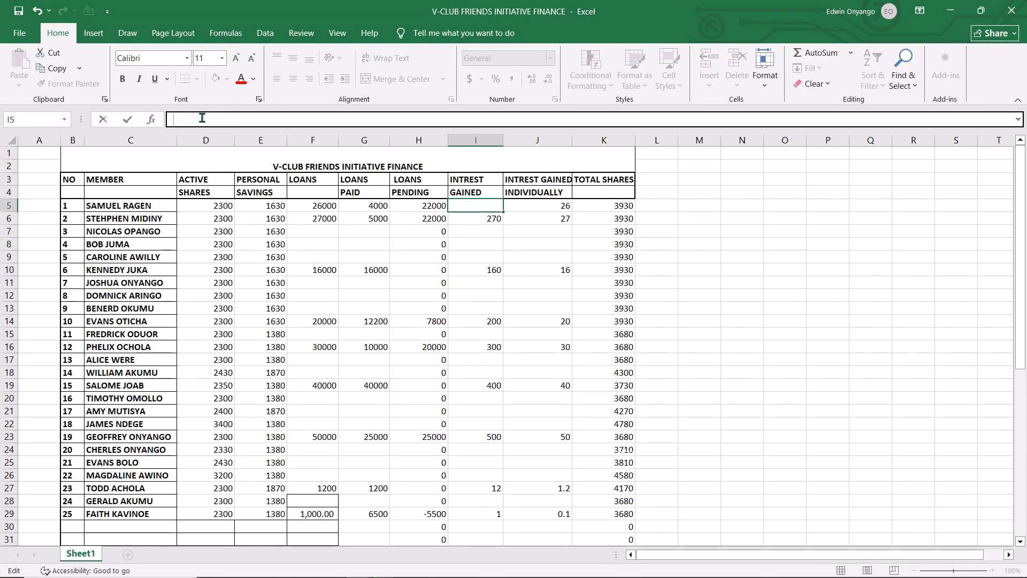
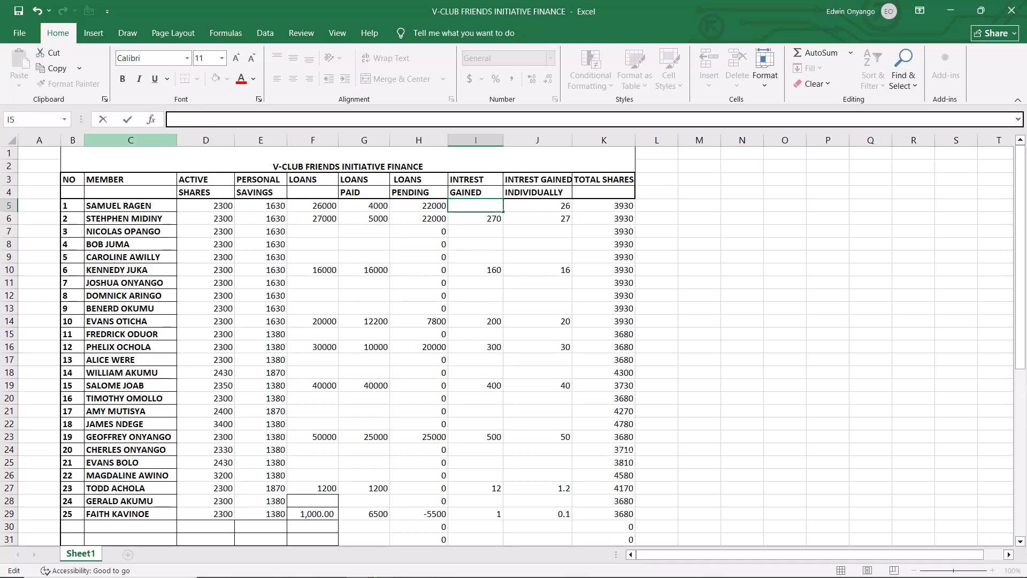
Leave the blank edit and reopen member 1's Intrest Gained cell I5 for formula entry.
{"action": "left_click", "coordinate": [147, 143]}
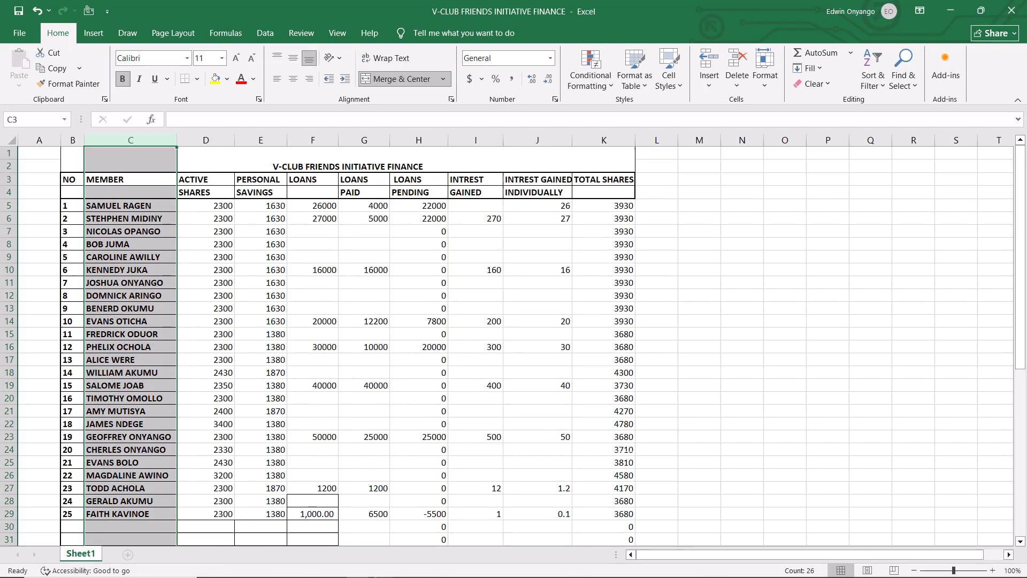
{"action": "left_click", "coordinate": [725, 329]}
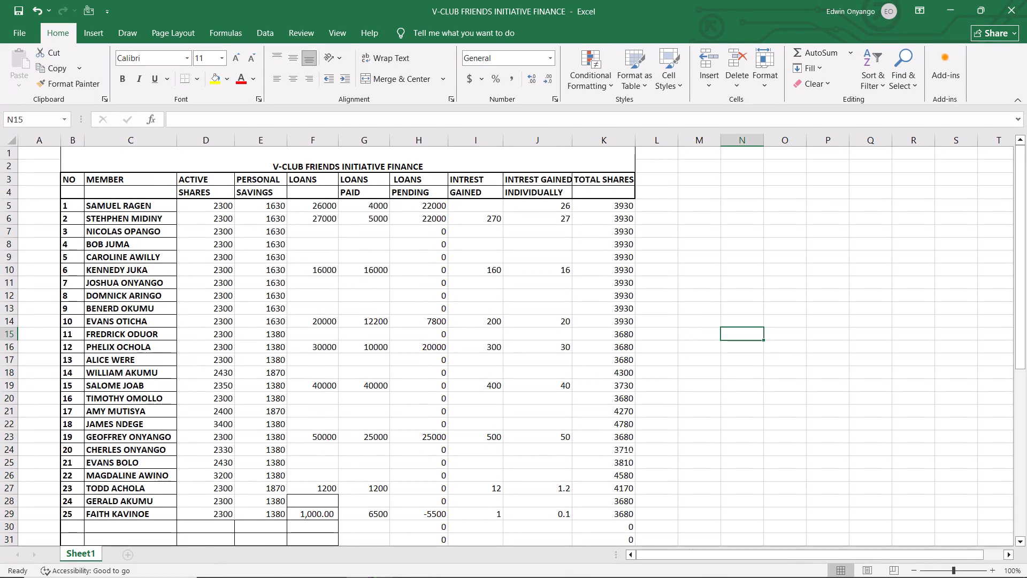
{"action": "left_click", "coordinate": [477, 208]}
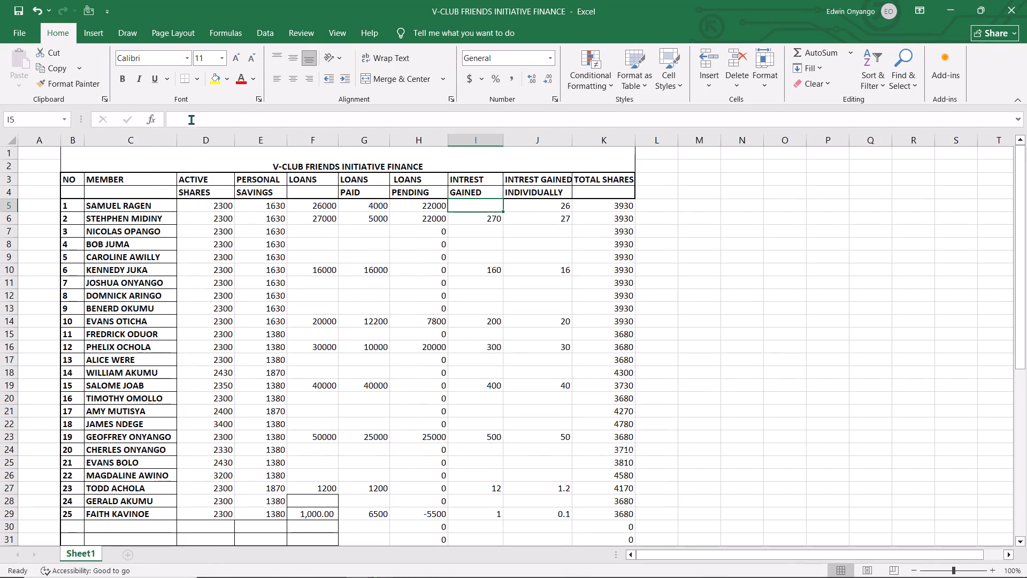
{"action": "left_click", "coordinate": [185, 118]}
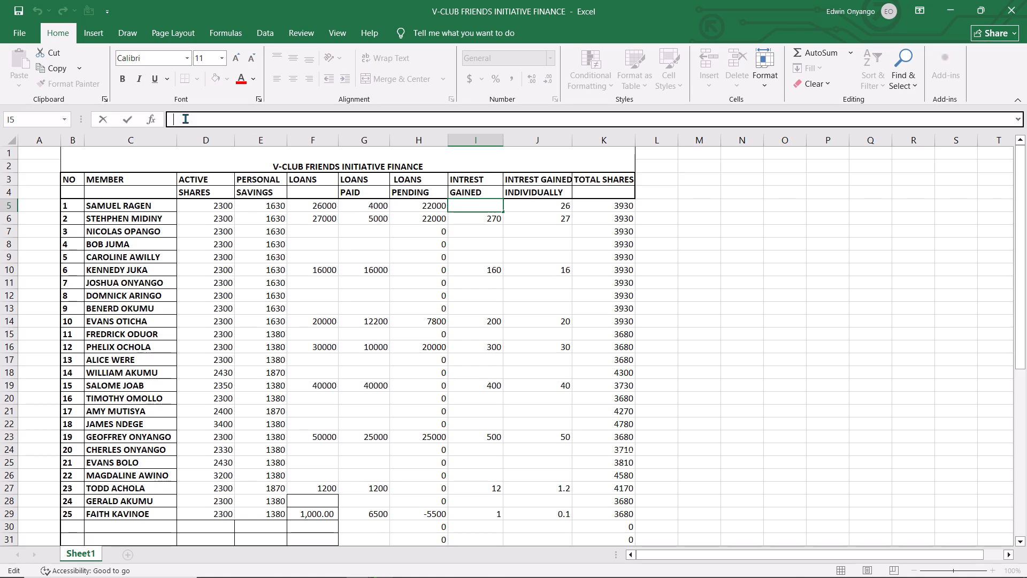
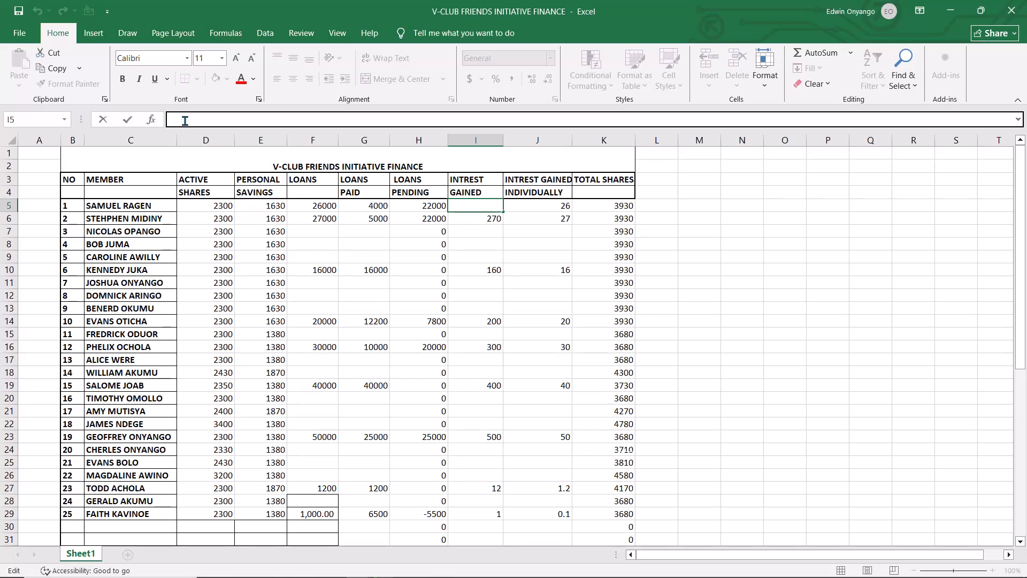
Enter 10%*f5 in member 1's Intrest Gained cell I5.
{"action": "left_click", "coordinate": [185, 120]}
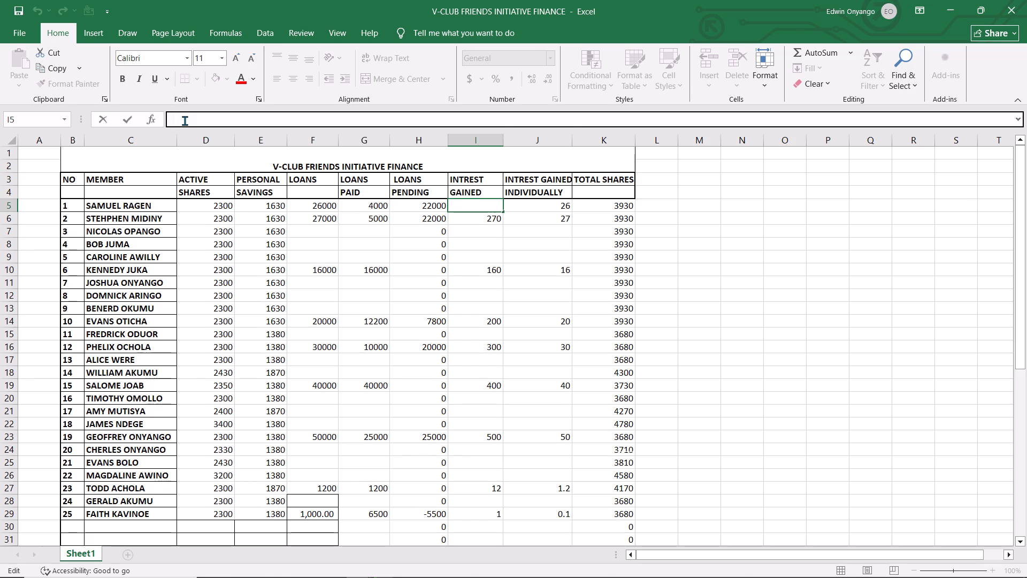
{"action": "key", "text": "1"}
{"action": "key", "text": "0"}
{"action": "key", "text": "shift+percent"}
{"action": "key", "text": "shift+asterisk"}
{"action": "type", "text": "f5"}
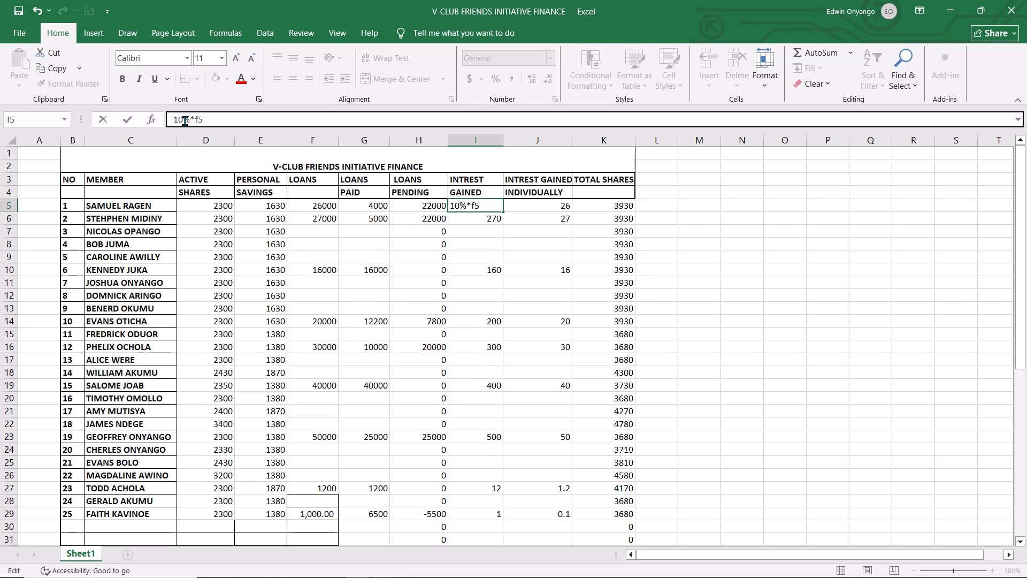
{"action": "key", "text": "Return"}
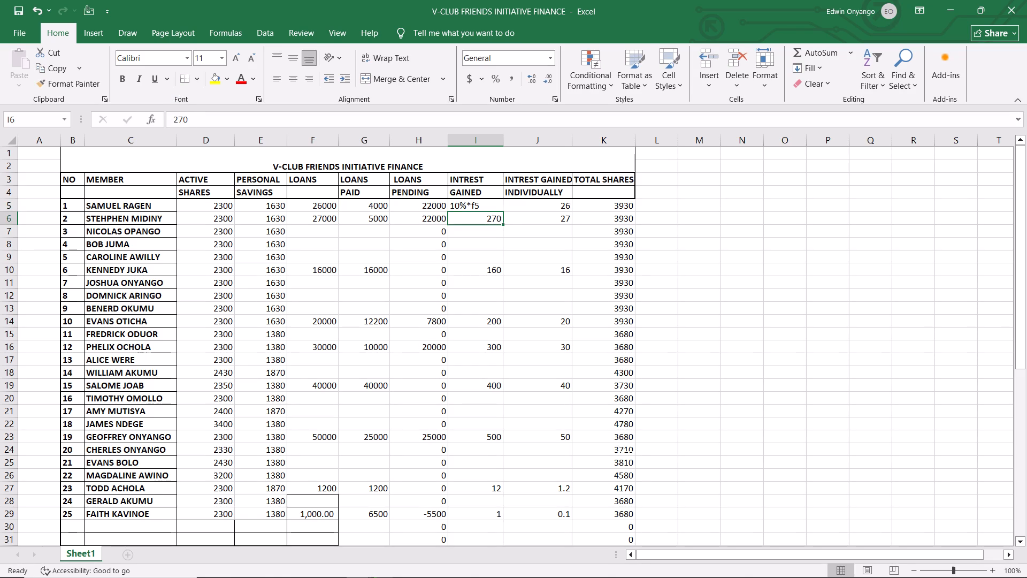
Add an equals sign in front of the I5 entry to make it the formula =10%*F5.
{"action": "left_click", "coordinate": [459, 204]}
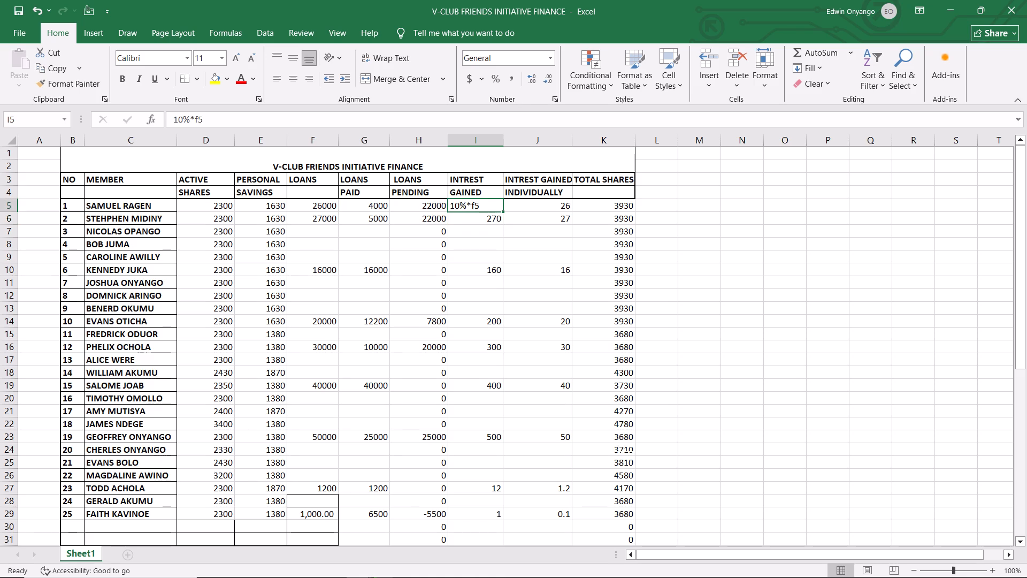
{"action": "left_click", "coordinate": [174, 118]}
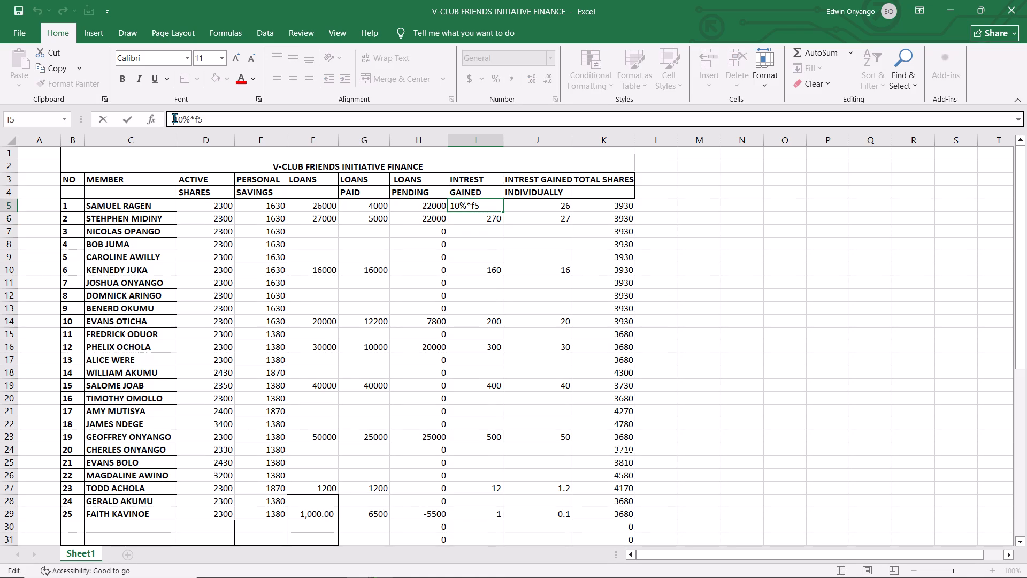
{"action": "key", "text": "minus"}
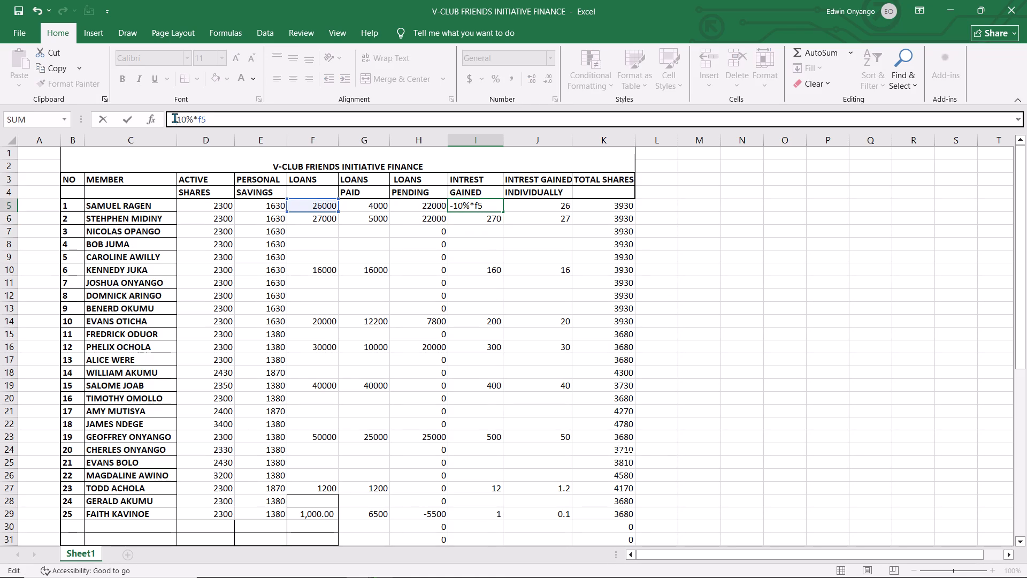
{"action": "key", "text": "equal"}
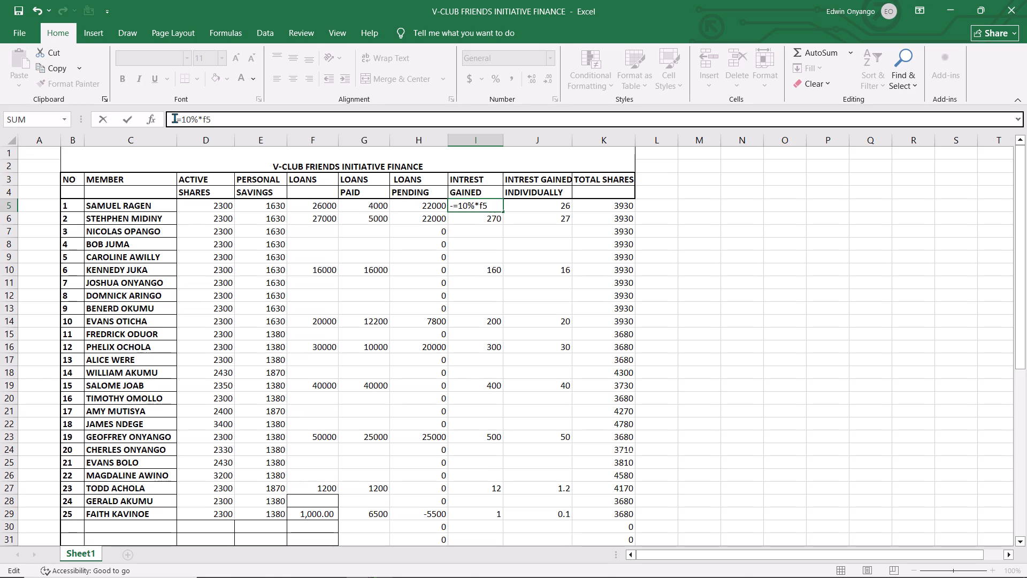
{"action": "key", "text": "BackSpace"}
{"action": "key", "text": "BackSpace"}
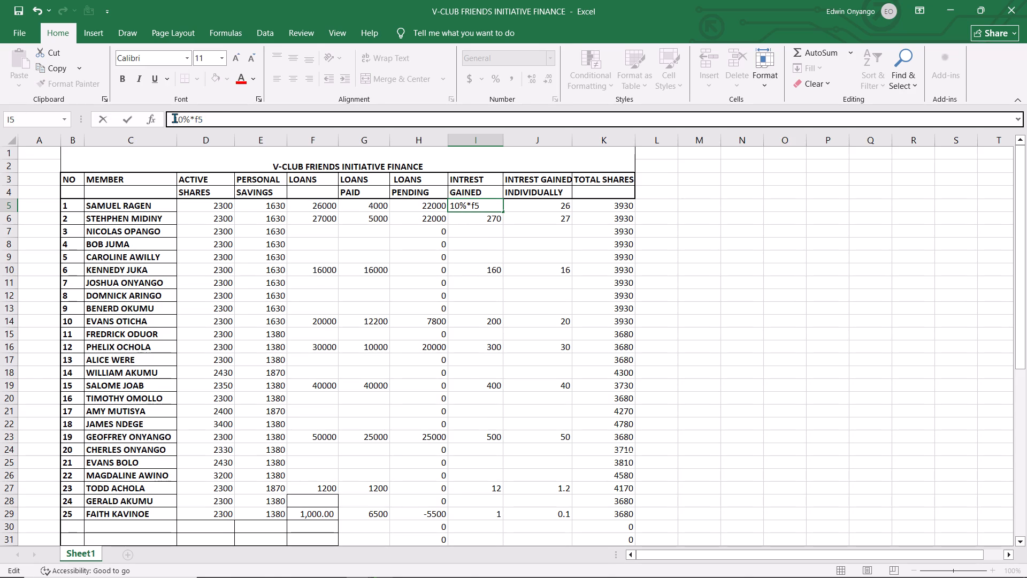
{"action": "key", "text": "equal"}
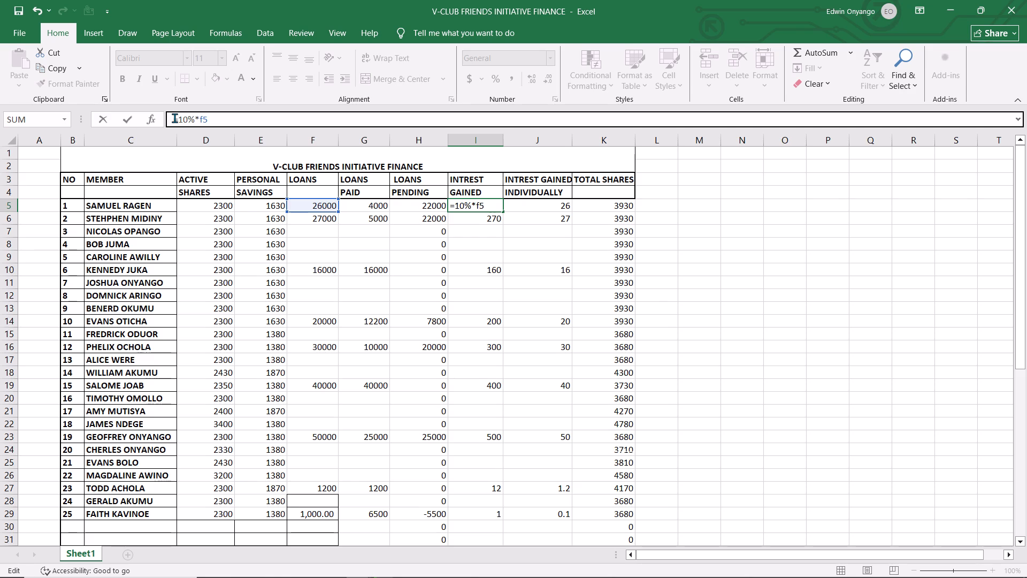
{"action": "key", "text": "Return"}
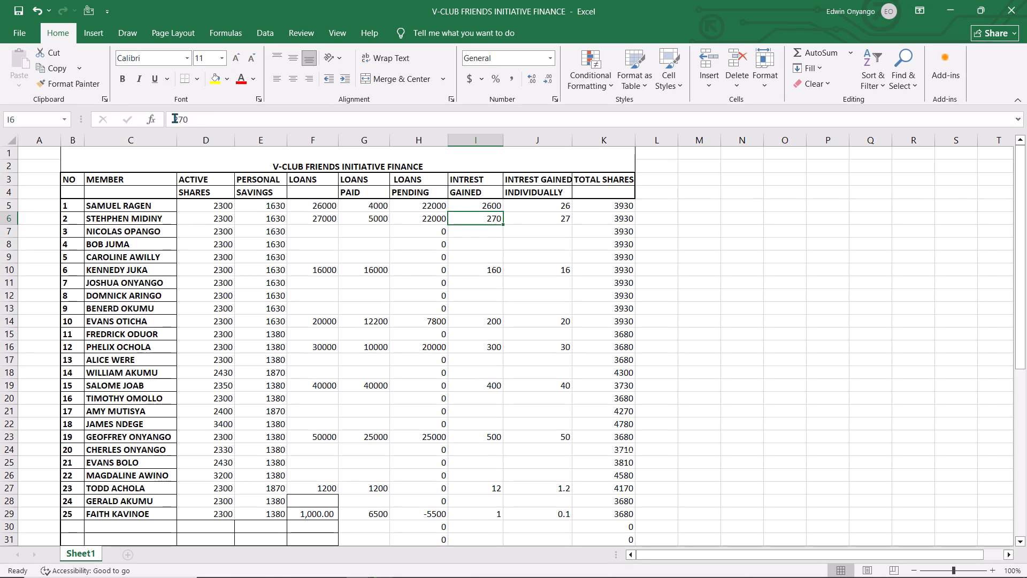
Select member 1's Intrest Gained formula cell I5.
{"action": "left_click", "coordinate": [490, 205]}
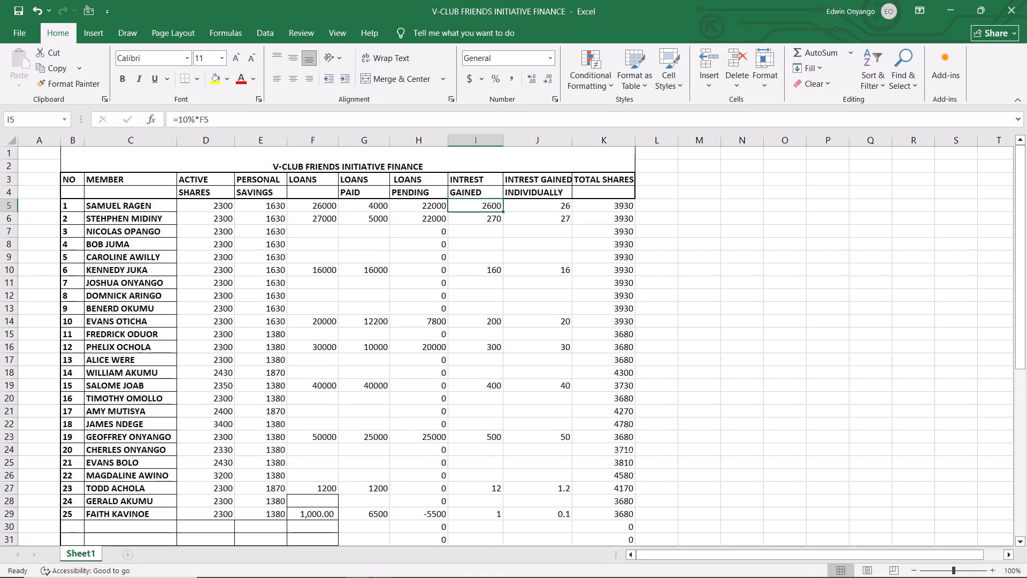
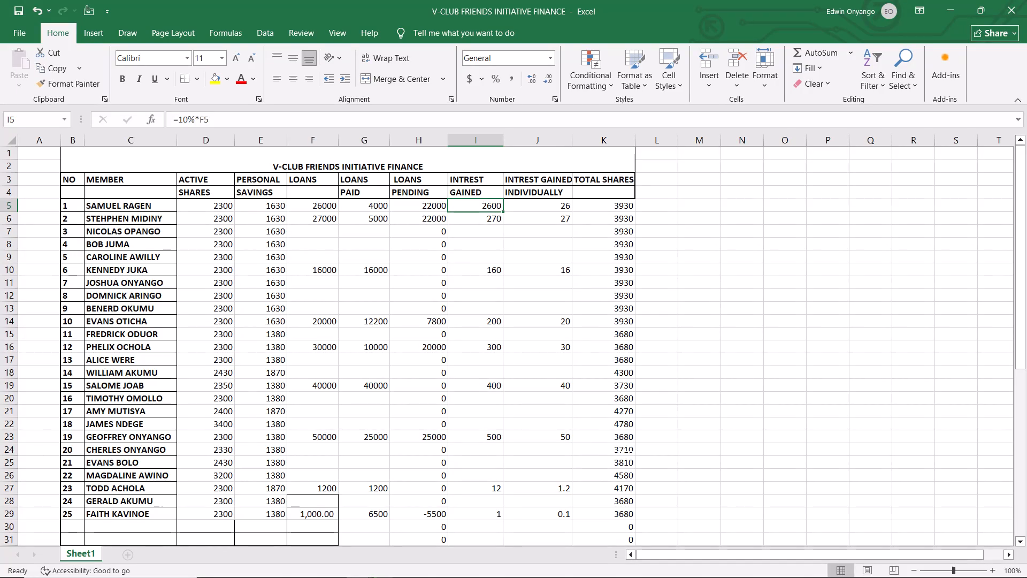
Fill the Intrest Gained formula from I5 down the column to row 54.
{"action": "left_click_drag", "start_coordinate": [502, 211], "coordinate": [509, 326]}
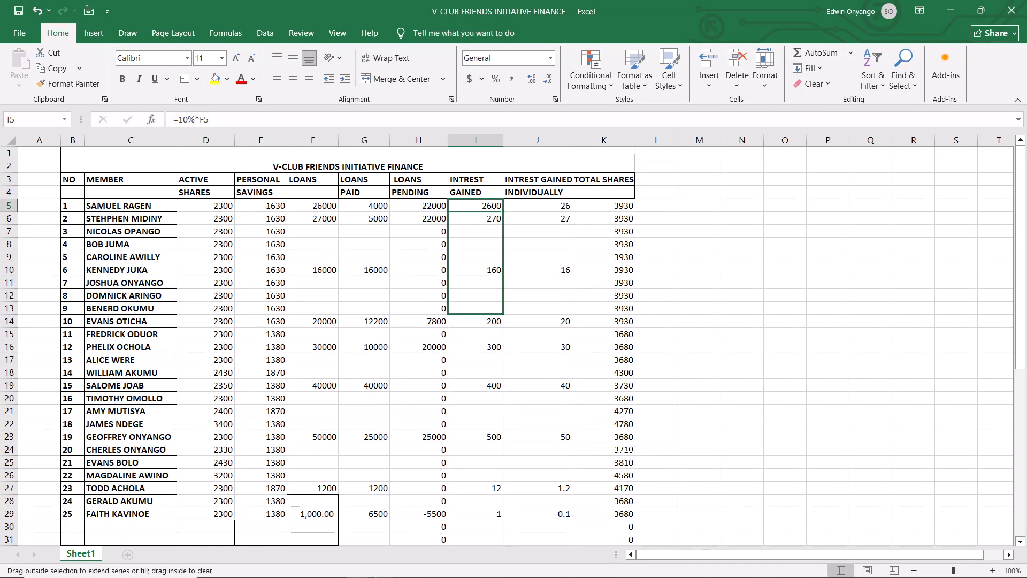
{"action": "left_click_drag", "start_coordinate": [509, 326], "coordinate": [510, 554]}
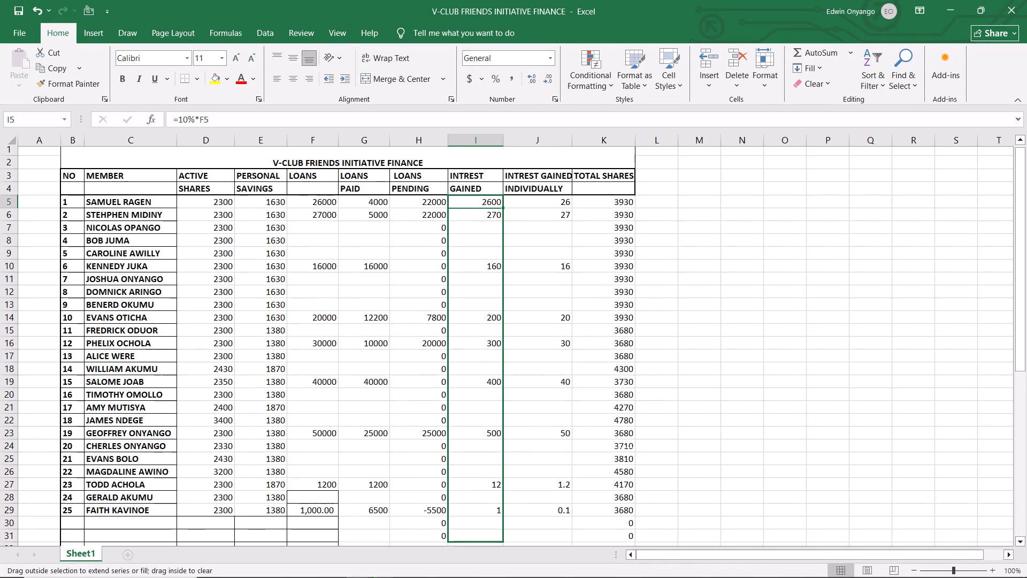
{"action": "left_click_drag", "start_coordinate": [510, 554], "coordinate": [510, 545]}
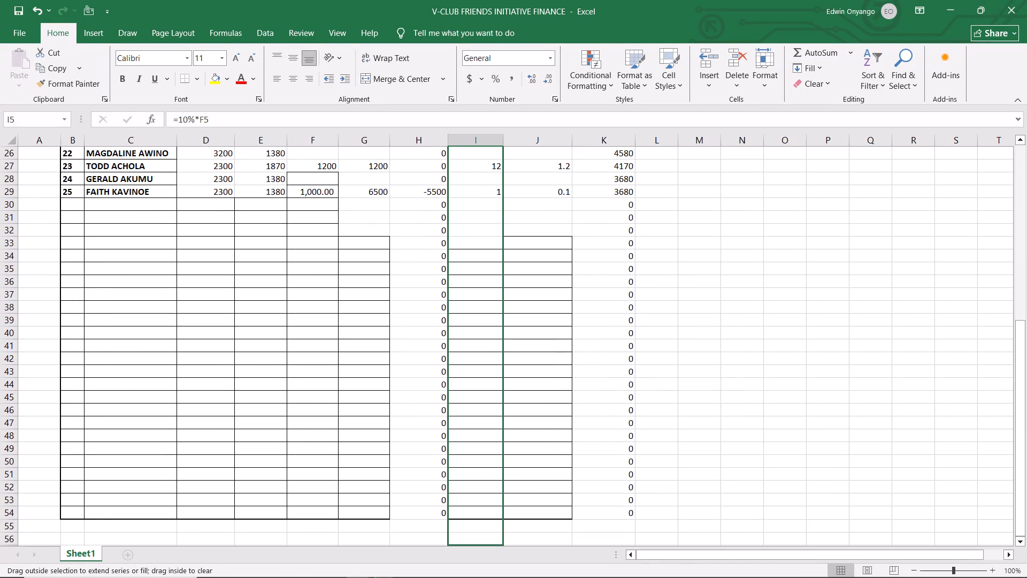
{"action": "left_click_drag", "start_coordinate": [510, 545], "coordinate": [505, 517]}
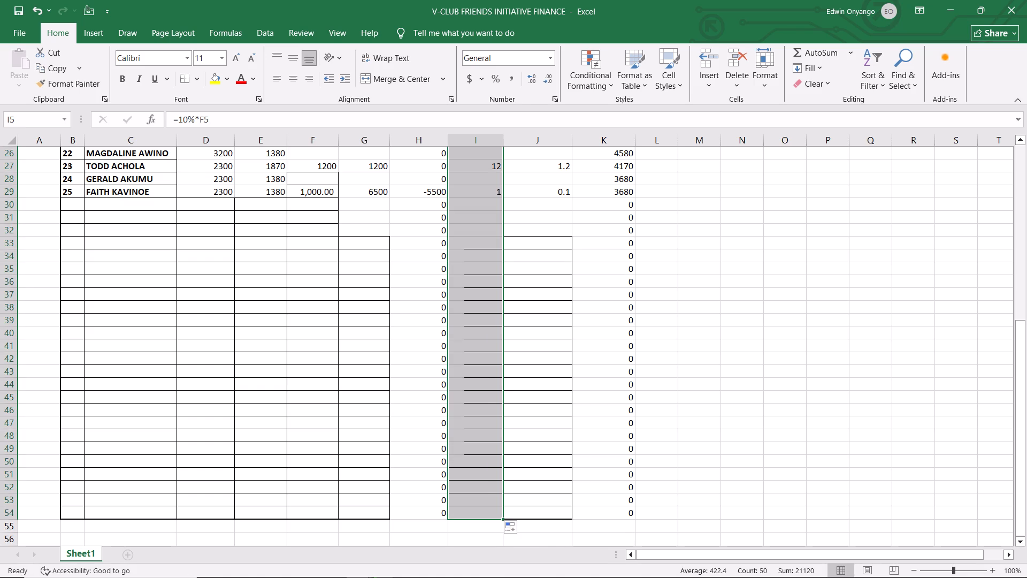
Set member 25's Loans Paid amount in G29 to 650.
{"action": "scroll", "coordinate": [546, 429], "scroll_direction": "up", "scroll_amount": 1}
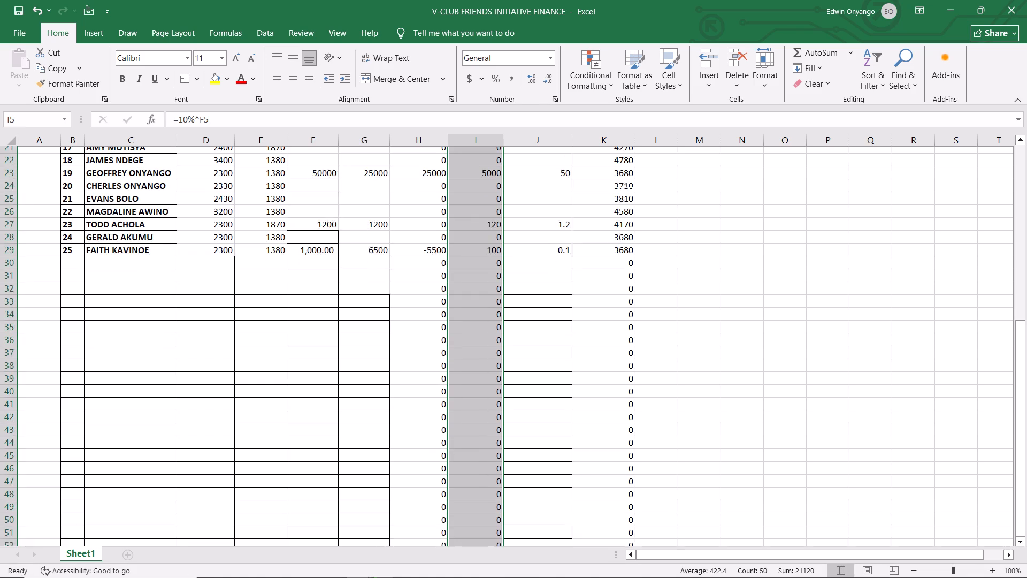
{"action": "scroll", "coordinate": [546, 429], "scroll_direction": "up", "scroll_amount": 3}
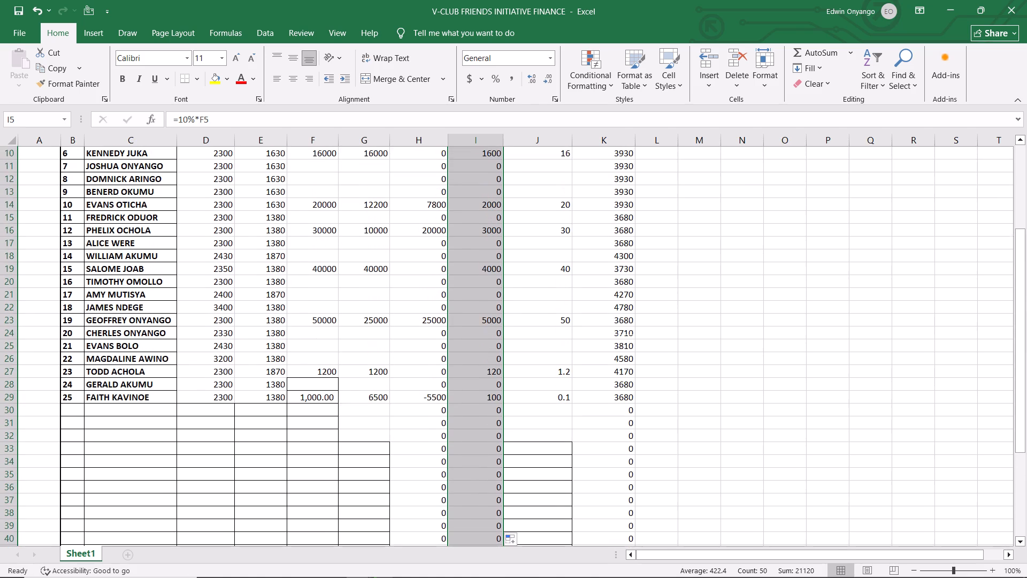
{"action": "scroll", "coordinate": [546, 429], "scroll_direction": "up", "scroll_amount": 3}
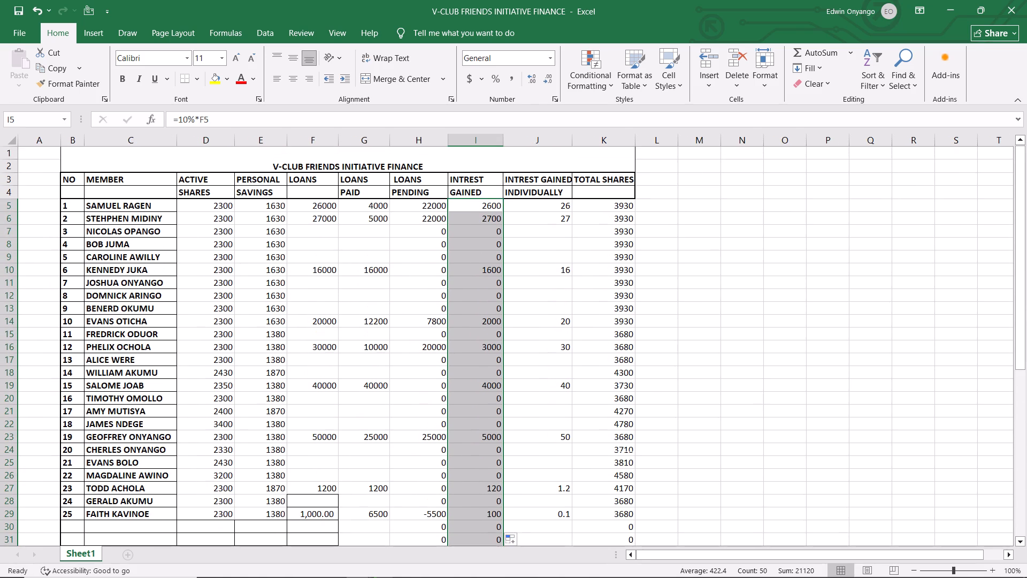
{"action": "scroll", "coordinate": [546, 429], "scroll_direction": "up", "scroll_amount": 1}
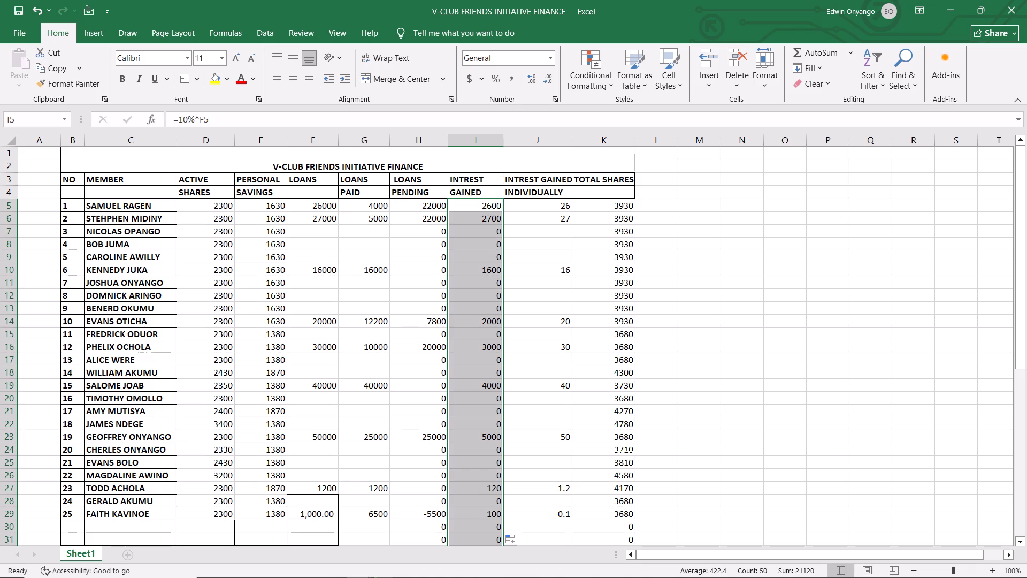
{"action": "left_click", "coordinate": [378, 516]}
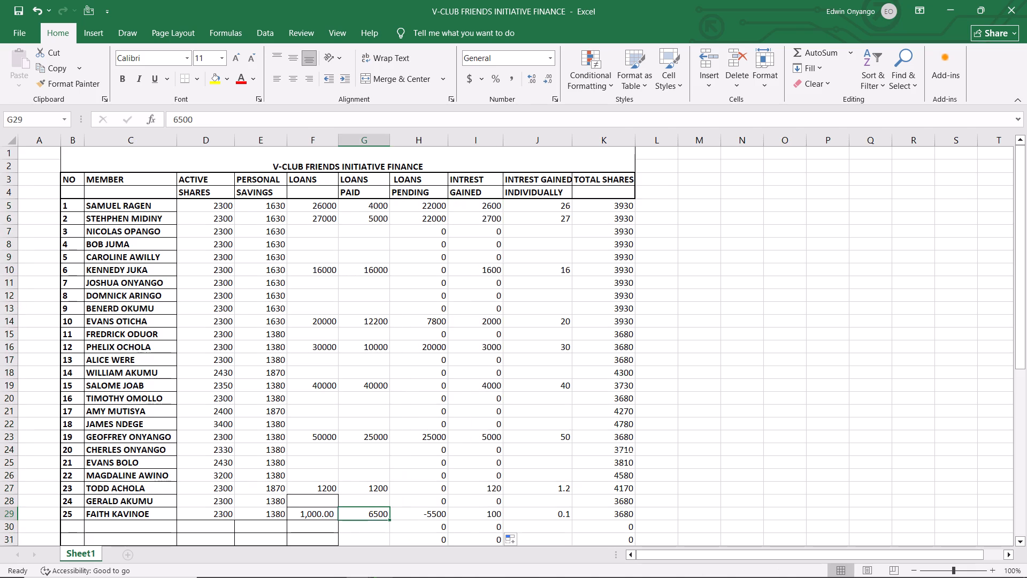
{"action": "left_click", "coordinate": [377, 512]}
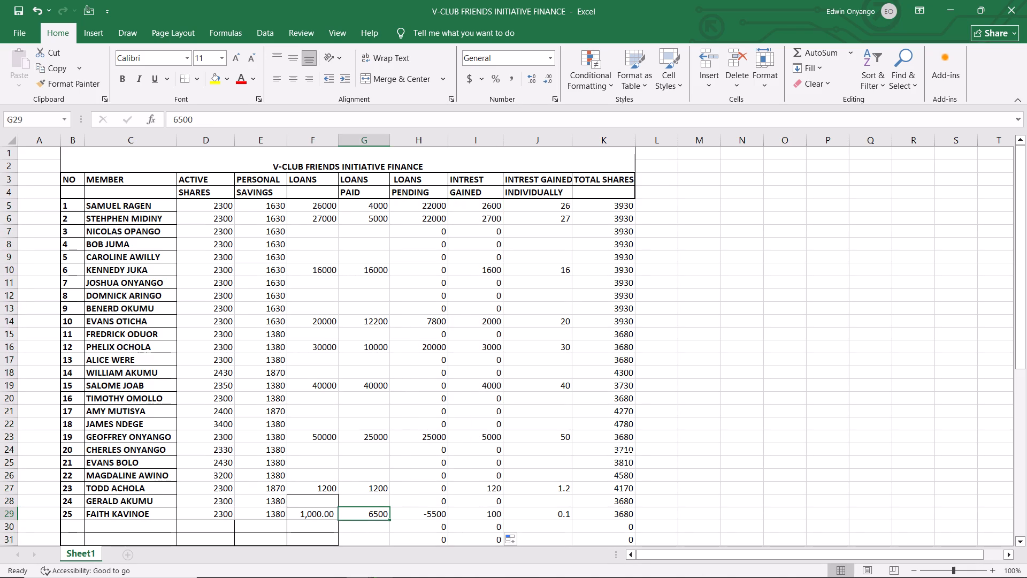
{"action": "left_click", "coordinate": [378, 515]}
{"action": "key", "text": "BackSpace"}
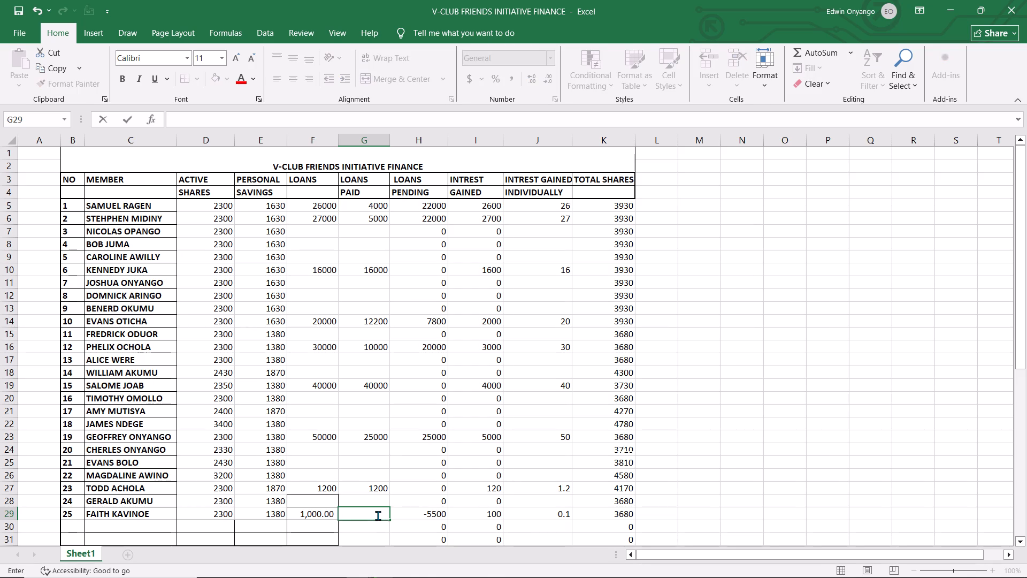
{"action": "type", "text": "6500"}
{"action": "key", "text": "BackSpace"}
{"action": "left_click", "coordinate": [526, 515]}
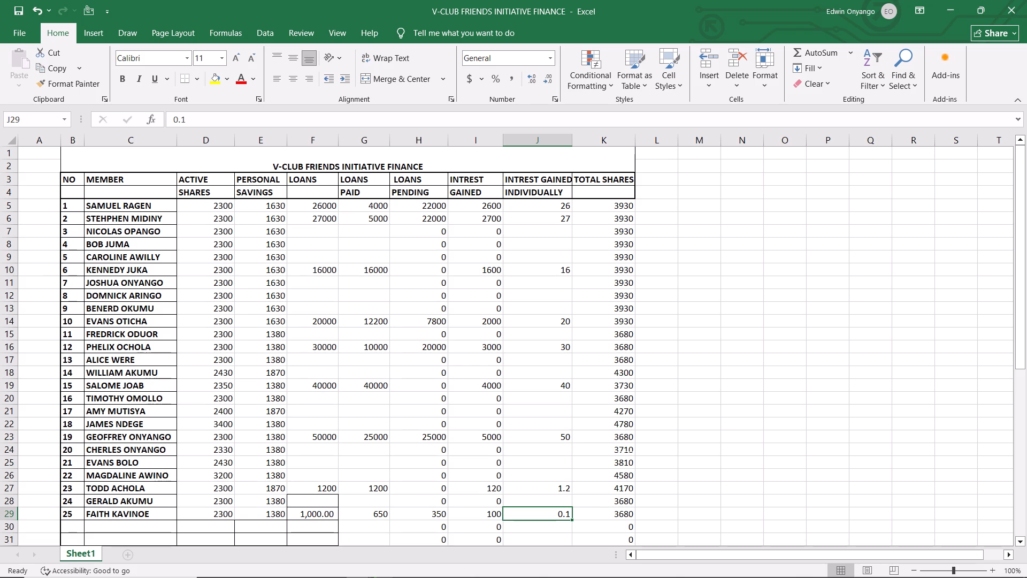
Replace member 1's Intrest Gained Individually value in J5 with 10%*i5.
{"action": "left_click", "coordinate": [535, 204]}
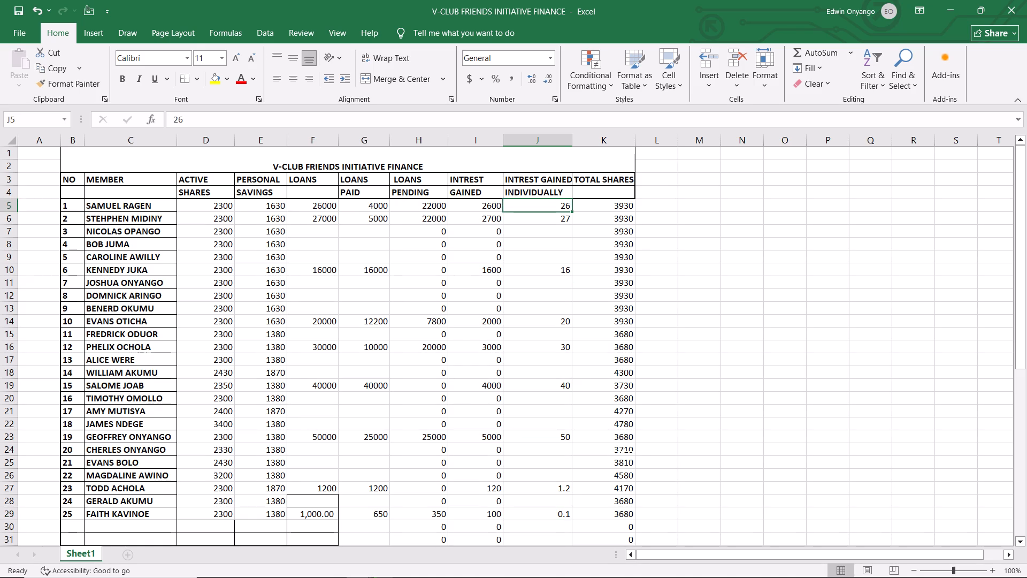
{"action": "left_click", "coordinate": [193, 119]}
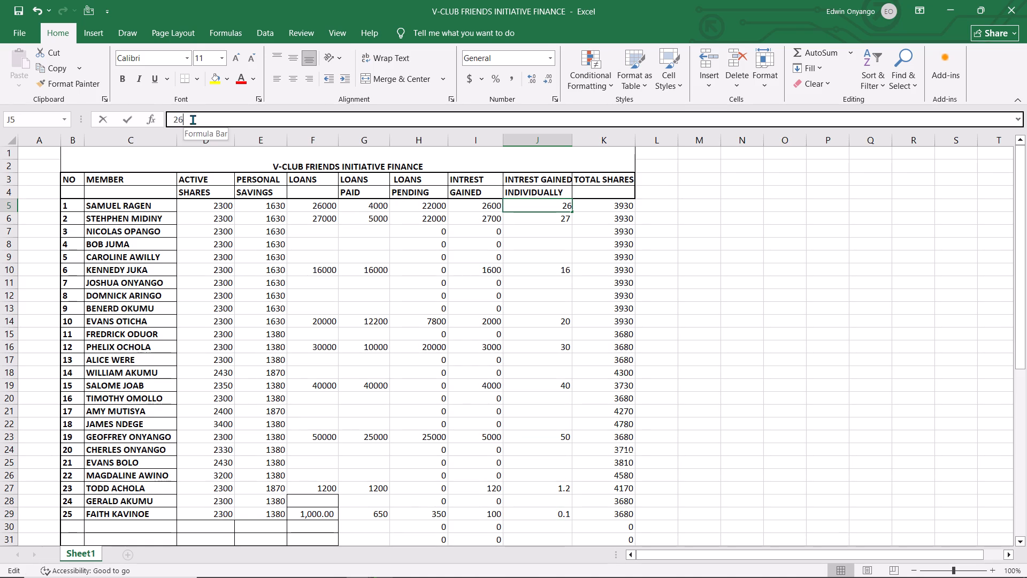
{"action": "key", "text": "BackSpace"}
{"action": "key", "text": "BackSpace"}
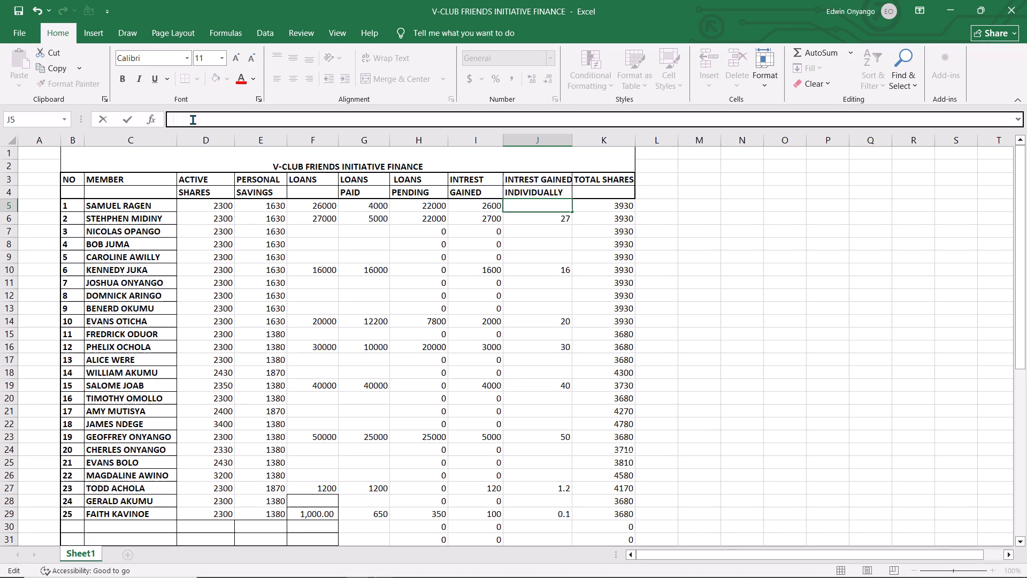
{"action": "key", "text": "1"}
{"action": "key", "text": "0"}
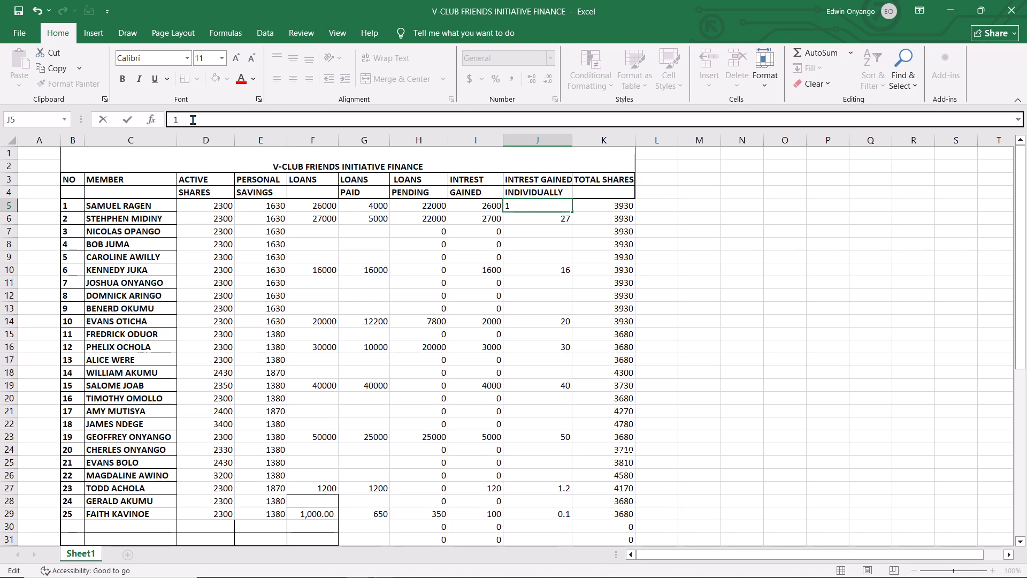
{"action": "key", "text": "shift+percent"}
{"action": "key", "text": "shift+parenright"}
{"action": "key", "text": "shift+BackSpace"}
{"action": "key", "text": "shift+asterisk"}
{"action": "type", "text": "i5"}
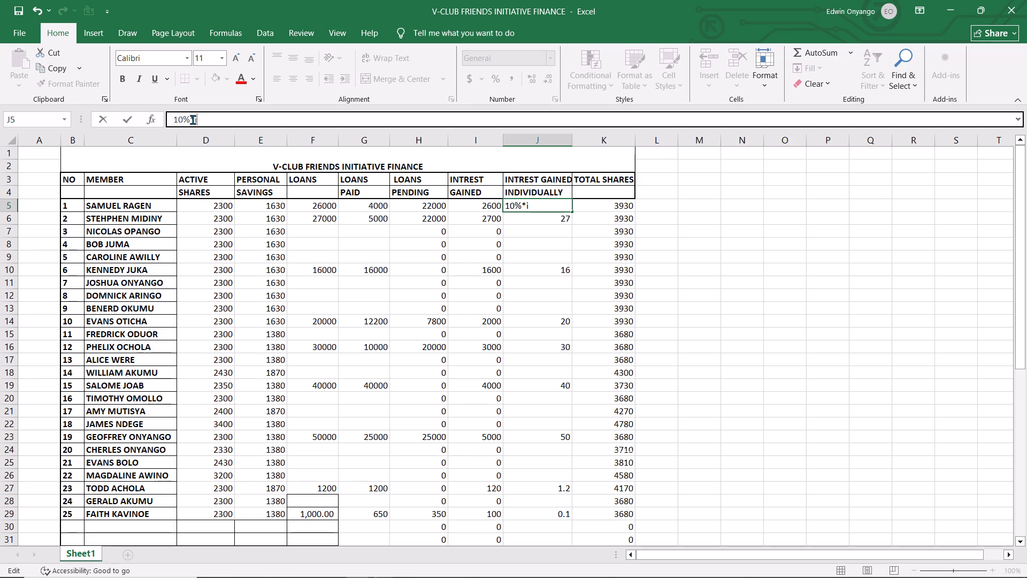
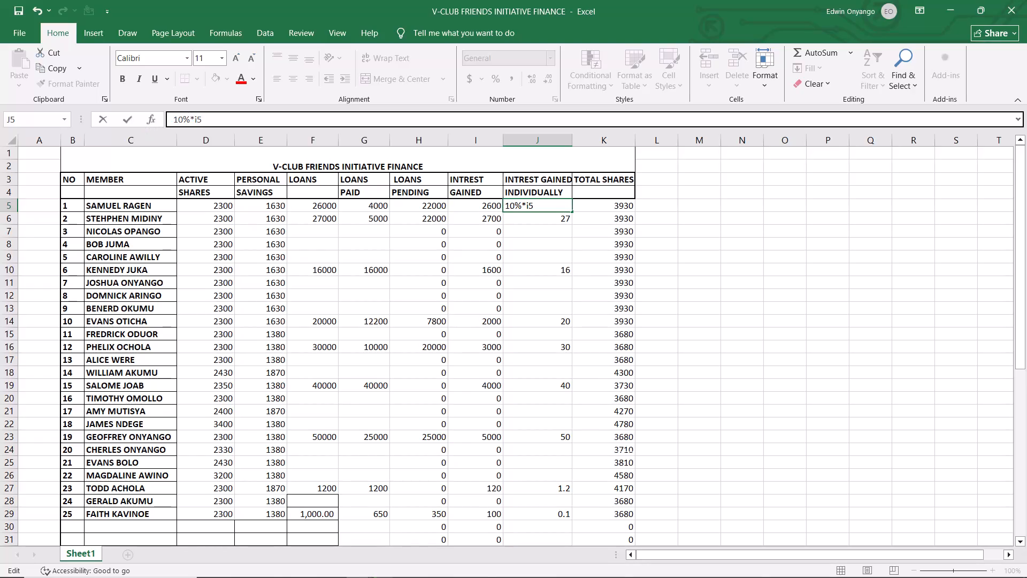
Turn member 1's Intrest Gained Individually entry in J5 into the formula =10%*I5.
{"action": "key", "text": "Return"}
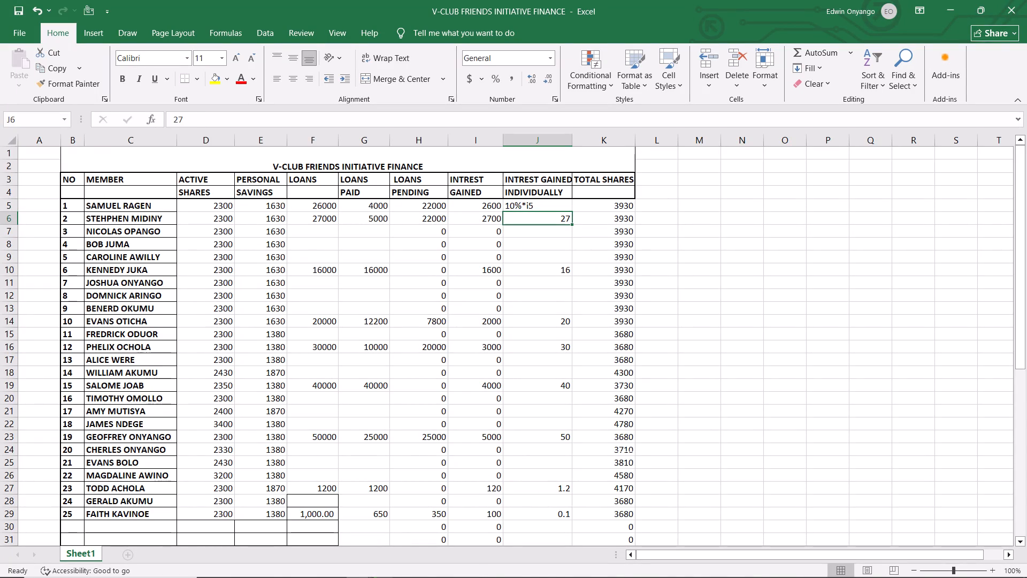
{"action": "left_click", "coordinate": [522, 205]}
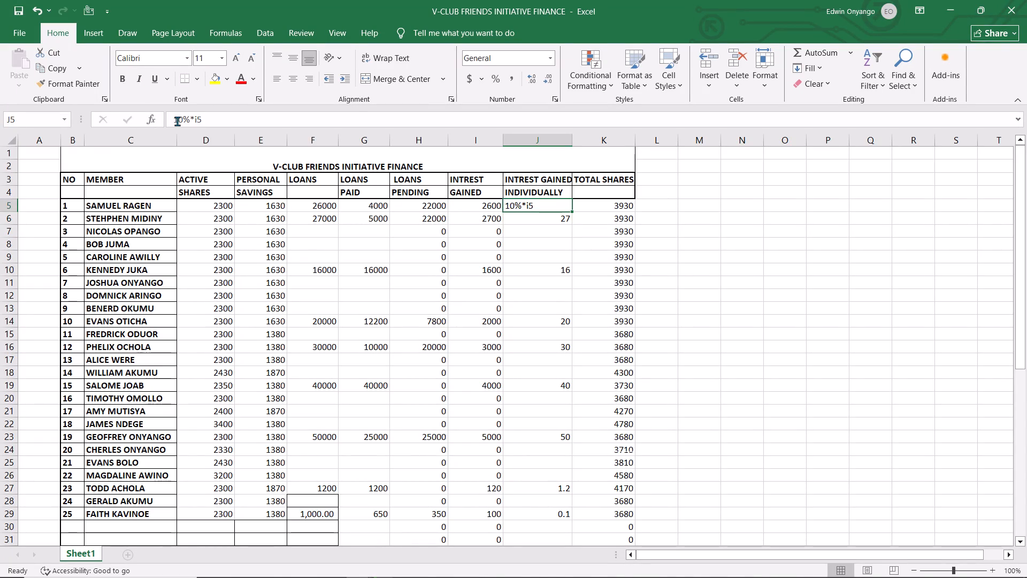
{"action": "left_click", "coordinate": [174, 119]}
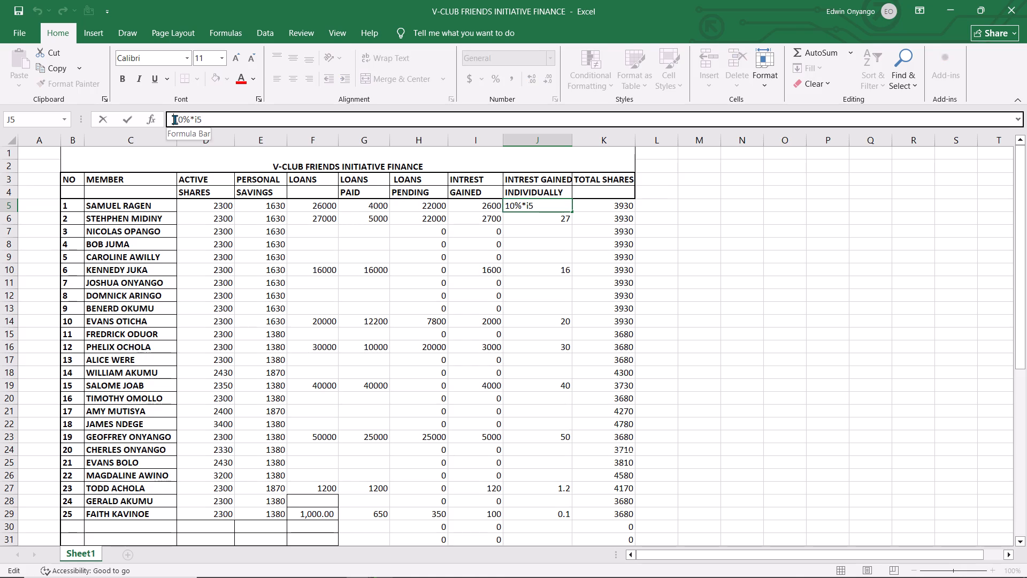
{"action": "key", "text": "equal"}
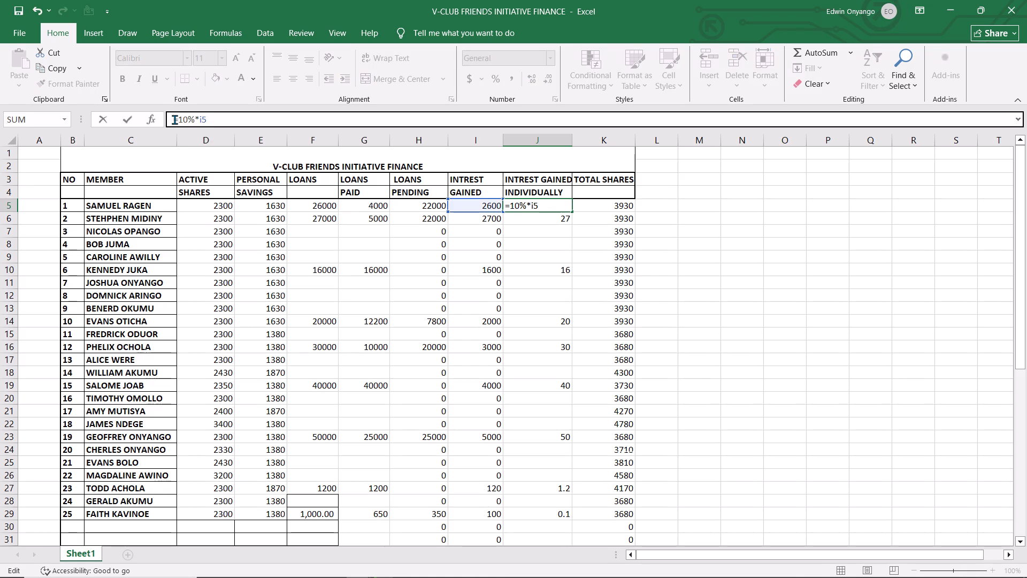
{"action": "key", "text": "Return"}
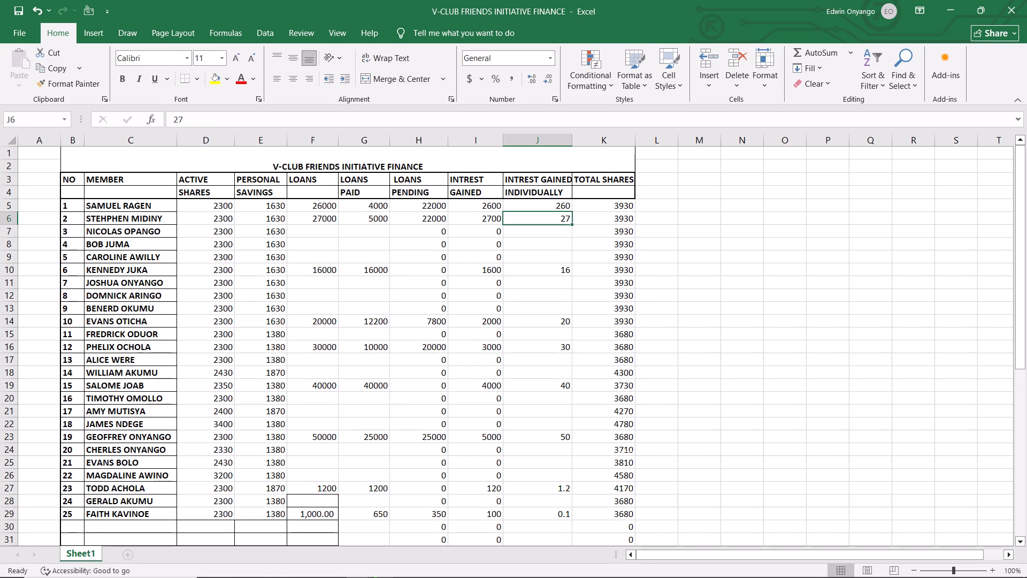
Fill the Intrest Gained Individually formula from J5 down the column to row 54.
{"action": "left_click", "coordinate": [554, 209]}
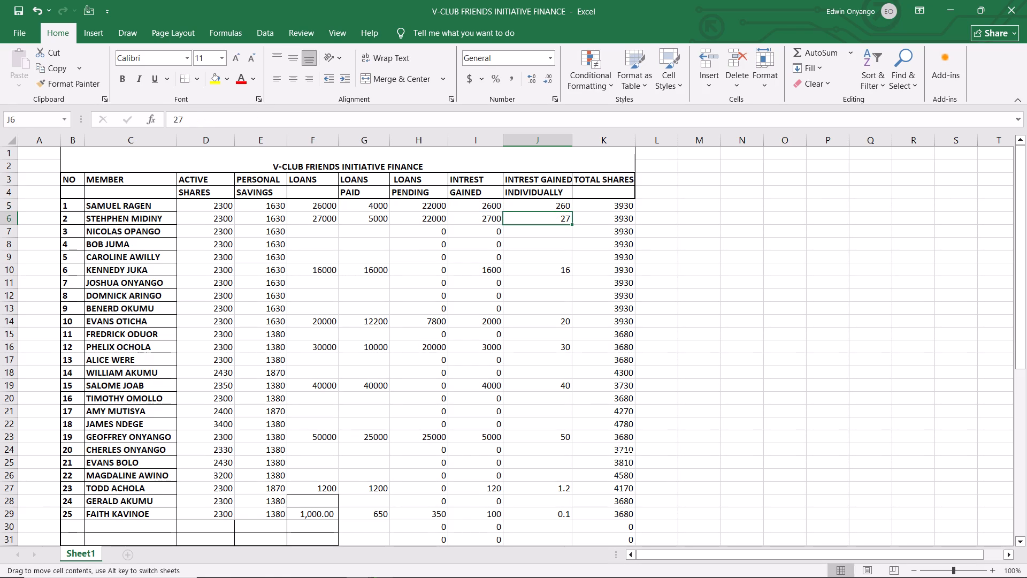
{"action": "left_click", "coordinate": [549, 205]}
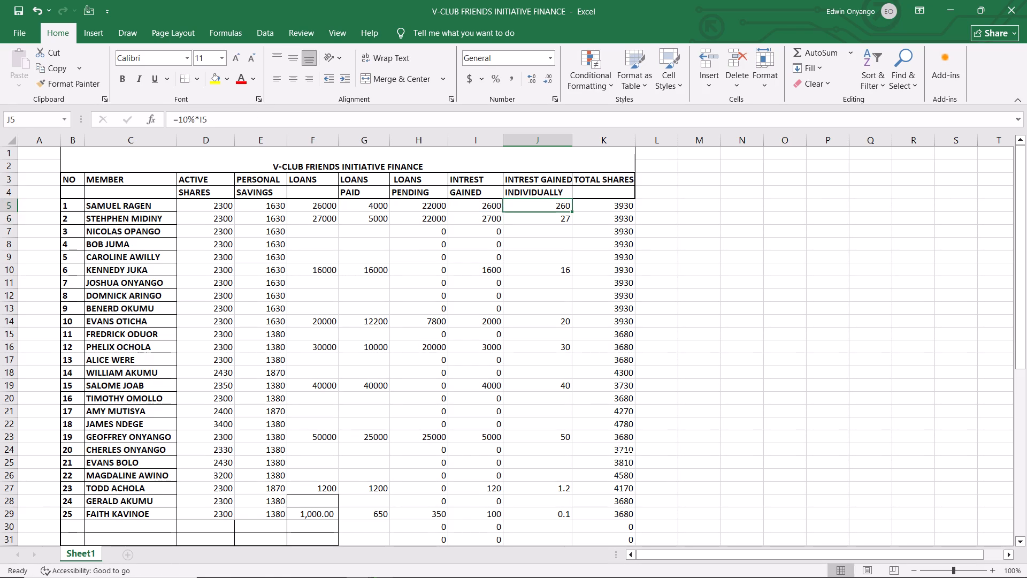
{"action": "left_click_drag", "start_coordinate": [573, 210], "coordinate": [543, 381]}
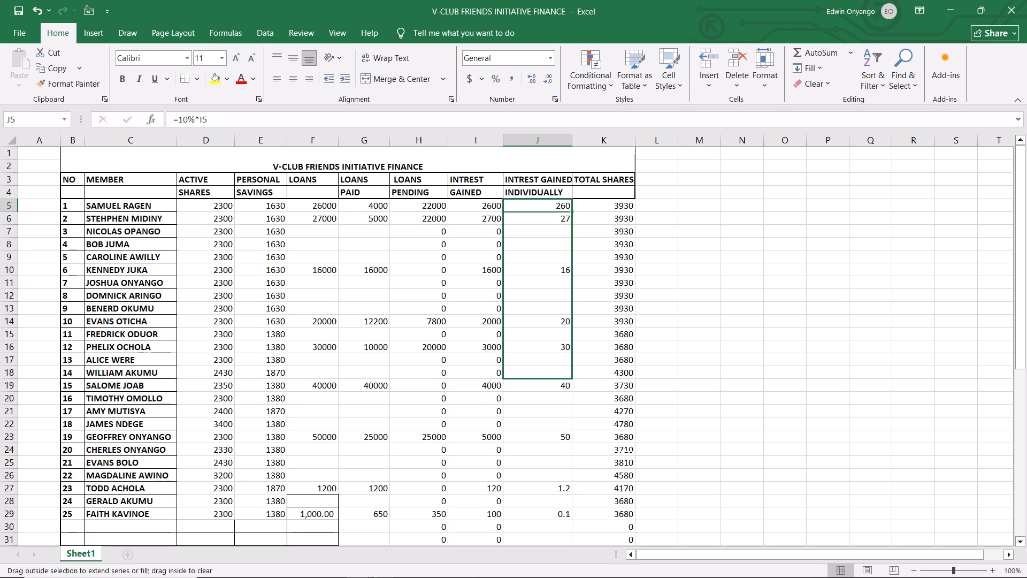
{"action": "left_click_drag", "start_coordinate": [543, 381], "coordinate": [557, 466]}
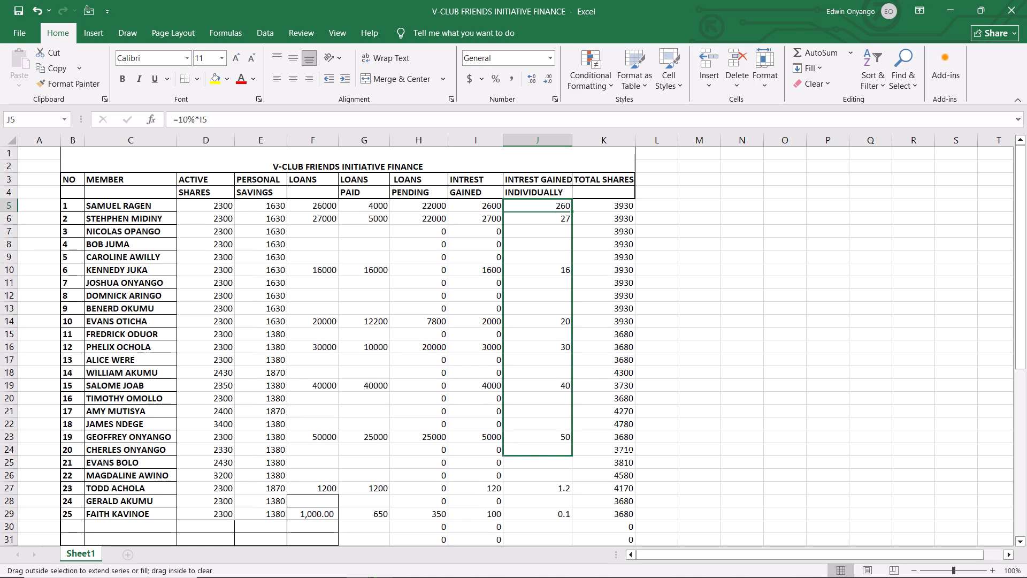
{"action": "left_click_drag", "start_coordinate": [557, 466], "coordinate": [567, 464]}
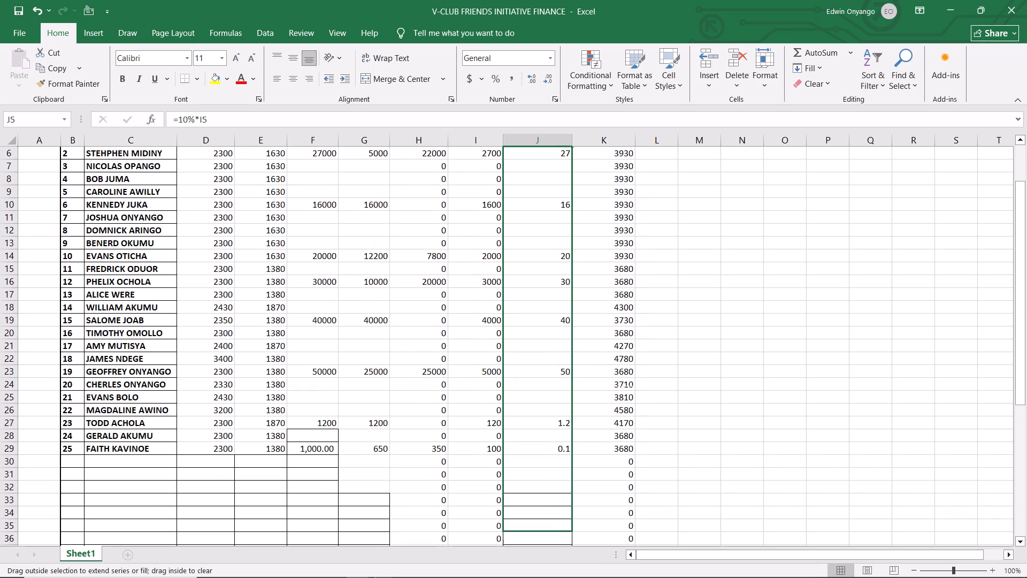
{"action": "left_click_drag", "start_coordinate": [567, 464], "coordinate": [562, 547]}
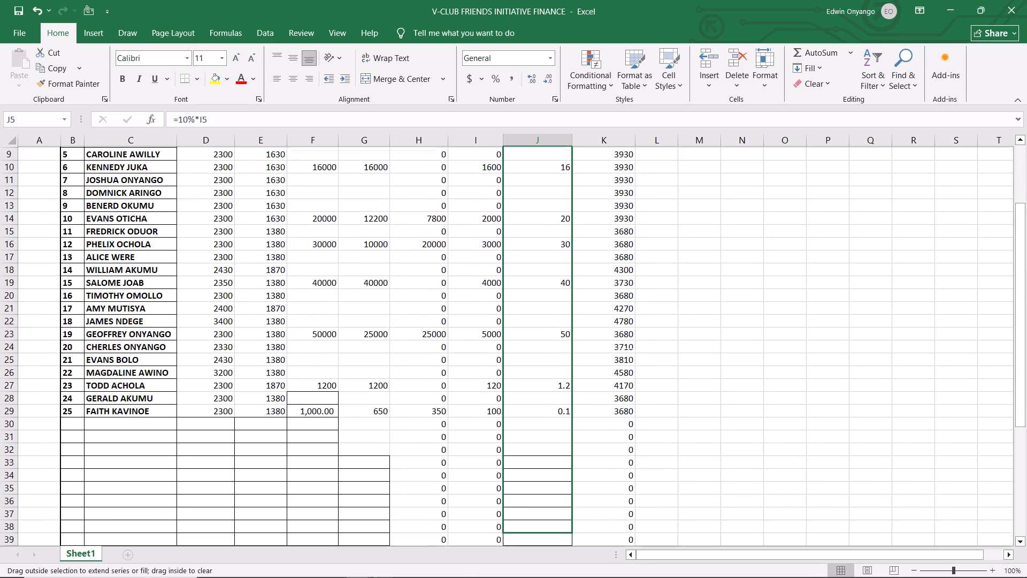
{"action": "left_click_drag", "start_coordinate": [562, 547], "coordinate": [554, 577]}
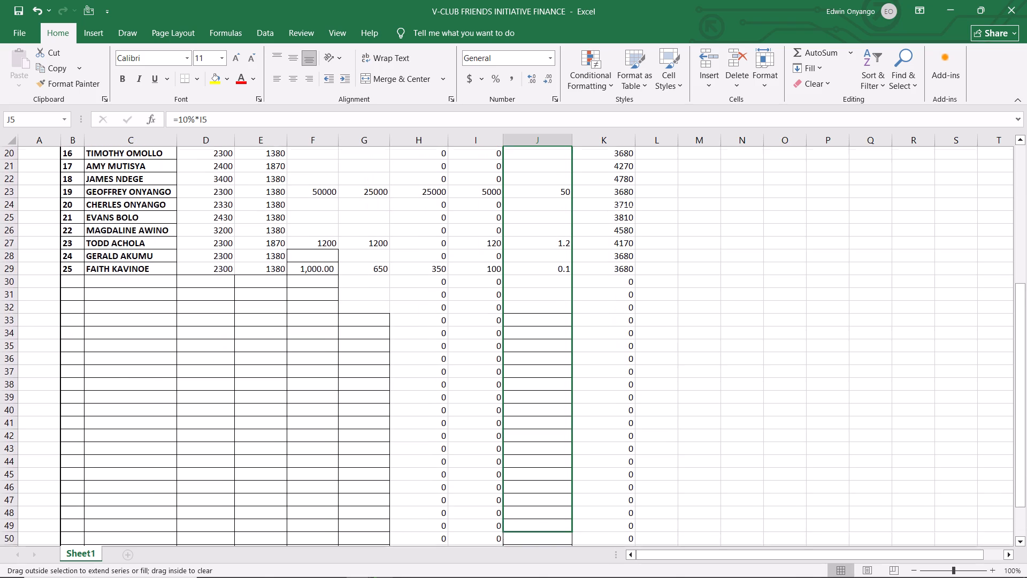
{"action": "left_click_drag", "start_coordinate": [554, 577], "coordinate": [547, 479]}
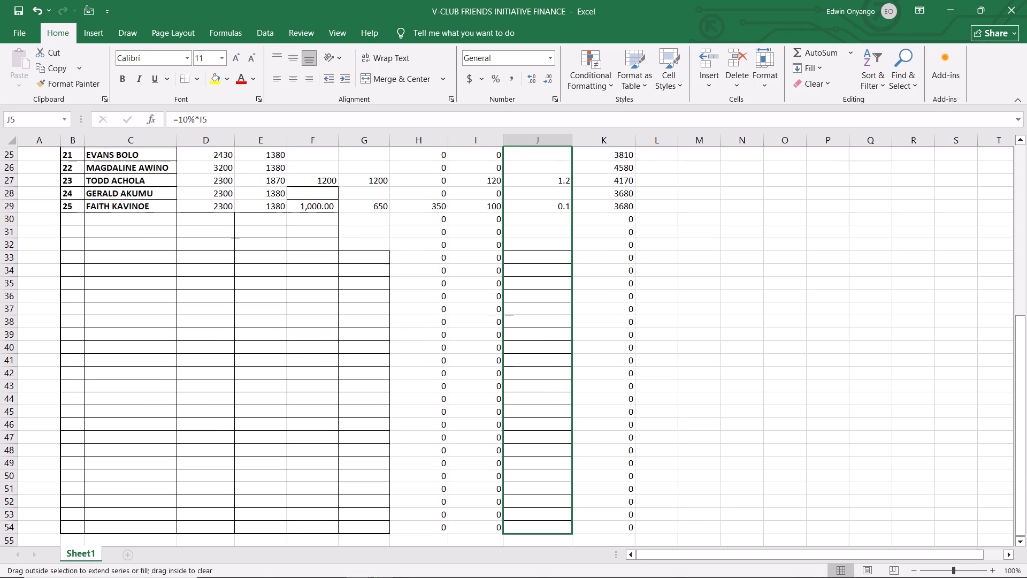
{"action": "left_click_drag", "start_coordinate": [547, 479], "coordinate": [543, 529]}
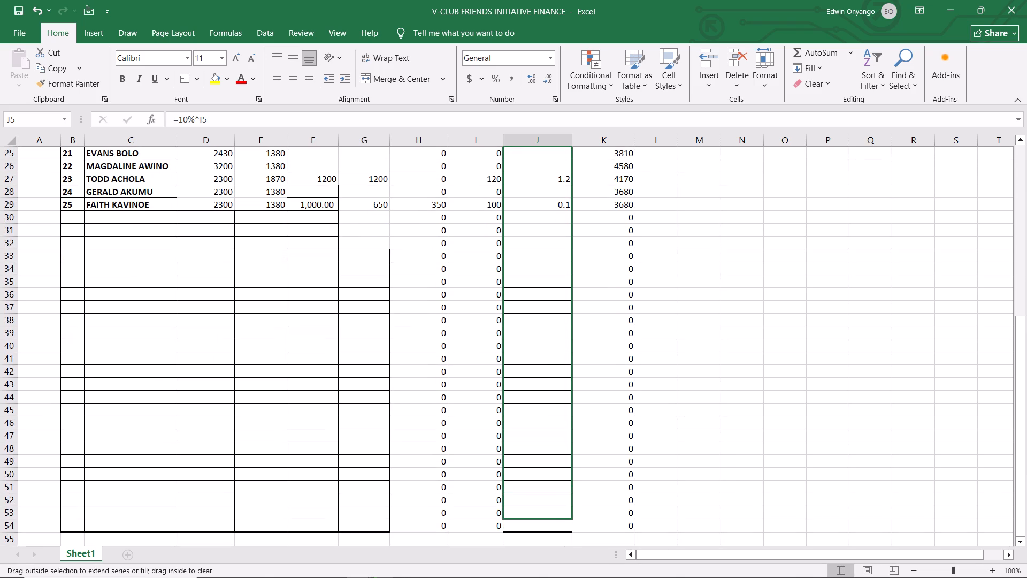
{"action": "left_click_drag", "start_coordinate": [543, 529], "coordinate": [546, 529]}
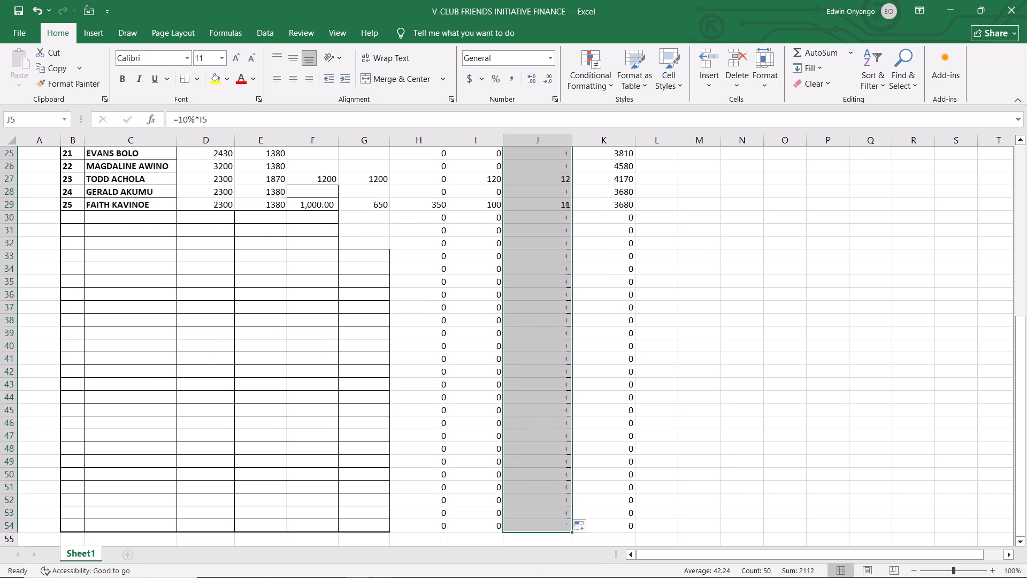
{"action": "scroll", "coordinate": [597, 431], "scroll_direction": "up", "scroll_amount": 1}
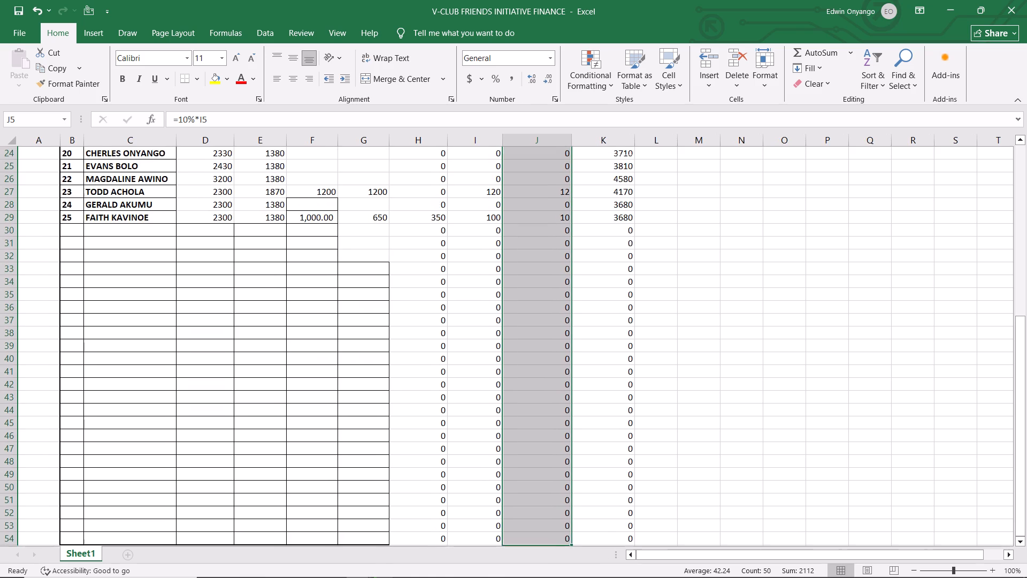
{"action": "scroll", "coordinate": [597, 431], "scroll_direction": "up", "scroll_amount": 1}
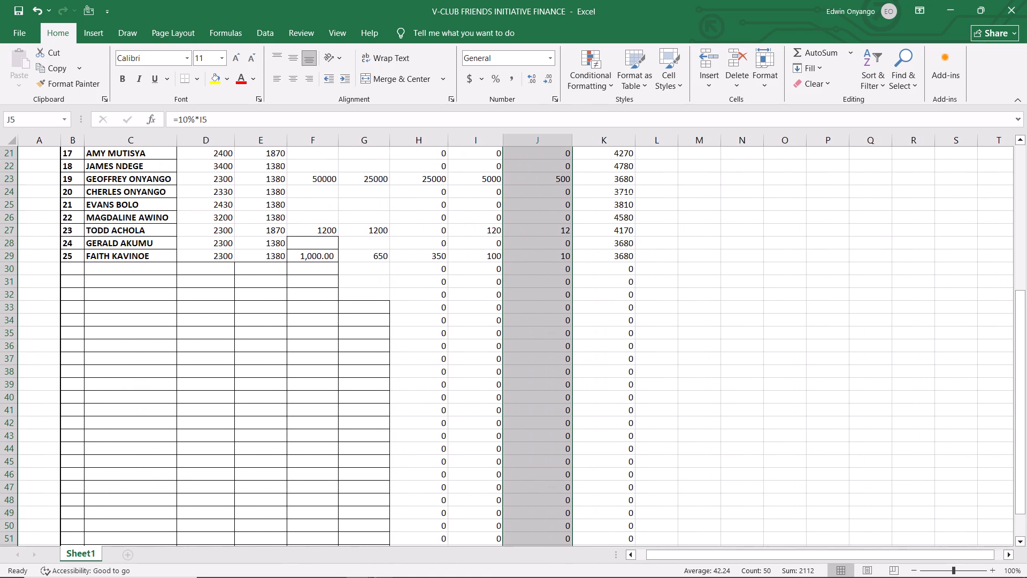
{"action": "scroll", "coordinate": [597, 431], "scroll_direction": "right", "scroll_amount": 1}
{"action": "scroll", "coordinate": [596, 429], "scroll_direction": "up", "scroll_amount": 3}
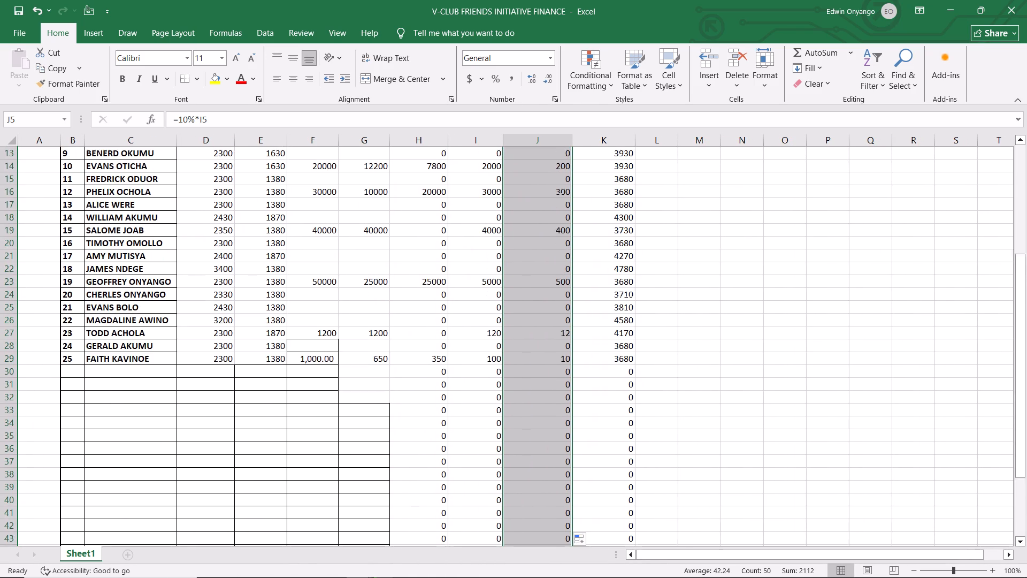
{"action": "scroll", "coordinate": [596, 429], "scroll_direction": "up", "scroll_amount": 3}
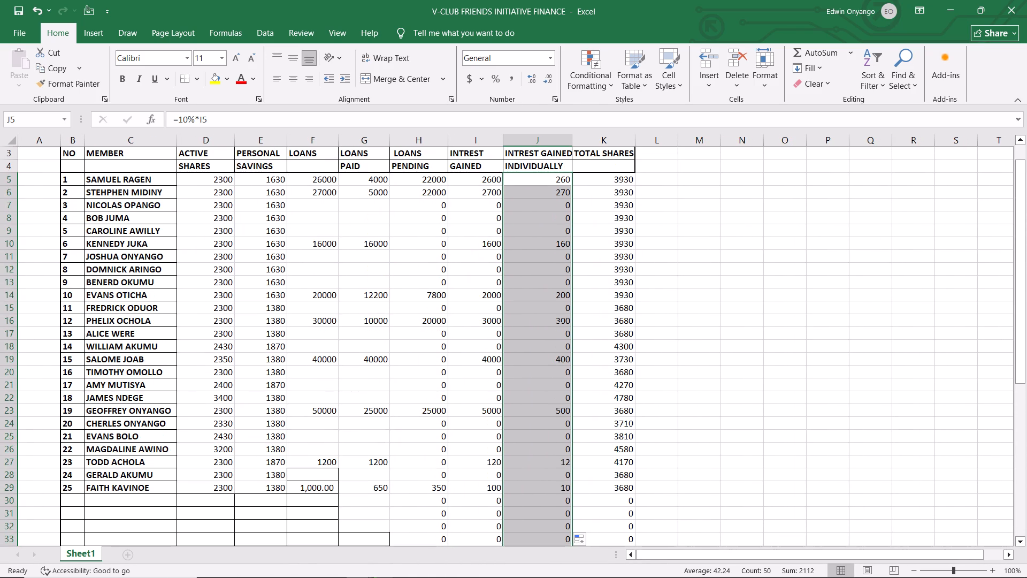
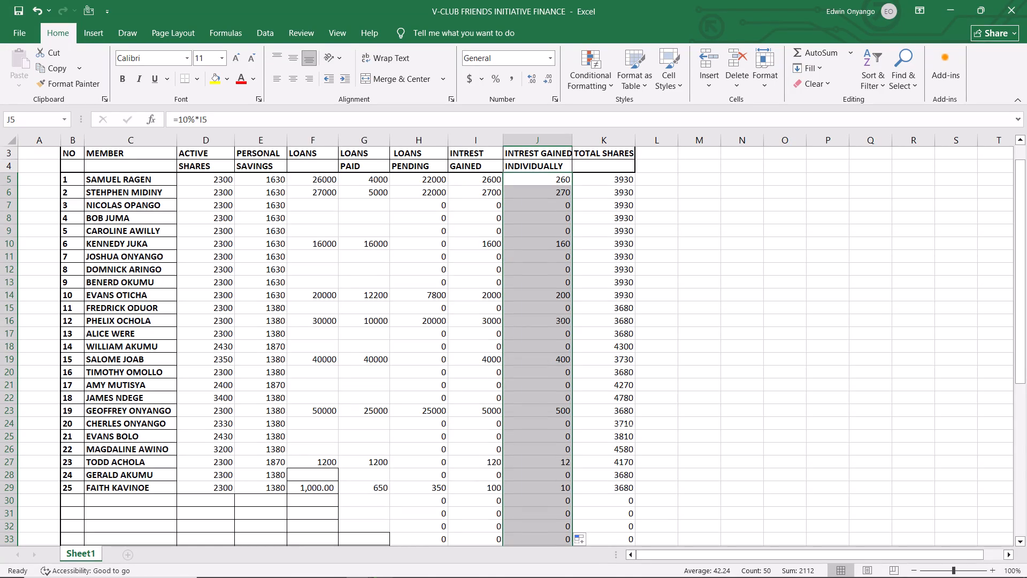
Review the filled formula columns from the header row down to the table's last row, 54.
{"action": "left_click", "coordinate": [694, 275]}
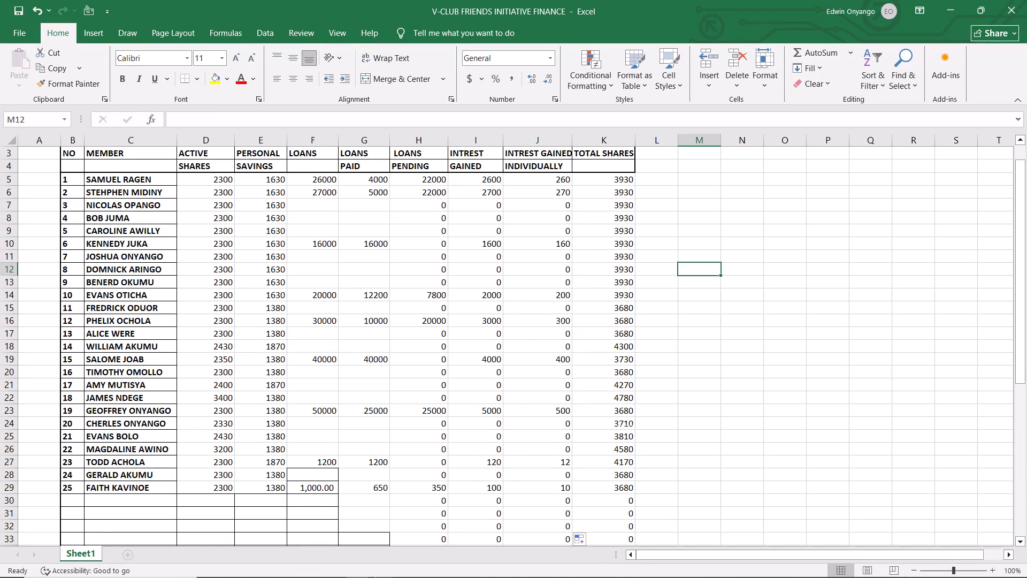
{"action": "scroll", "coordinate": [526, 389], "scroll_direction": "down", "scroll_amount": 2}
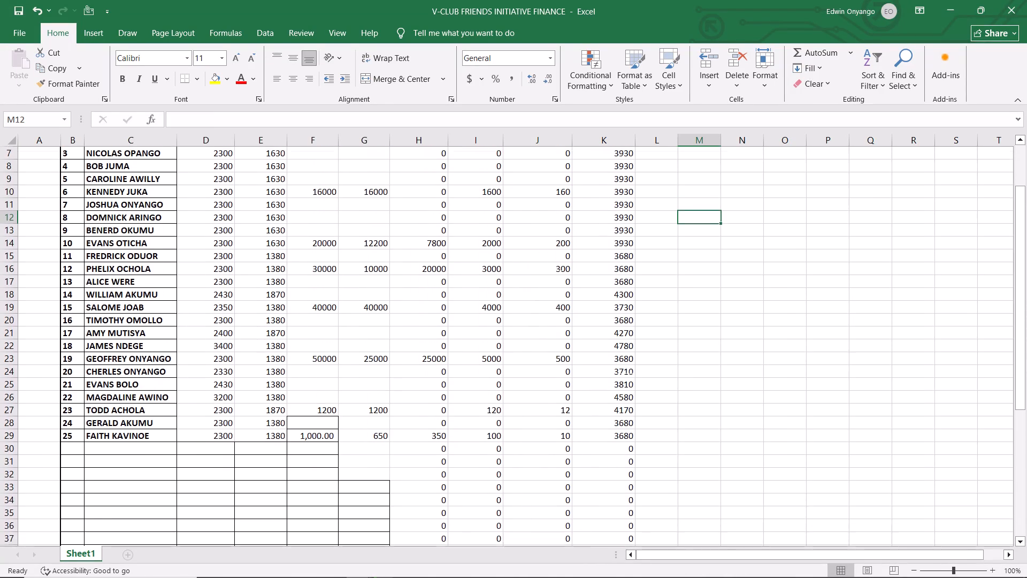
{"action": "scroll", "coordinate": [526, 389], "scroll_direction": "down", "scroll_amount": 4}
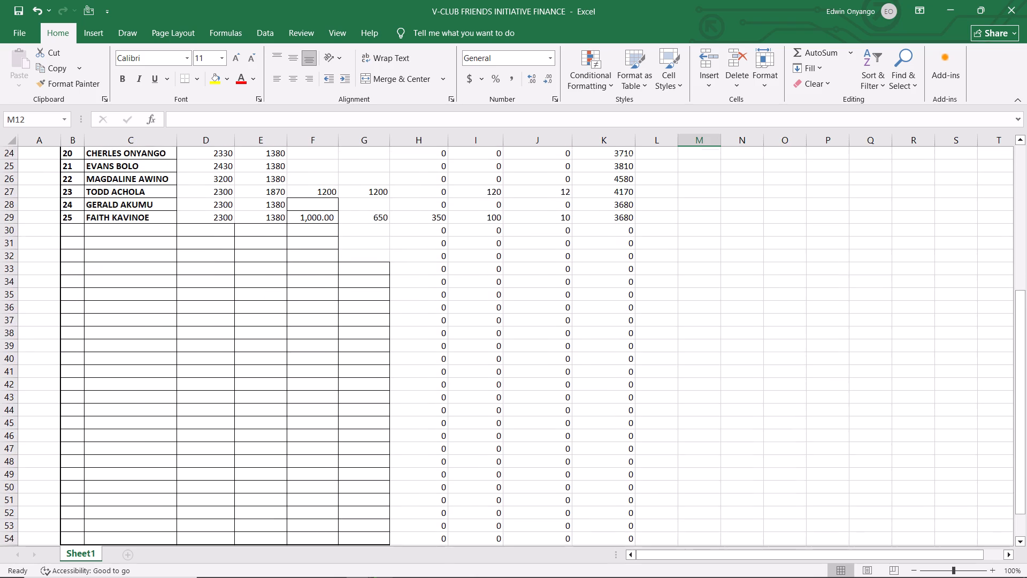
{"action": "scroll", "coordinate": [526, 389], "scroll_direction": "down", "scroll_amount": 1}
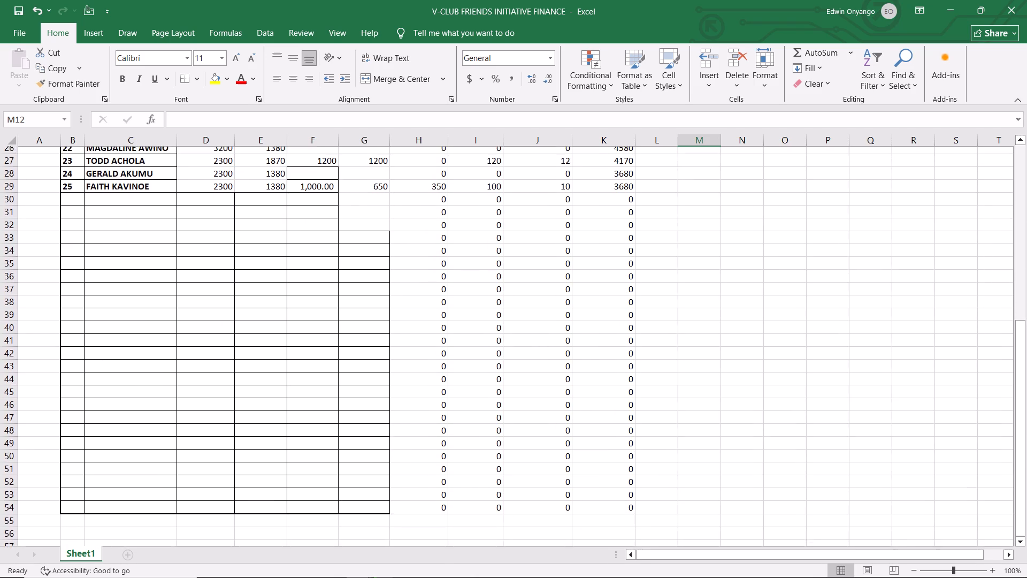
{"action": "scroll", "coordinate": [526, 389], "scroll_direction": "up", "scroll_amount": 3}
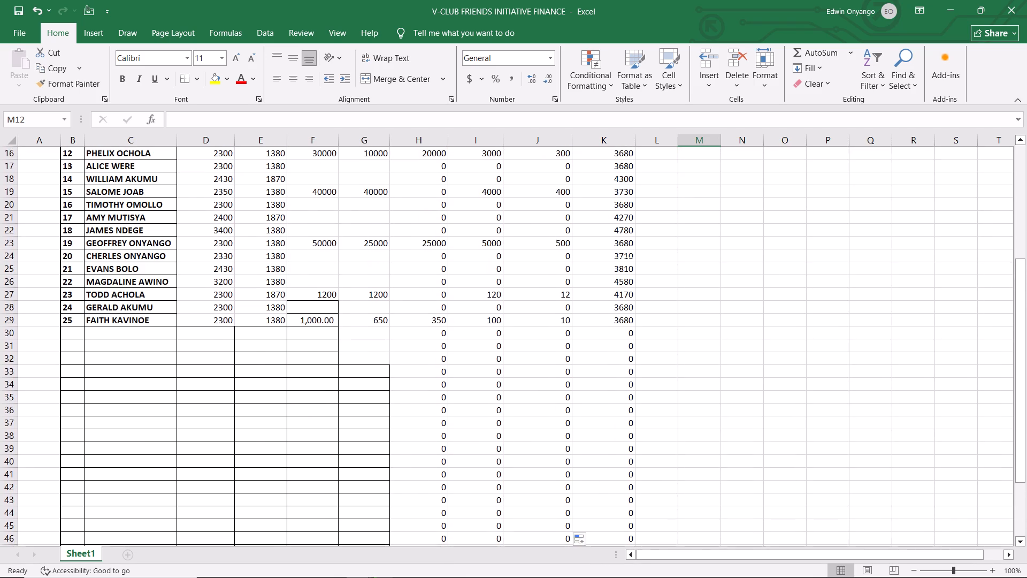
{"action": "scroll", "coordinate": [526, 389], "scroll_direction": "up", "scroll_amount": 4}
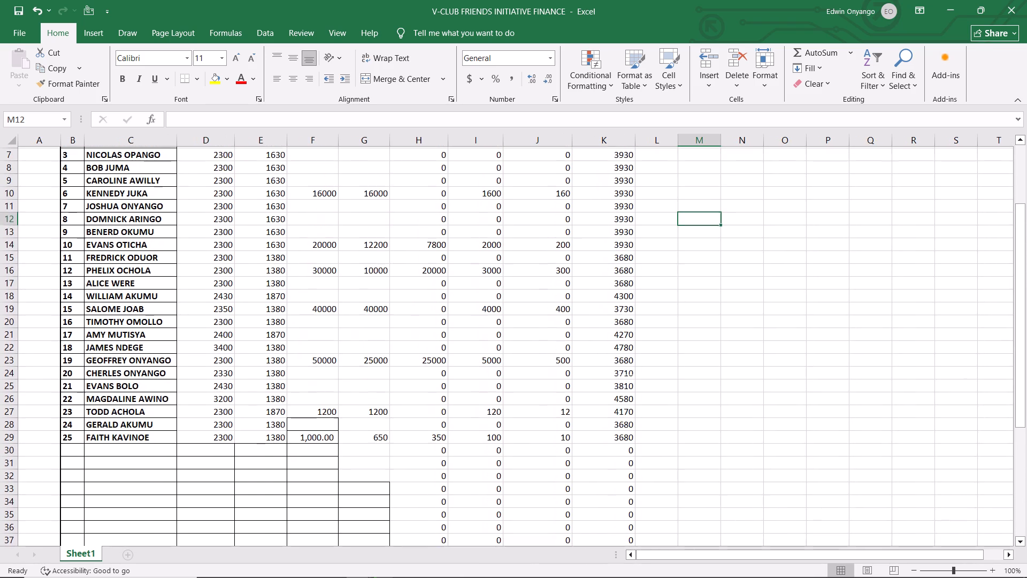
{"action": "scroll", "coordinate": [526, 389], "scroll_direction": "up", "scroll_amount": 2}
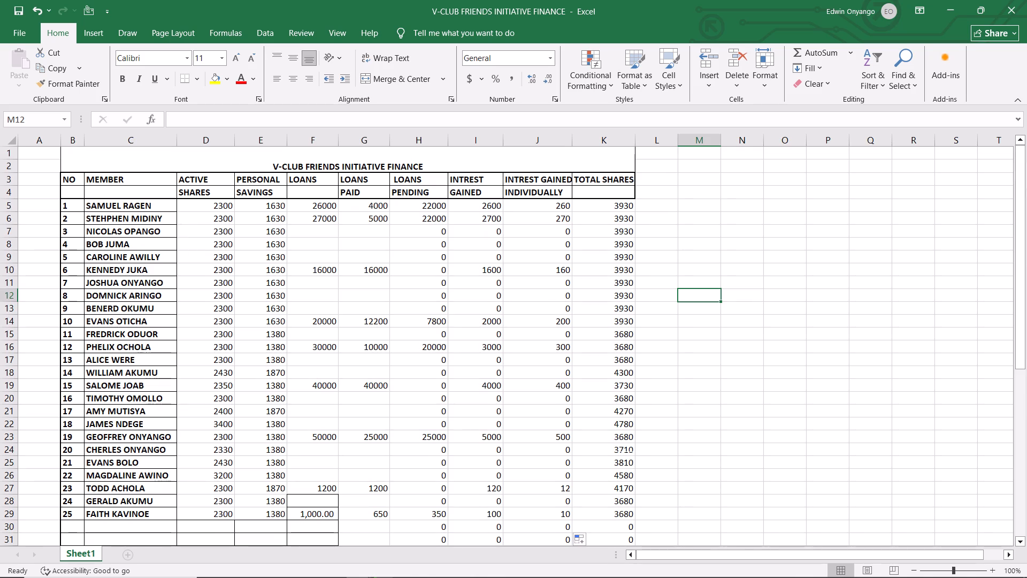
Middle-align and centre the figures in D5:K54, from Active Shares through Total Shares.
{"action": "left_click_drag", "start_coordinate": [214, 203], "coordinate": [258, 325]}
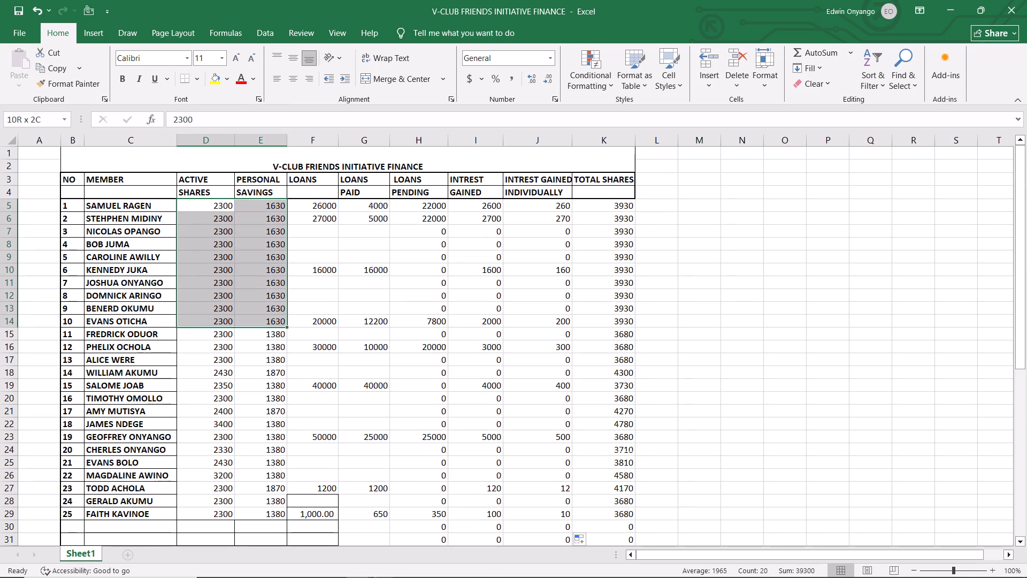
{"action": "left_click_drag", "start_coordinate": [258, 325], "coordinate": [551, 577]}
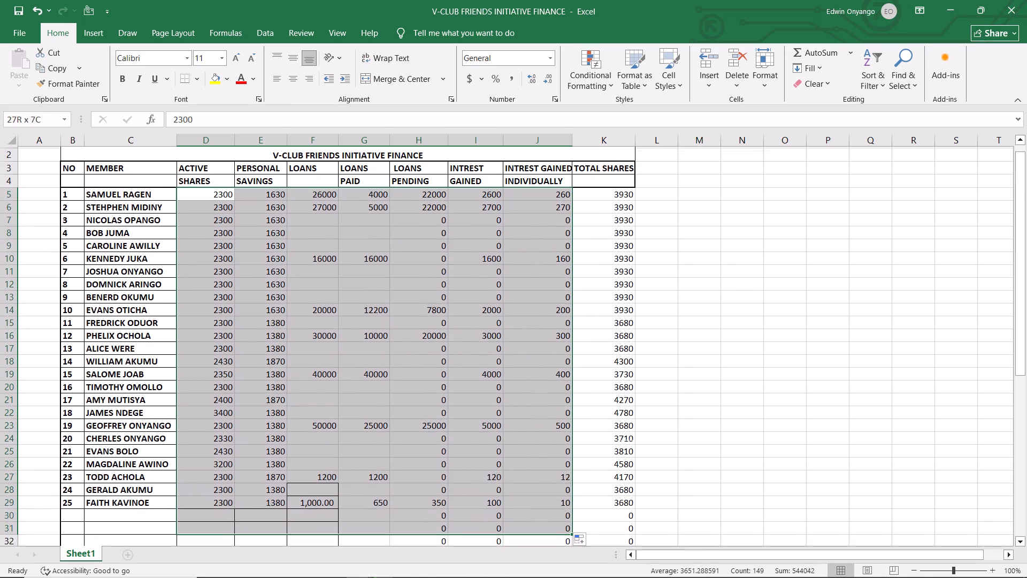
{"action": "left_click_drag", "start_coordinate": [551, 577], "coordinate": [527, 531]}
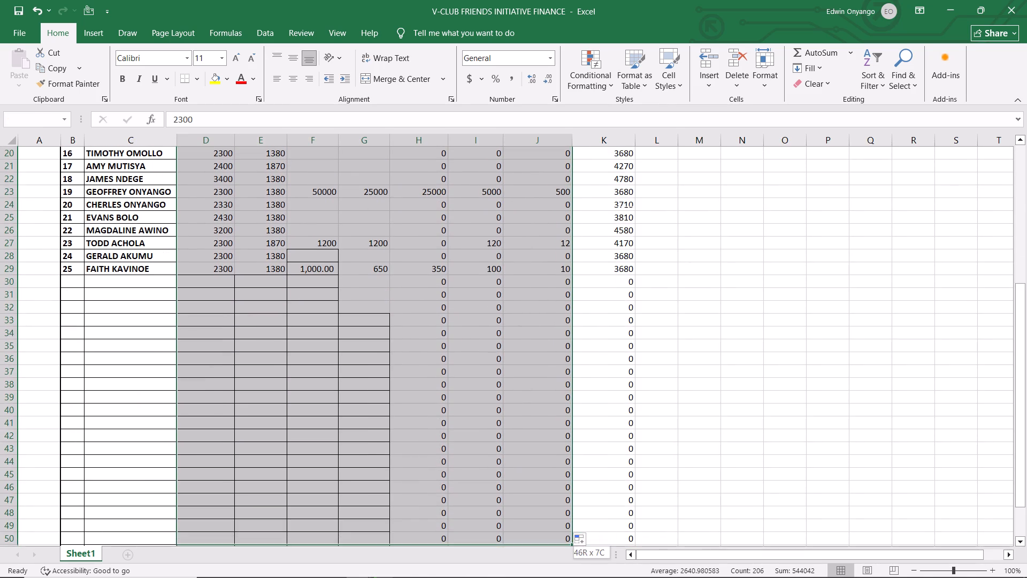
{"action": "left_click_drag", "start_coordinate": [527, 531], "coordinate": [573, 542]}
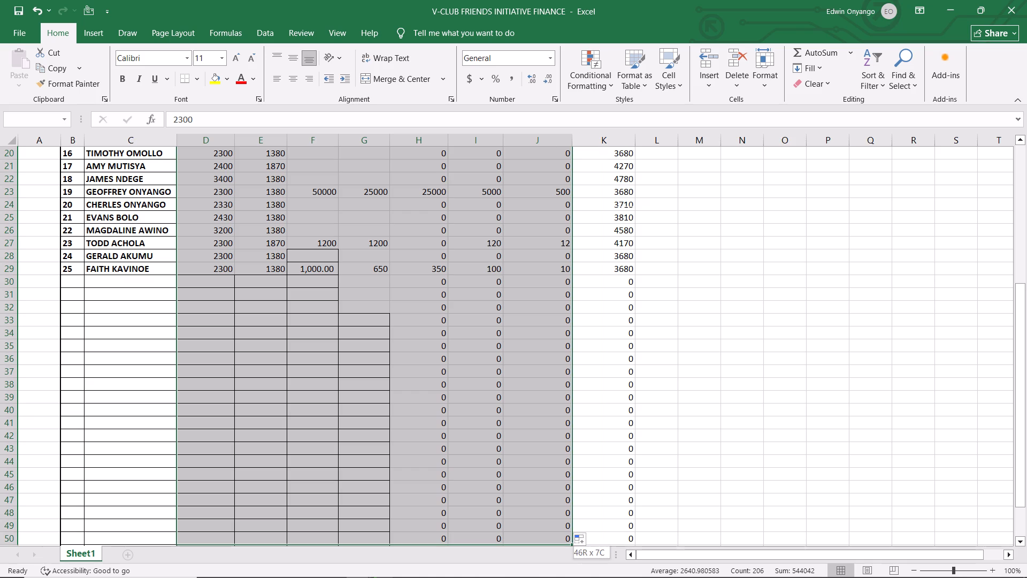
{"action": "left_click_drag", "start_coordinate": [573, 542], "coordinate": [589, 558]}
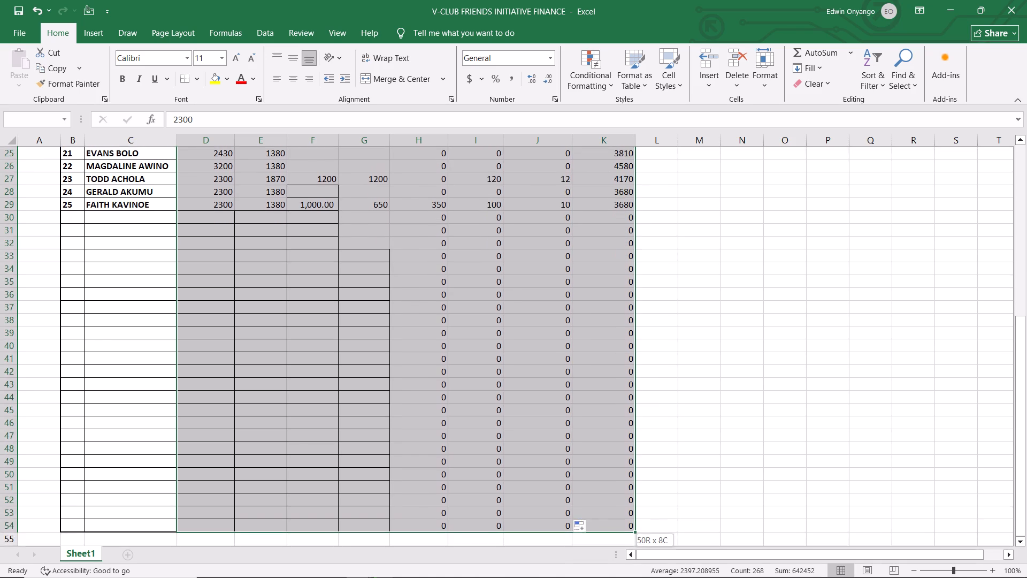
{"action": "left_click_drag", "start_coordinate": [589, 558], "coordinate": [585, 468]}
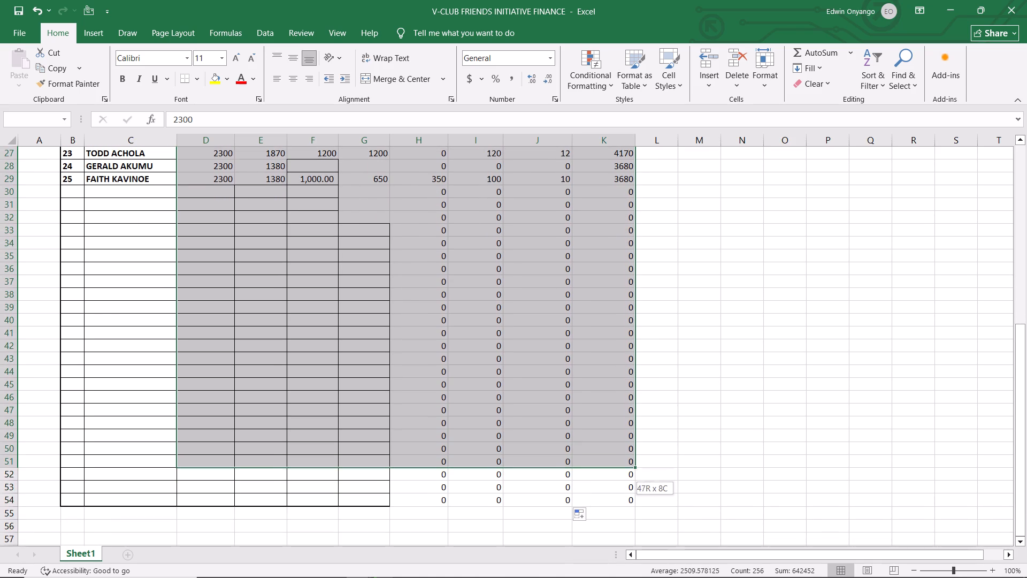
{"action": "left_click_drag", "start_coordinate": [585, 468], "coordinate": [588, 489]}
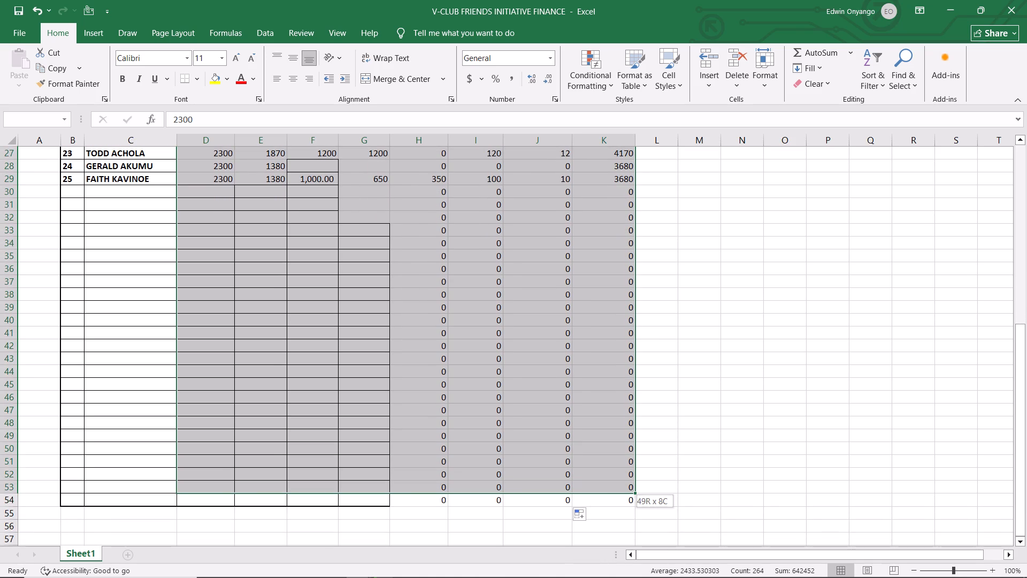
{"action": "left_click_drag", "start_coordinate": [588, 489], "coordinate": [588, 495]}
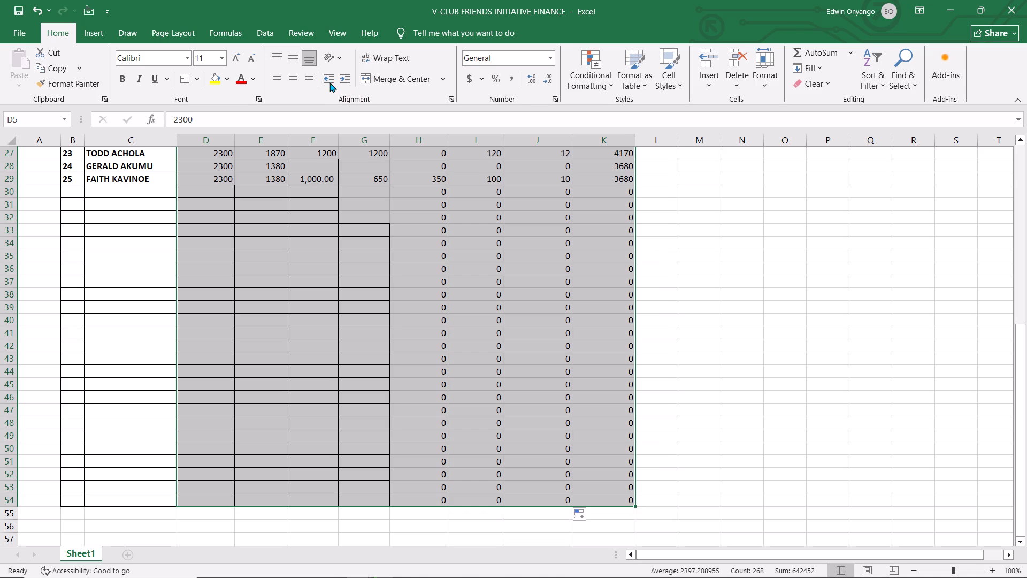
{"action": "left_click", "coordinate": [296, 55]}
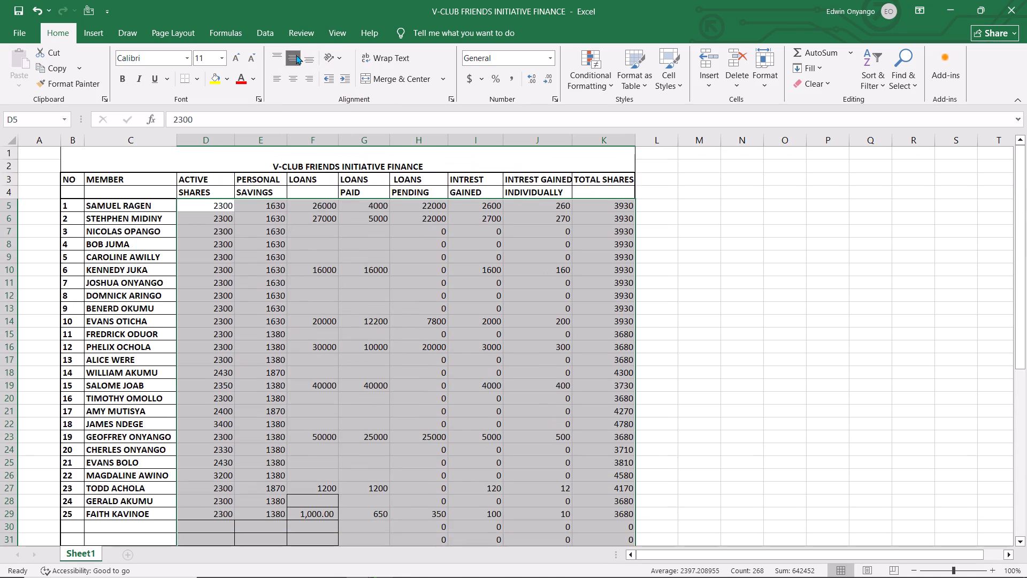
{"action": "left_click", "coordinate": [294, 83]}
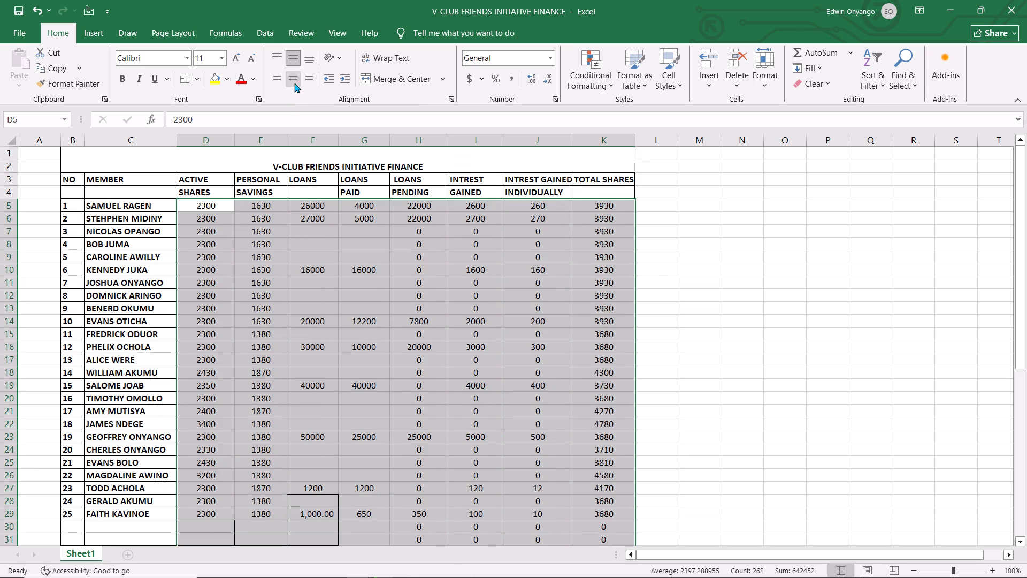
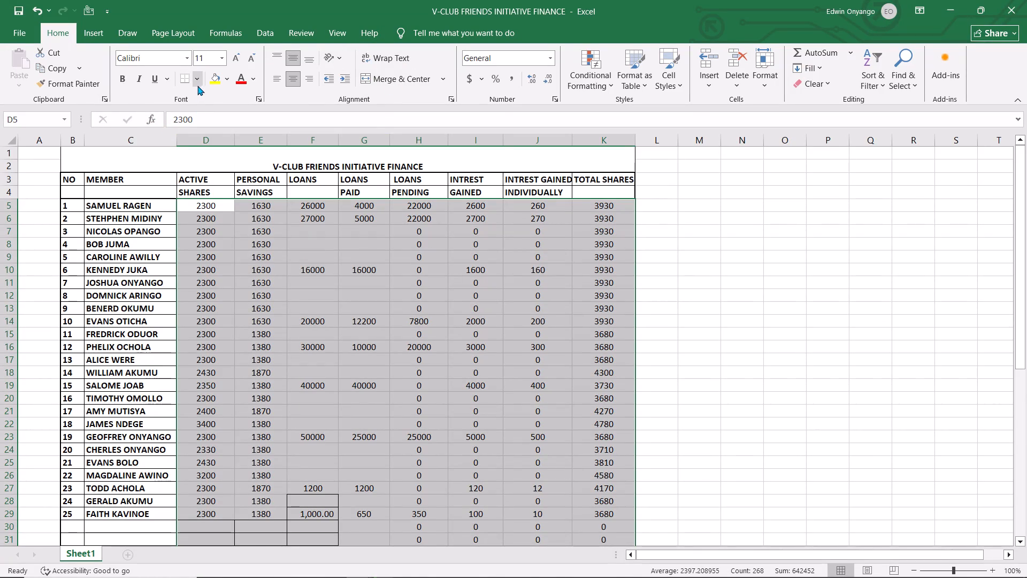
Set the font size of the figures in D5:K54, from Active Shares through Total Shares, to 12.
{"action": "left_click", "coordinate": [223, 61]}
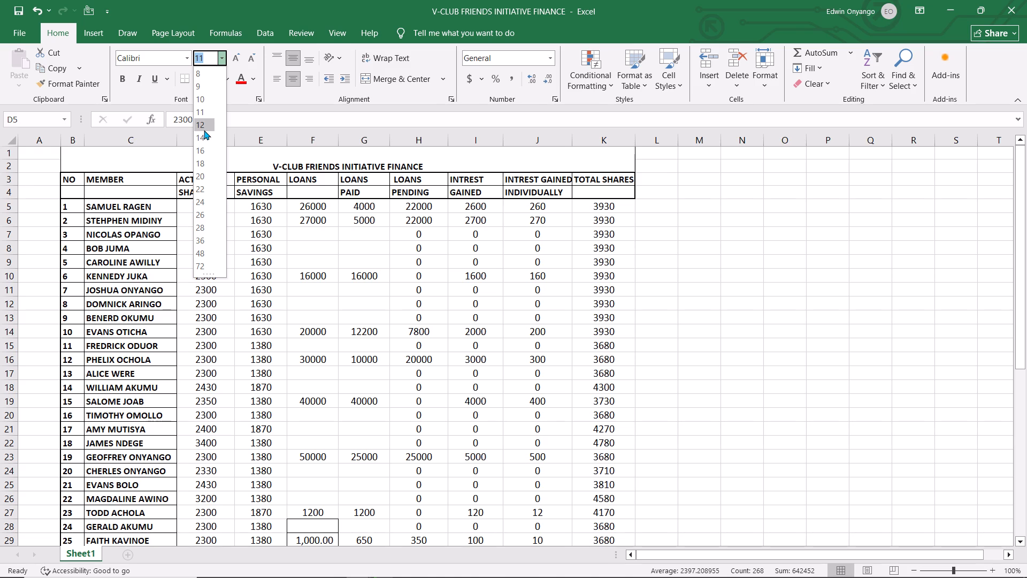
{"action": "left_click", "coordinate": [204, 130]}
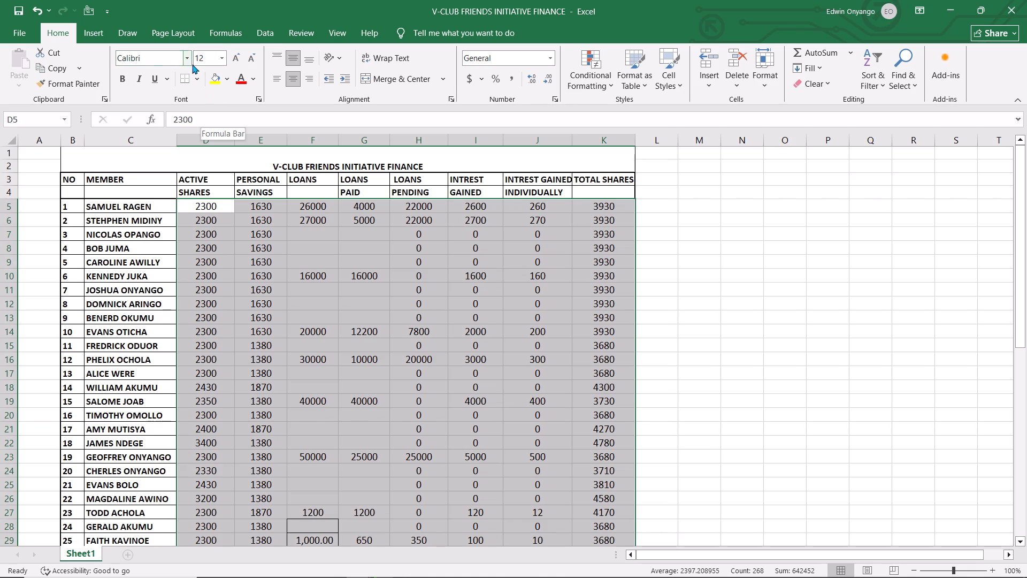
Open the choice of typefaces for the figures in D5:K54.
{"action": "left_click", "coordinate": [189, 61]}
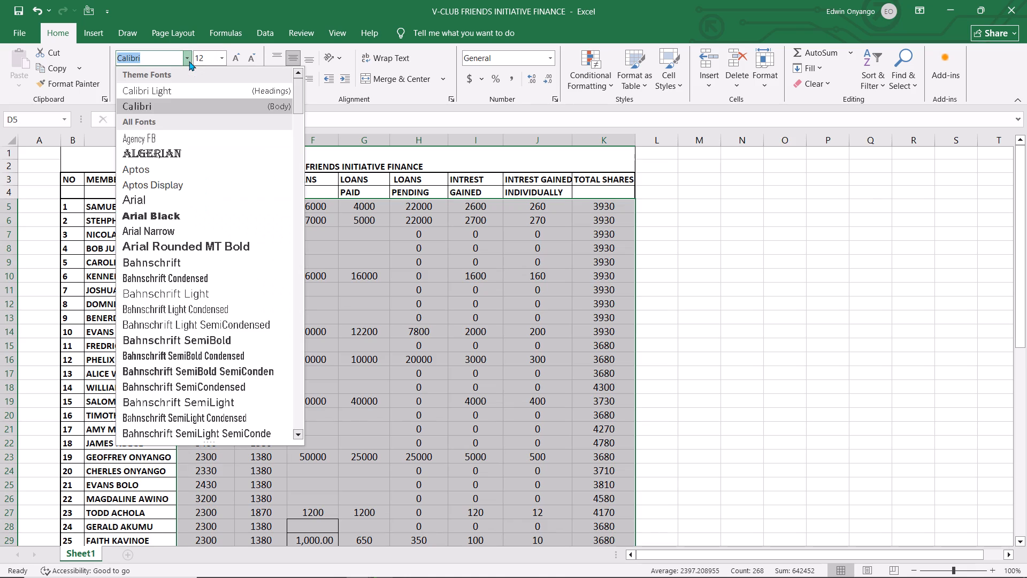
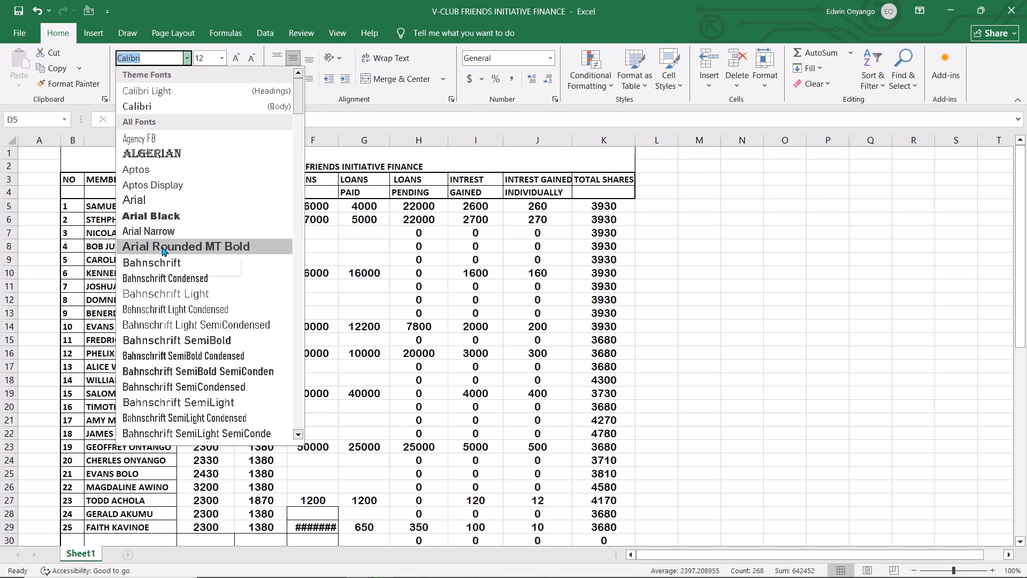
Change the typeface of the figures in D5:K54 to Arial Rounded MT Bold and look over the result.
{"action": "left_click", "coordinate": [162, 247]}
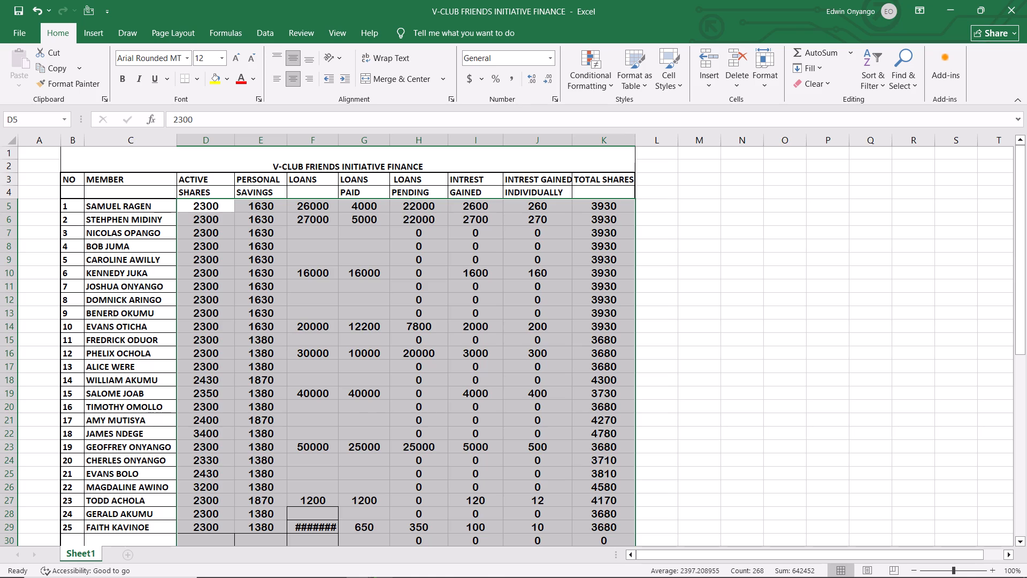
{"action": "scroll", "coordinate": [246, 368], "scroll_direction": "down", "scroll_amount": 1}
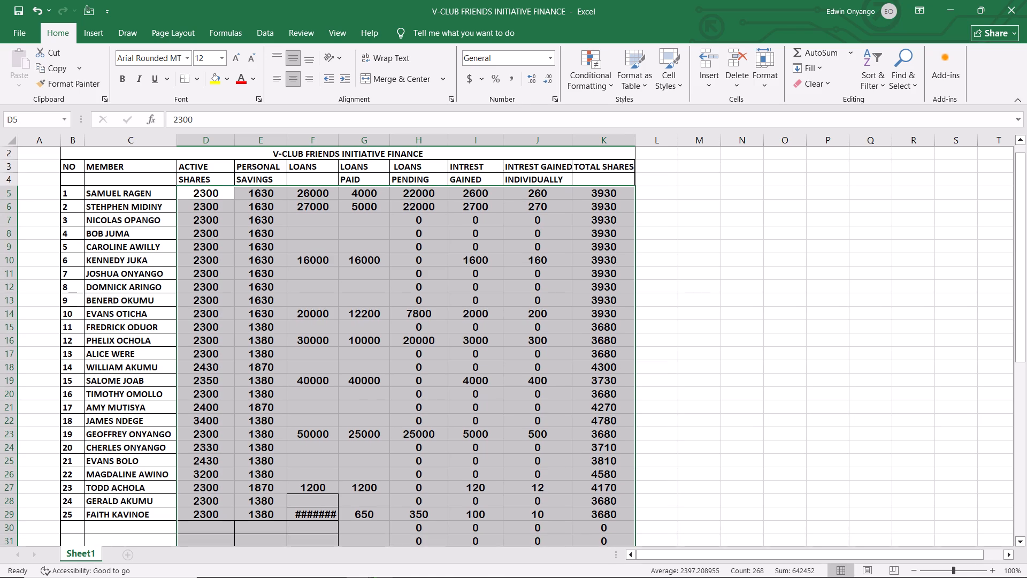
{"action": "scroll", "coordinate": [246, 367], "scroll_direction": "down", "scroll_amount": 1}
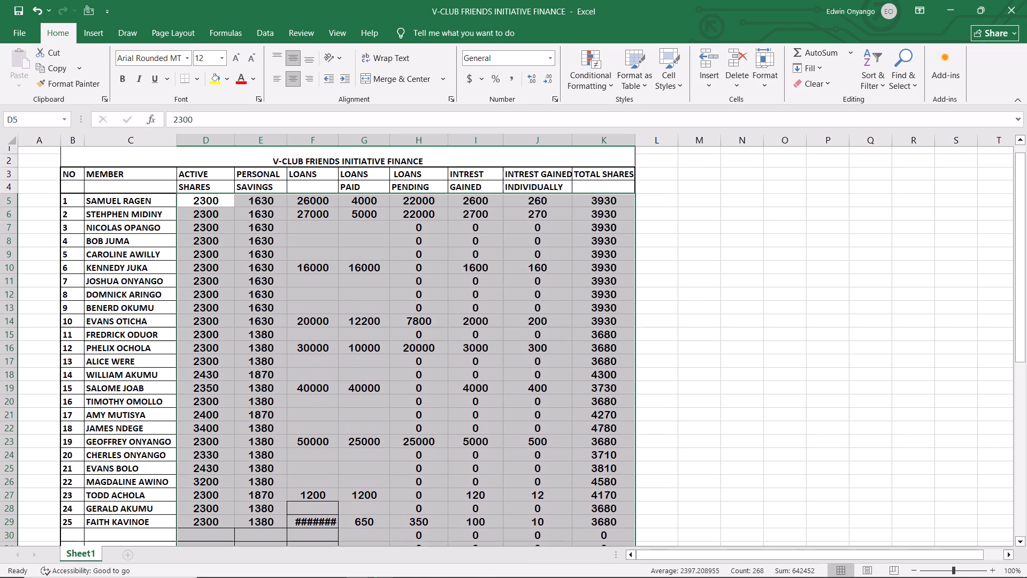
{"action": "scroll", "coordinate": [246, 367], "scroll_direction": "down", "scroll_amount": 1}
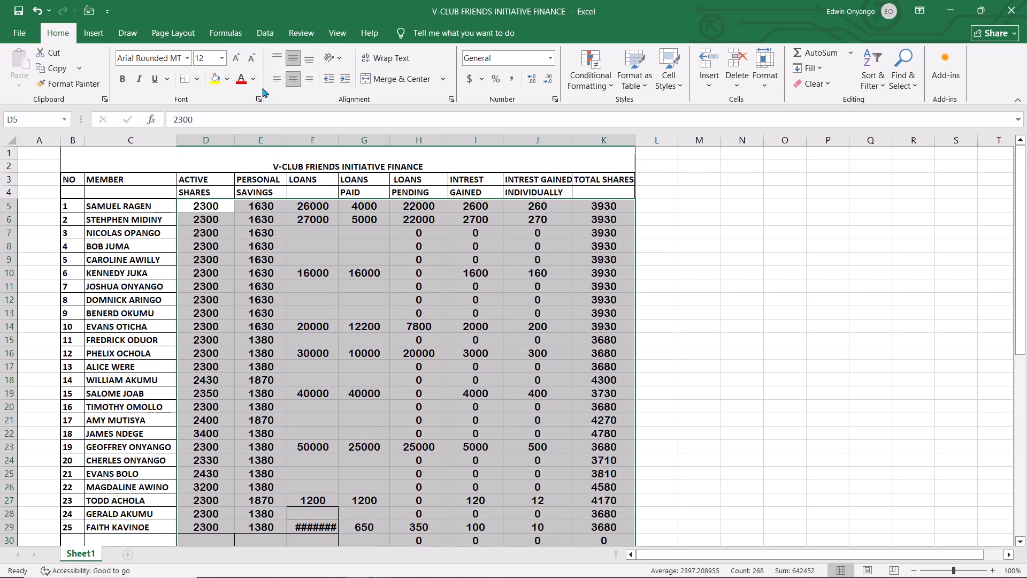
Open the choice of font colours for the figures in D5:K54.
{"action": "left_click", "coordinate": [255, 75]}
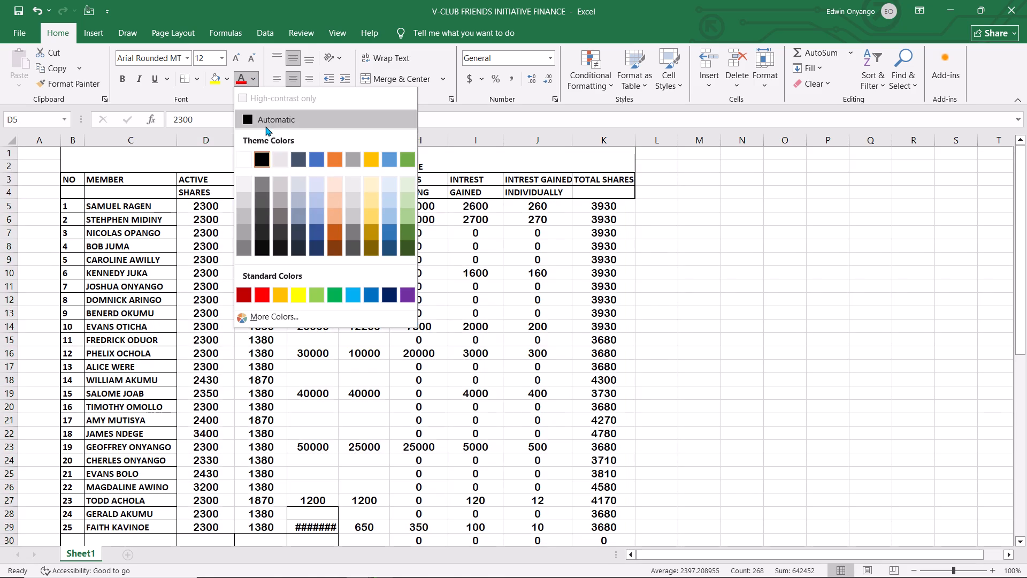
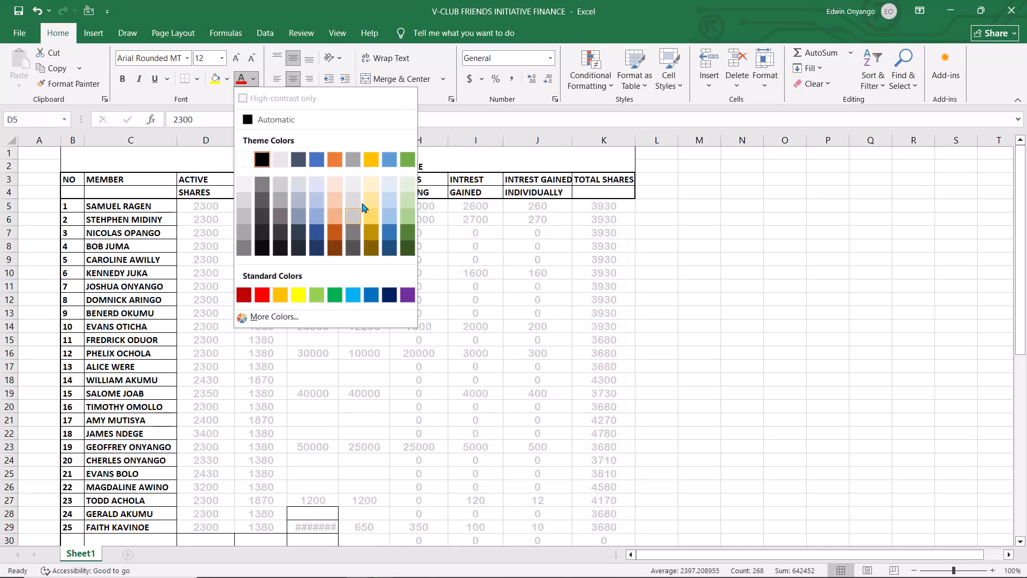
Set the font colour of the figures in D5:K54 to the darker blue theme shade.
{"action": "left_click", "coordinate": [315, 232]}
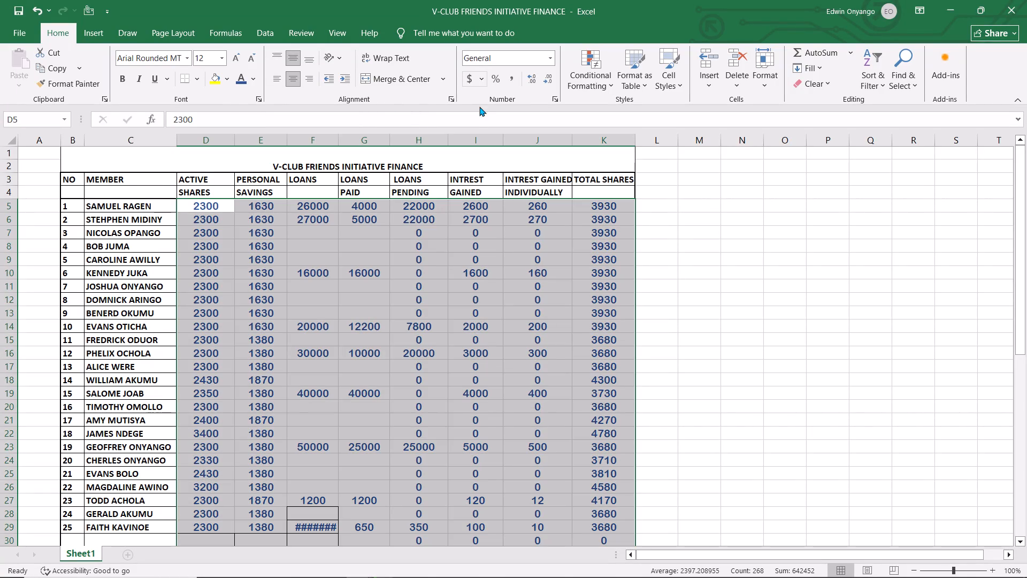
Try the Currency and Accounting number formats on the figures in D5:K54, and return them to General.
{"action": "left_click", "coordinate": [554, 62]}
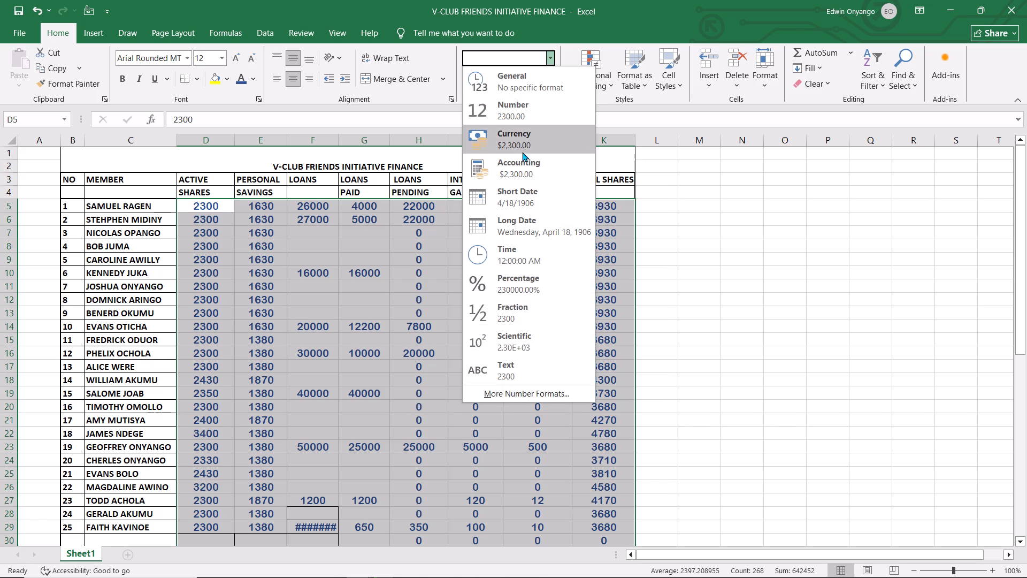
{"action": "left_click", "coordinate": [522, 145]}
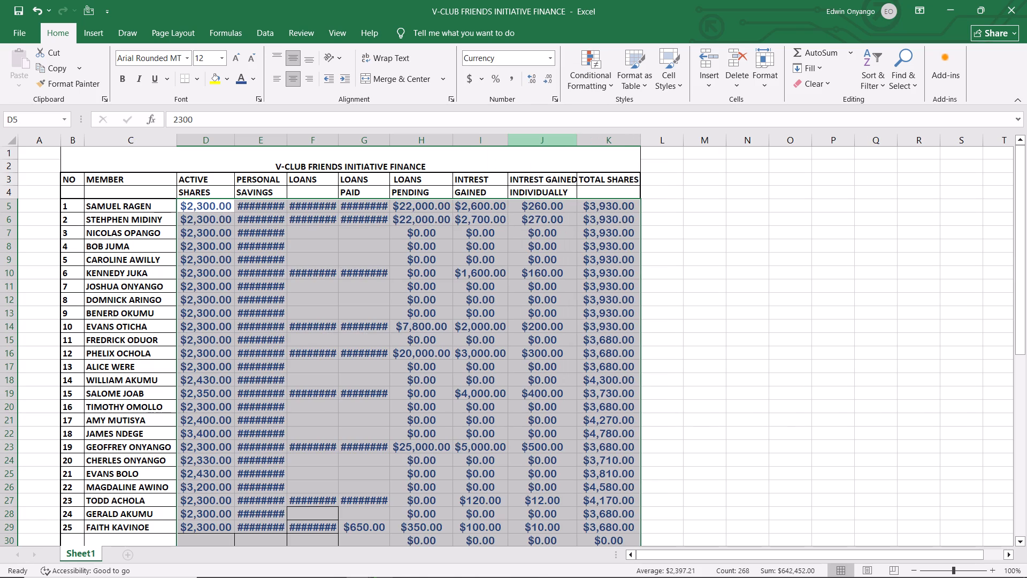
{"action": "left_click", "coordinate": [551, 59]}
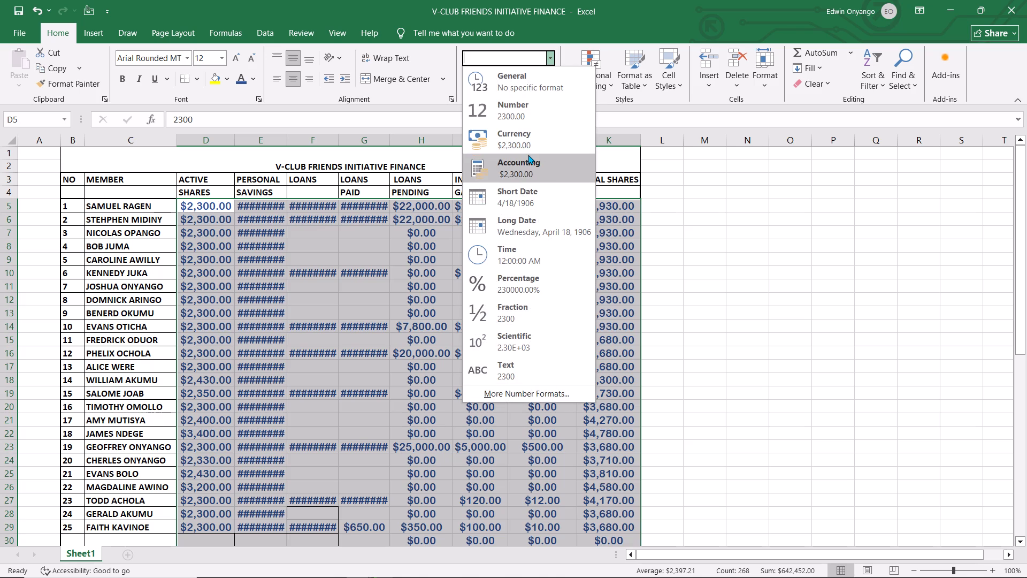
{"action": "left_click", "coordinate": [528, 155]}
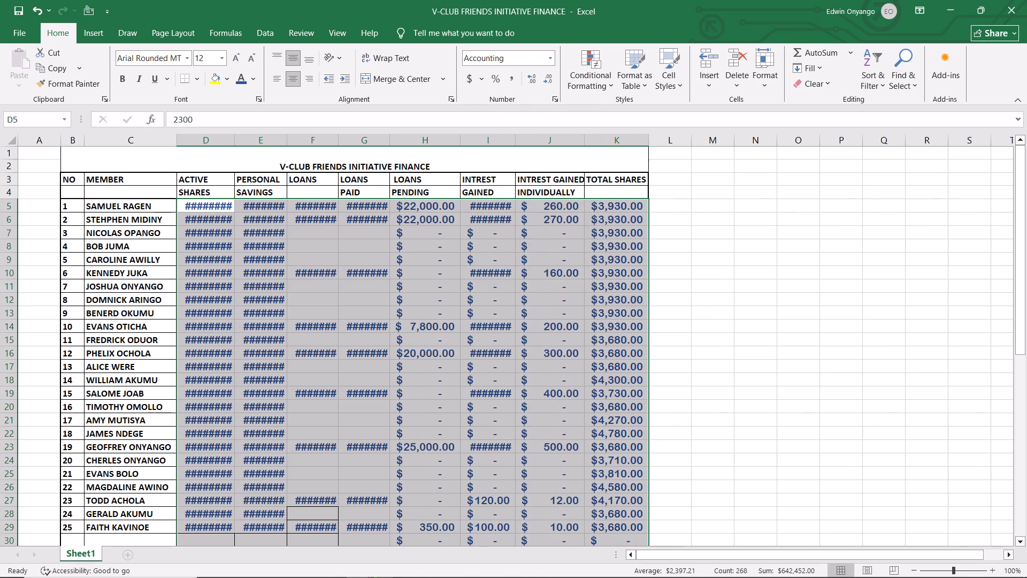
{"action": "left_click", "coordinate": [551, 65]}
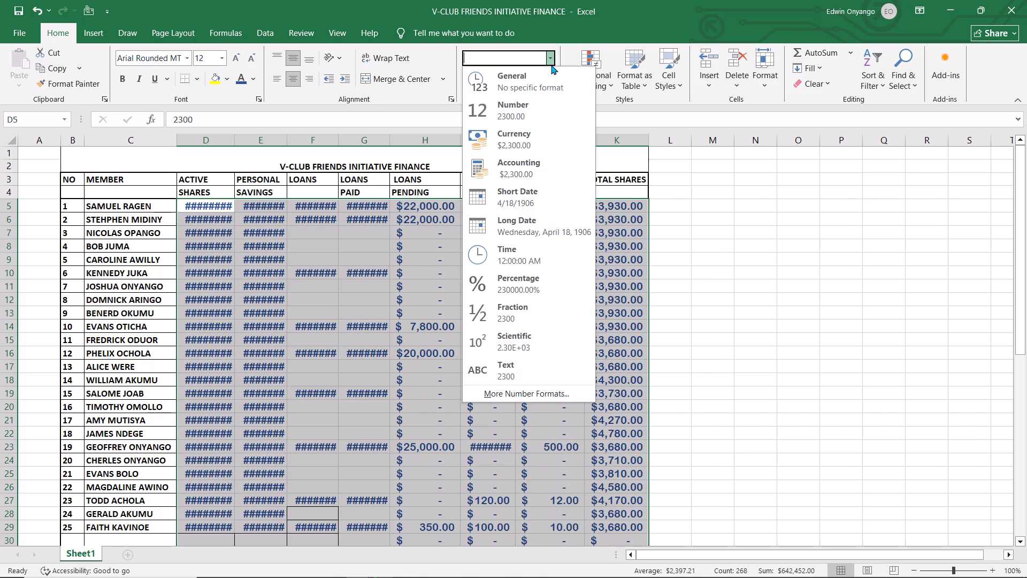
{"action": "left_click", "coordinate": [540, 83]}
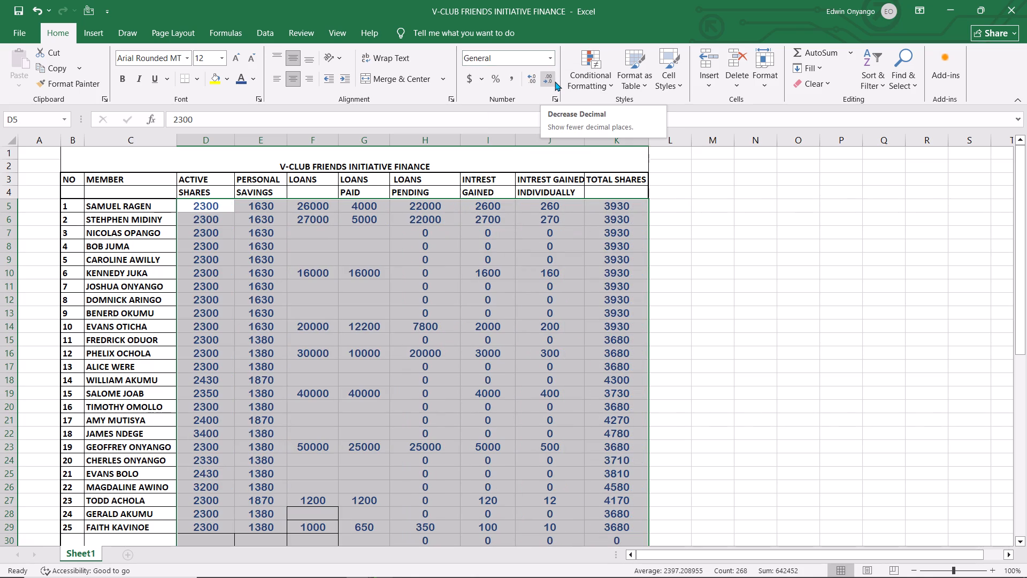
Format the figures in D5:K54 in Comma Style, with thousands separators and two decimal places.
{"action": "left_click", "coordinate": [555, 81]}
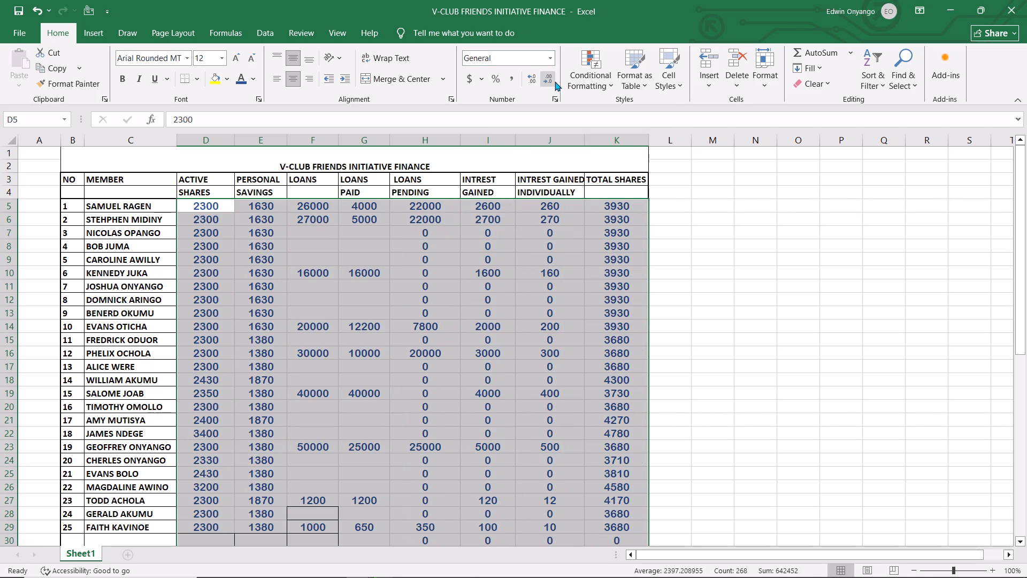
{"action": "left_click", "coordinate": [537, 78]}
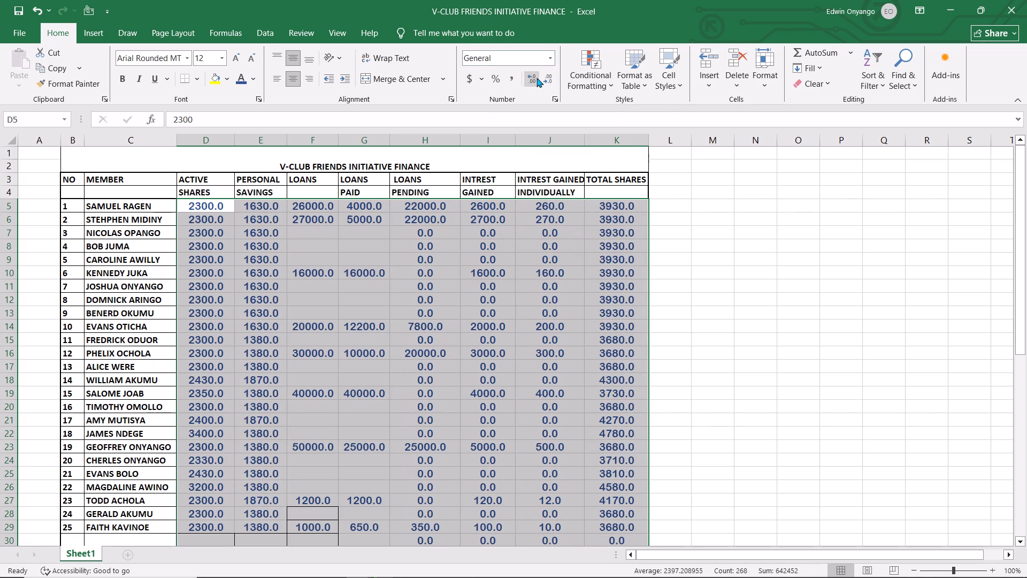
{"action": "left_click", "coordinate": [537, 78]}
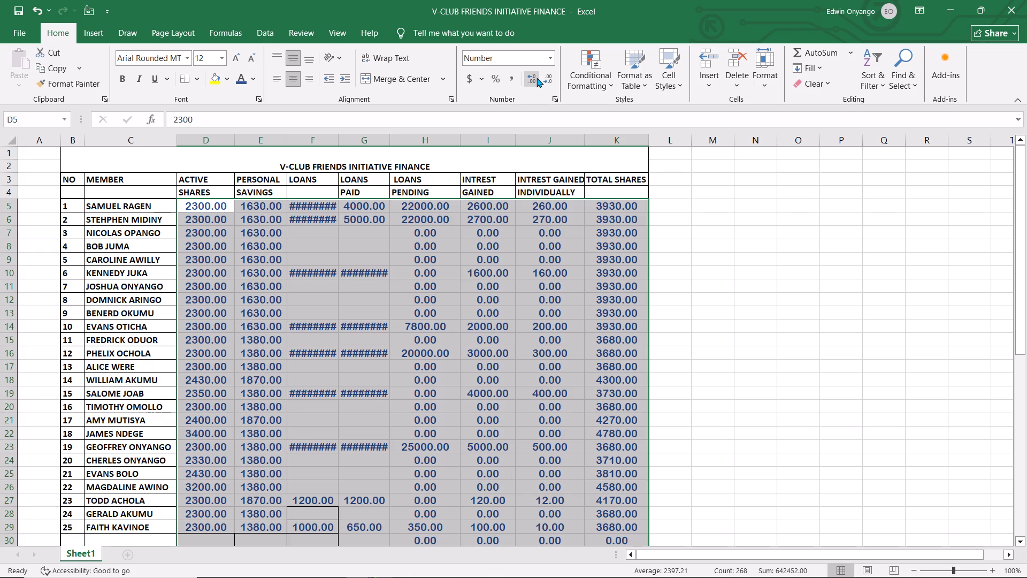
{"action": "left_click", "coordinate": [515, 81]}
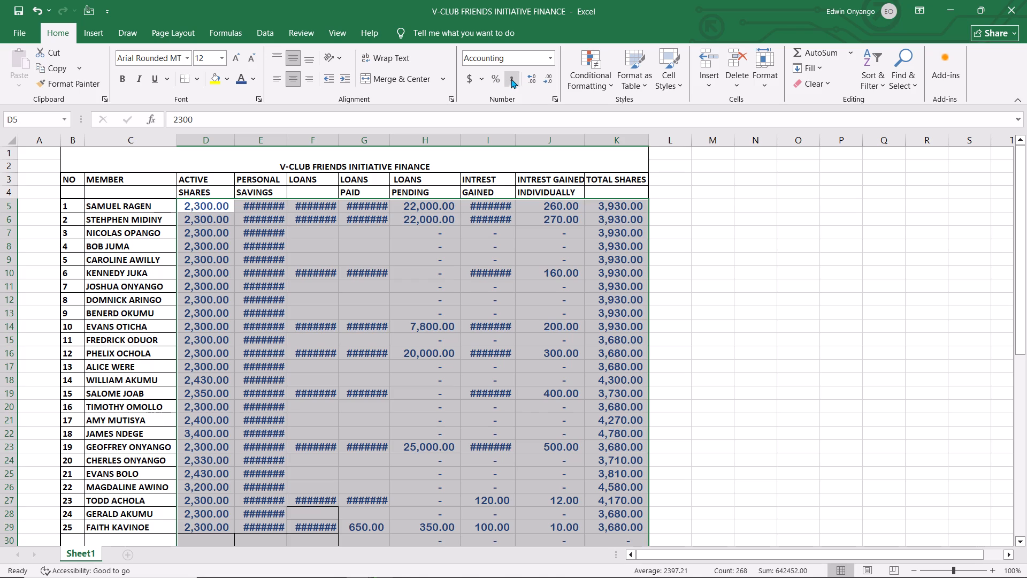
{"action": "left_click", "coordinate": [717, 269]}
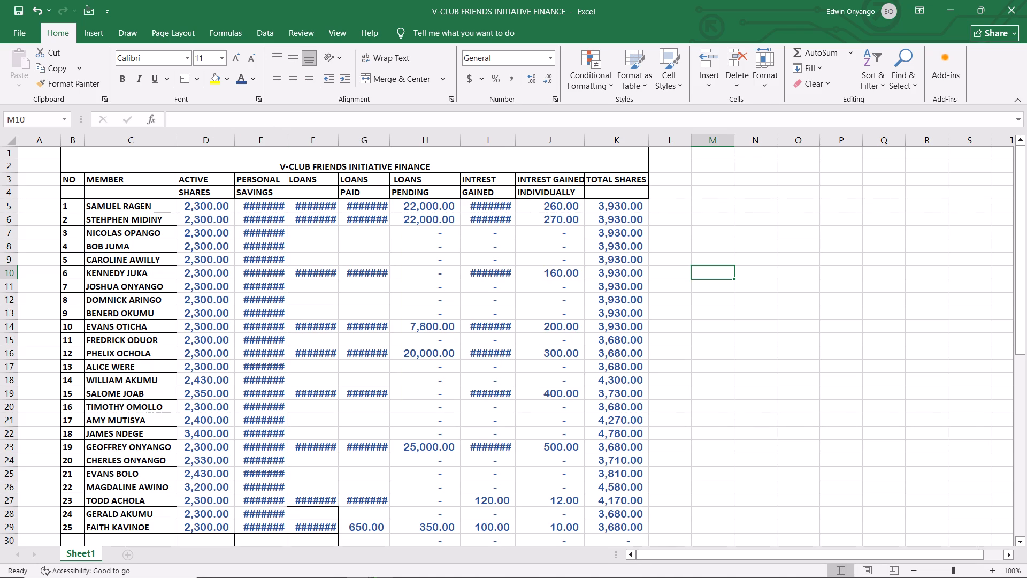
Widen the Personal Savings and Loans columns (E and F) enough to show their figures in full.
{"action": "left_click_drag", "start_coordinate": [281, 142], "coordinate": [332, 153]}
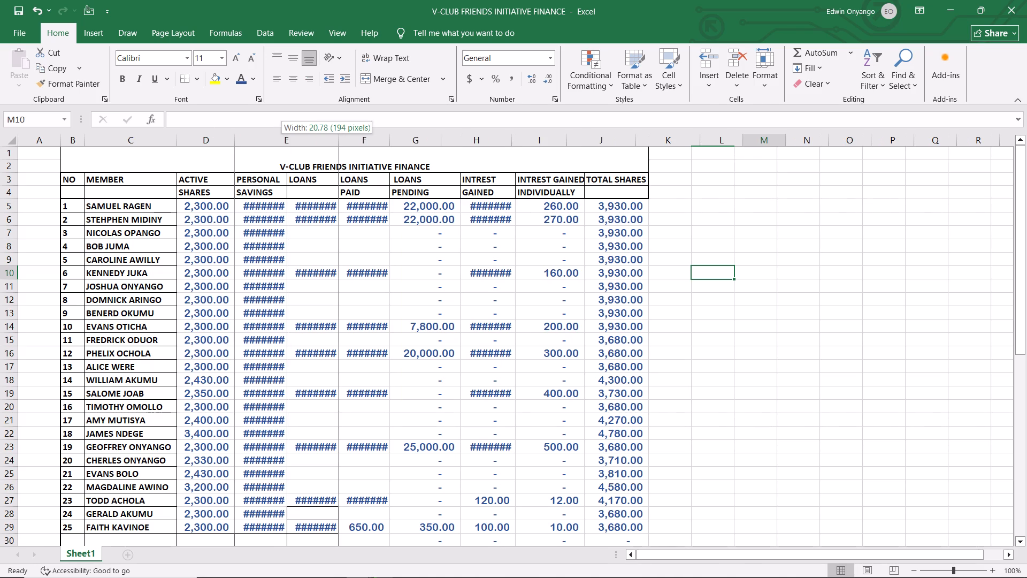
{"action": "left_click_drag", "start_coordinate": [332, 153], "coordinate": [325, 153]}
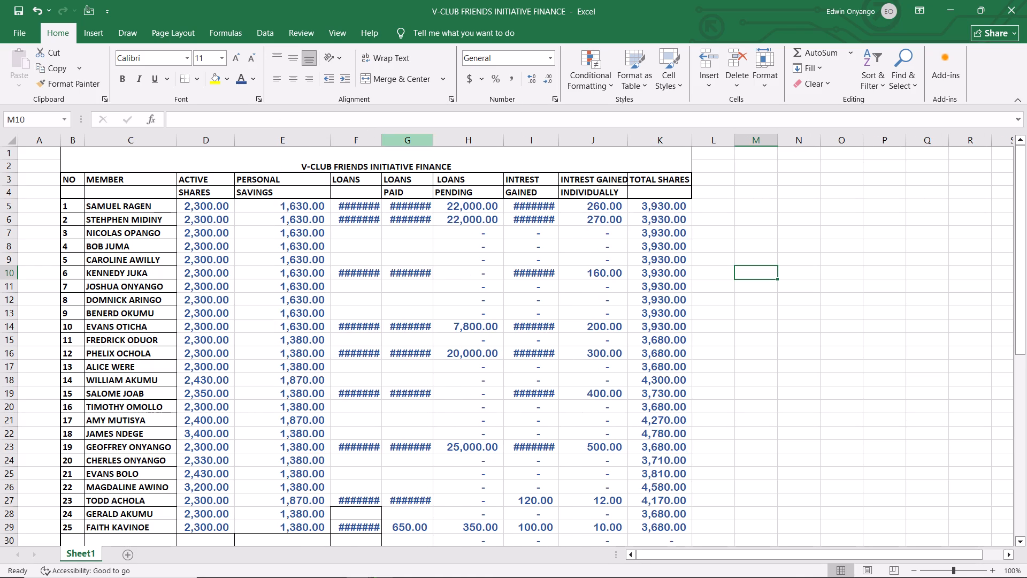
{"action": "left_click_drag", "start_coordinate": [386, 143], "coordinate": [413, 146]}
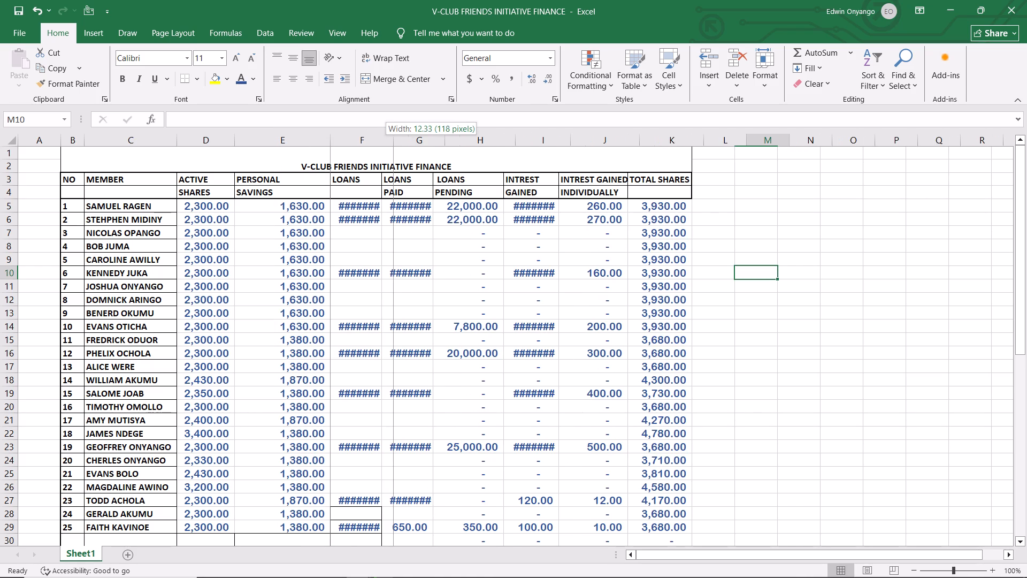
{"action": "left_click_drag", "start_coordinate": [413, 146], "coordinate": [429, 147]}
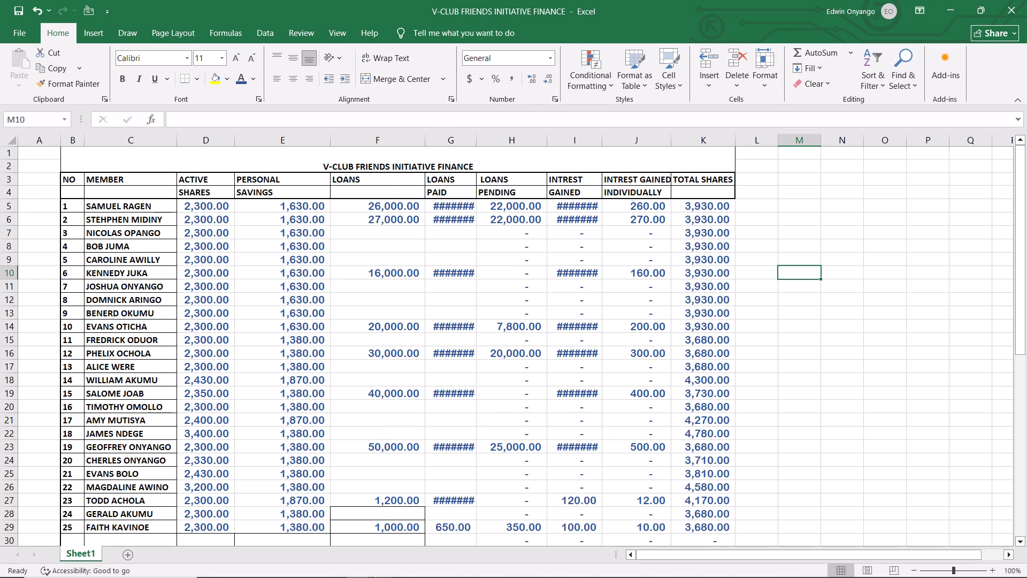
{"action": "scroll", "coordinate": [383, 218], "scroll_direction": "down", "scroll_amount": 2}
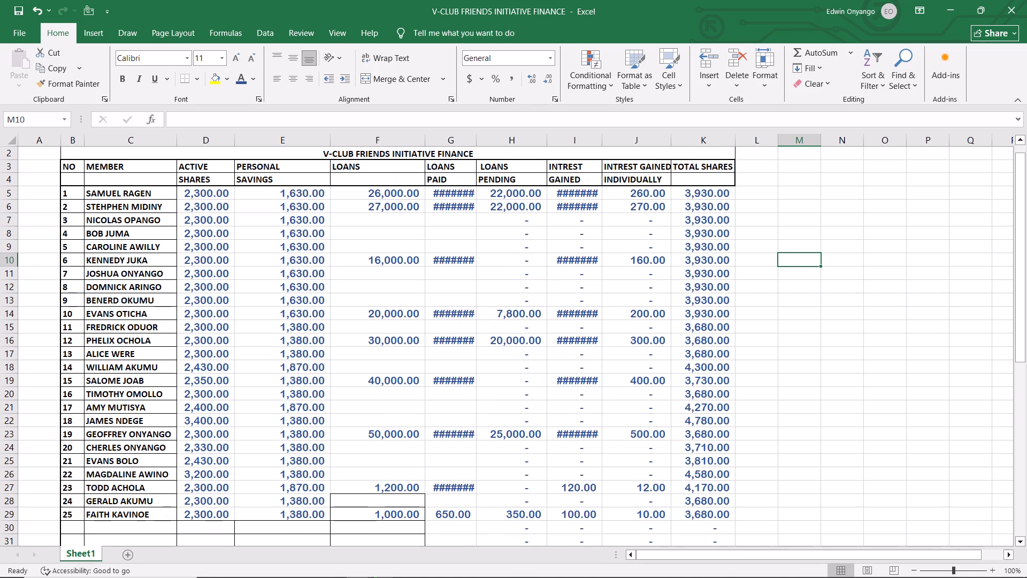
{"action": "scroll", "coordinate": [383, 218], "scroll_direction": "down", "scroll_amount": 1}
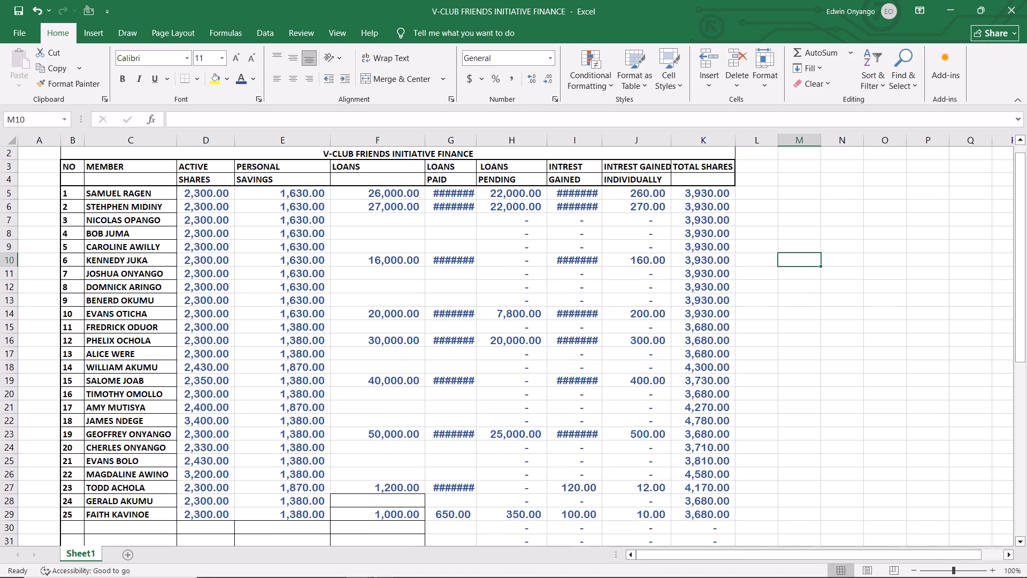
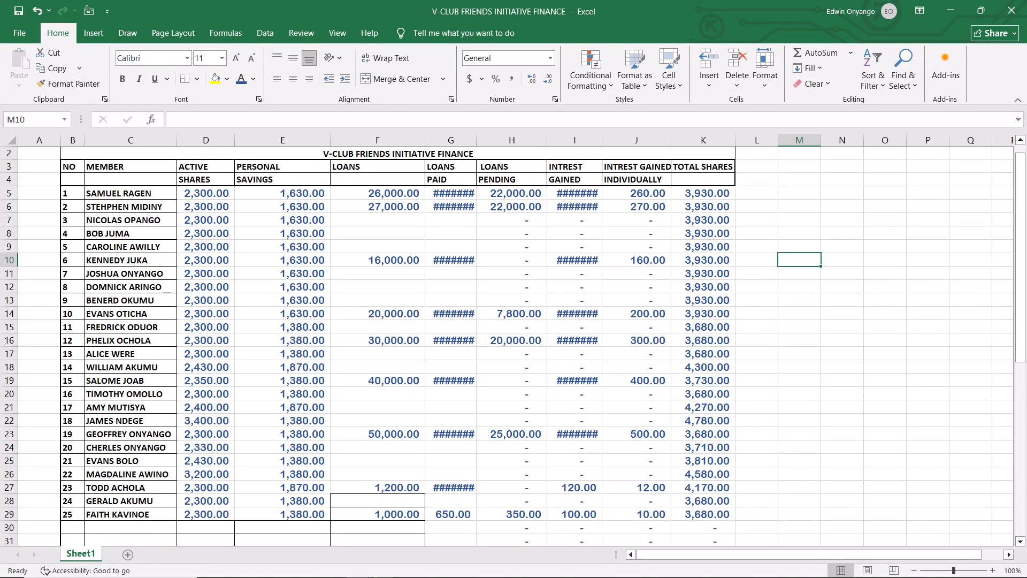
Widen the Loans Paid and Loans Pending columns (G and H) so that their figures fit in full.
{"action": "left_click_drag", "start_coordinate": [476, 136], "coordinate": [501, 141]}
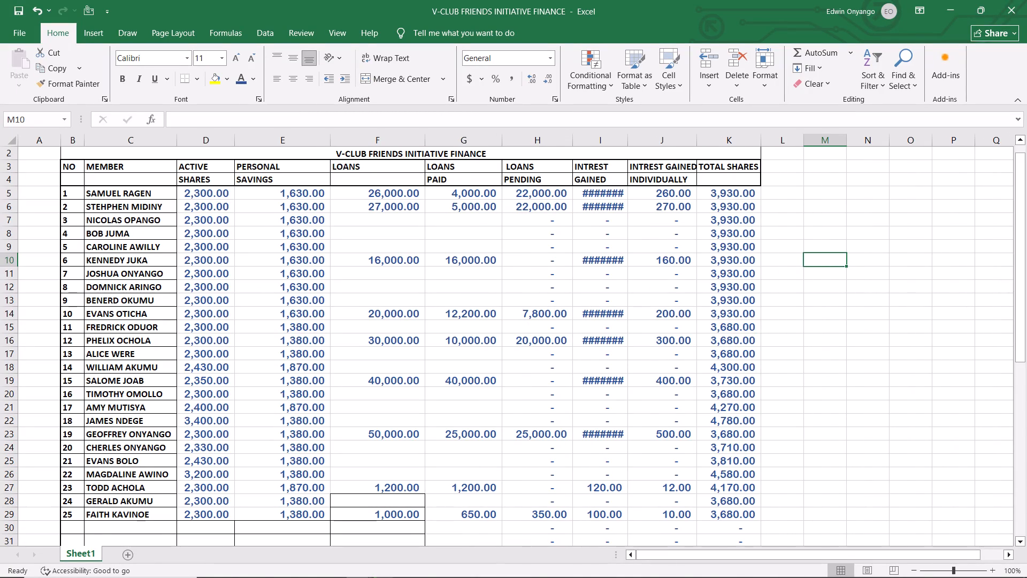
{"action": "left_click_drag", "start_coordinate": [573, 139], "coordinate": [601, 138]}
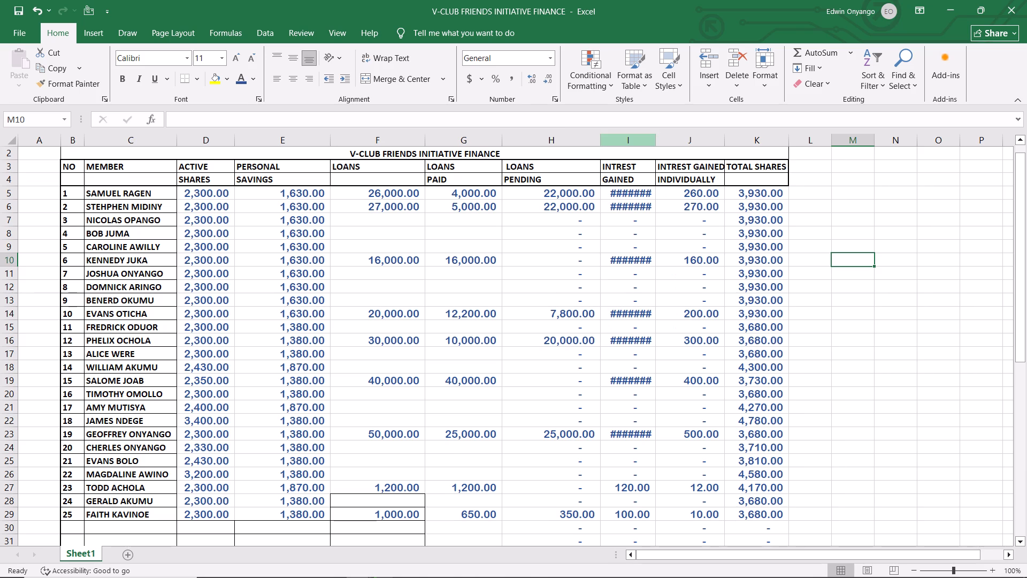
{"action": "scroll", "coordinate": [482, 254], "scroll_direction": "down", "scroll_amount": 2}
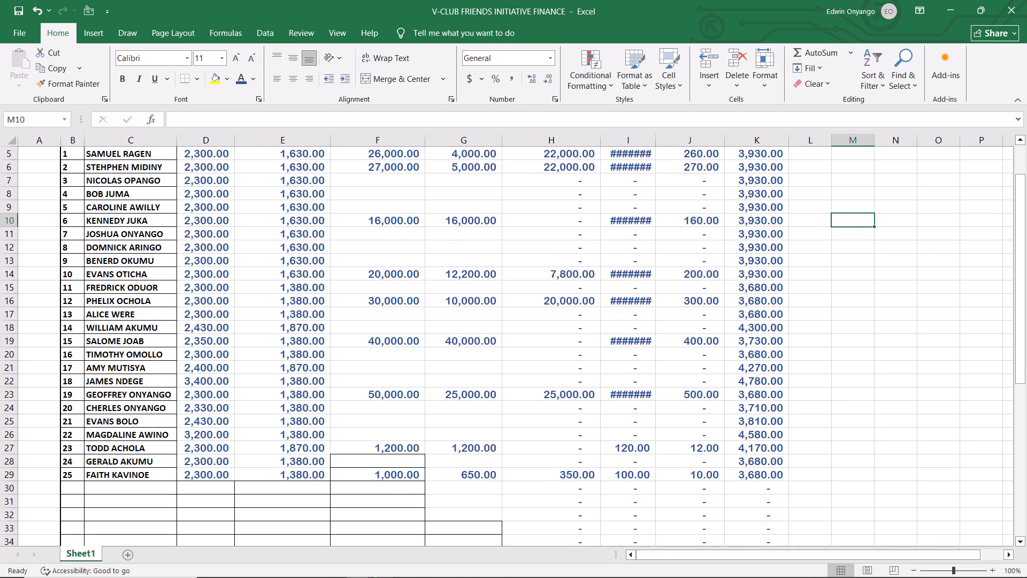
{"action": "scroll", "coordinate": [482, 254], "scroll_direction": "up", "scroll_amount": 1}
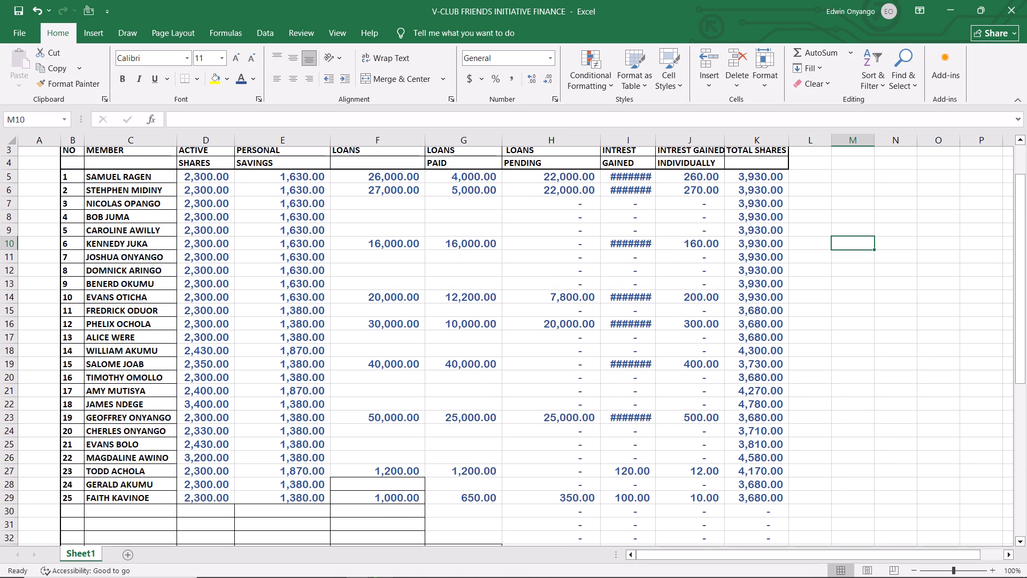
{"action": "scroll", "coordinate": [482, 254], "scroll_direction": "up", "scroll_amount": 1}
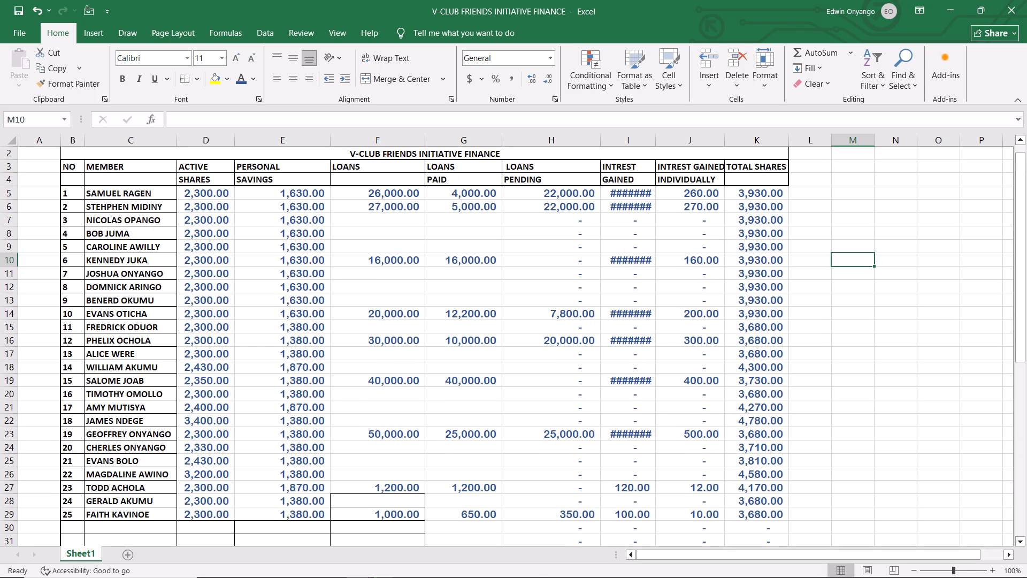
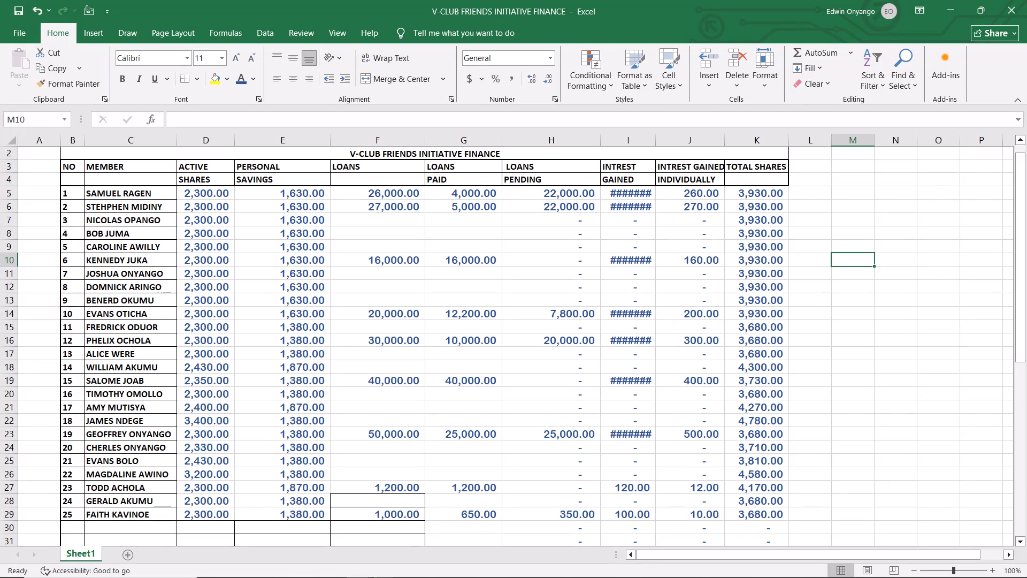
Widen the Intrest Gained column (I) so that its figures fit in full.
{"action": "left_click_drag", "start_coordinate": [650, 143], "coordinate": [674, 140]}
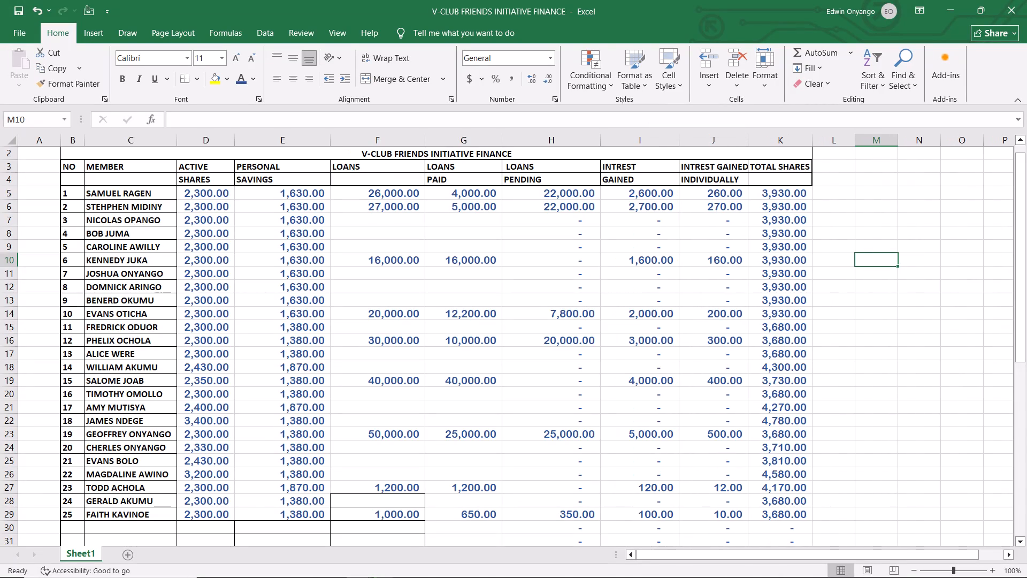
Examine the whole table down to its last row to check how the figures display in the resized columns.
{"action": "scroll", "coordinate": [663, 246], "scroll_direction": "down", "scroll_amount": 1}
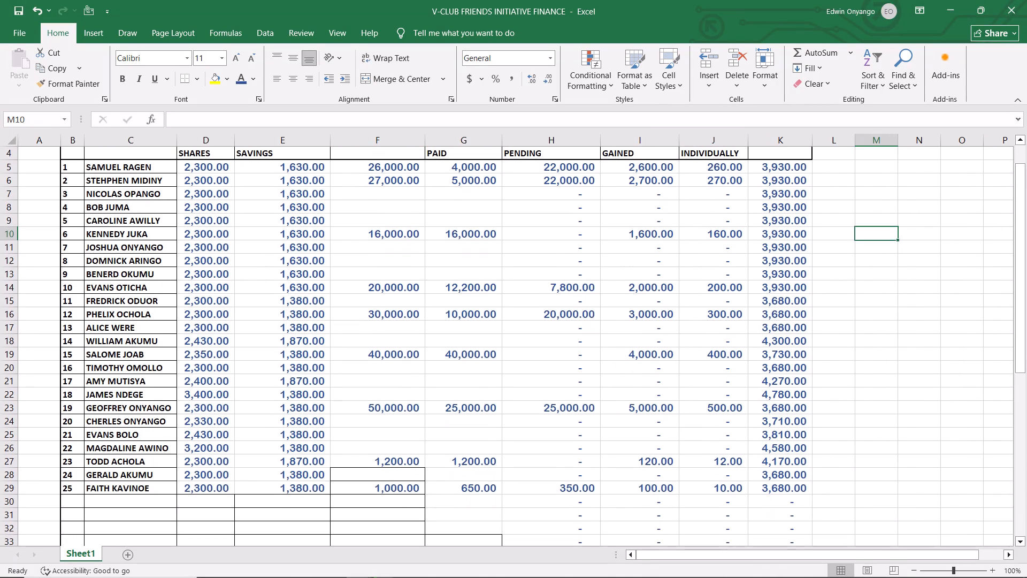
{"action": "scroll", "coordinate": [663, 246], "scroll_direction": "down", "scroll_amount": 3}
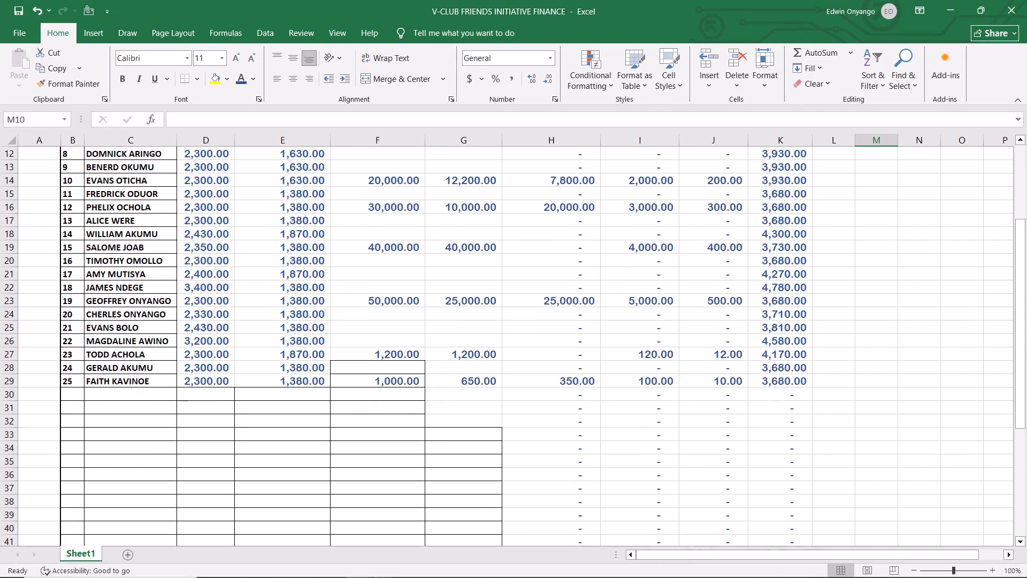
{"action": "scroll", "coordinate": [663, 246], "scroll_direction": "down", "scroll_amount": 5}
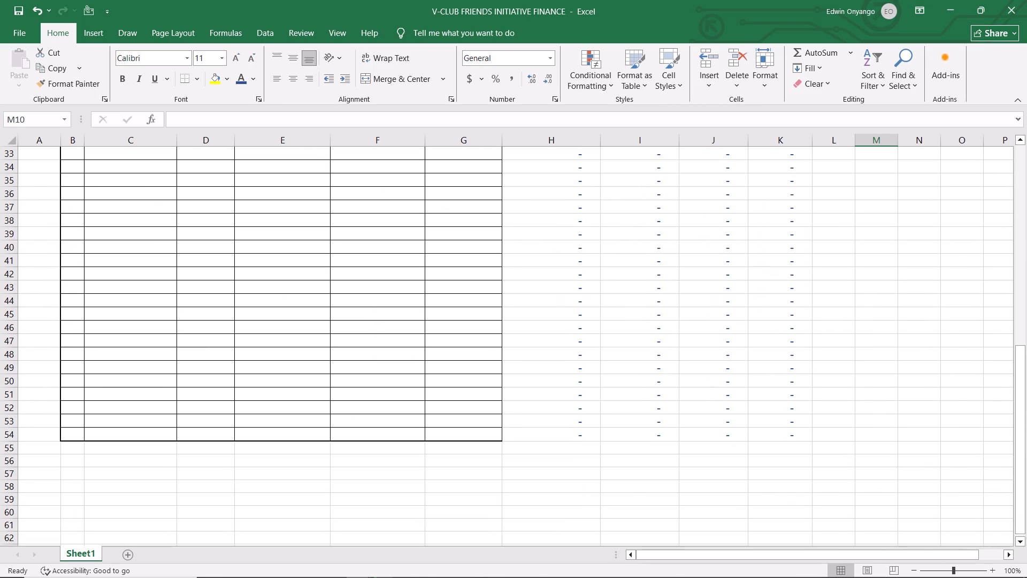
{"action": "scroll", "coordinate": [663, 246], "scroll_direction": "up", "scroll_amount": 5}
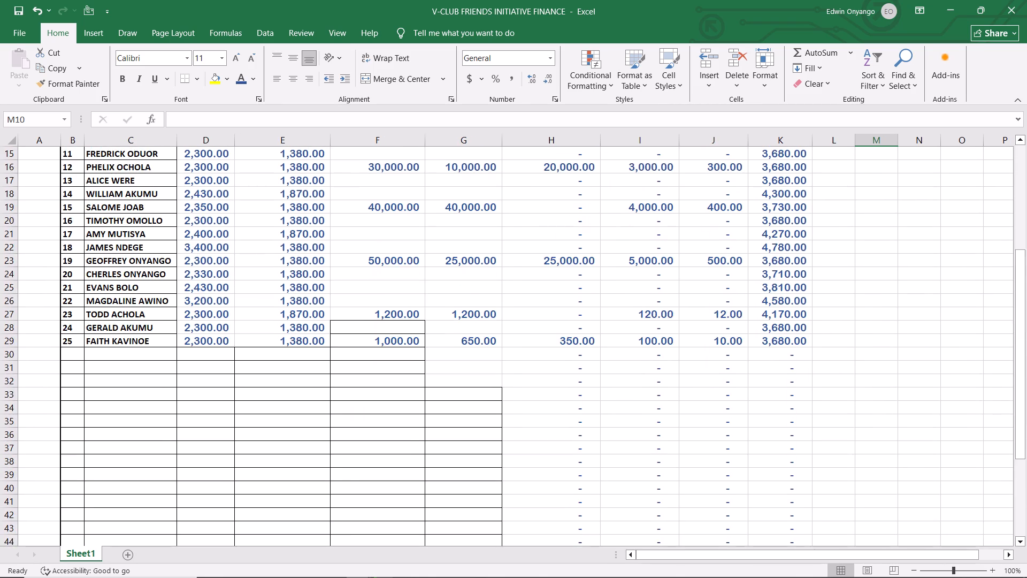
{"action": "scroll", "coordinate": [663, 246], "scroll_direction": "up", "scroll_amount": 5}
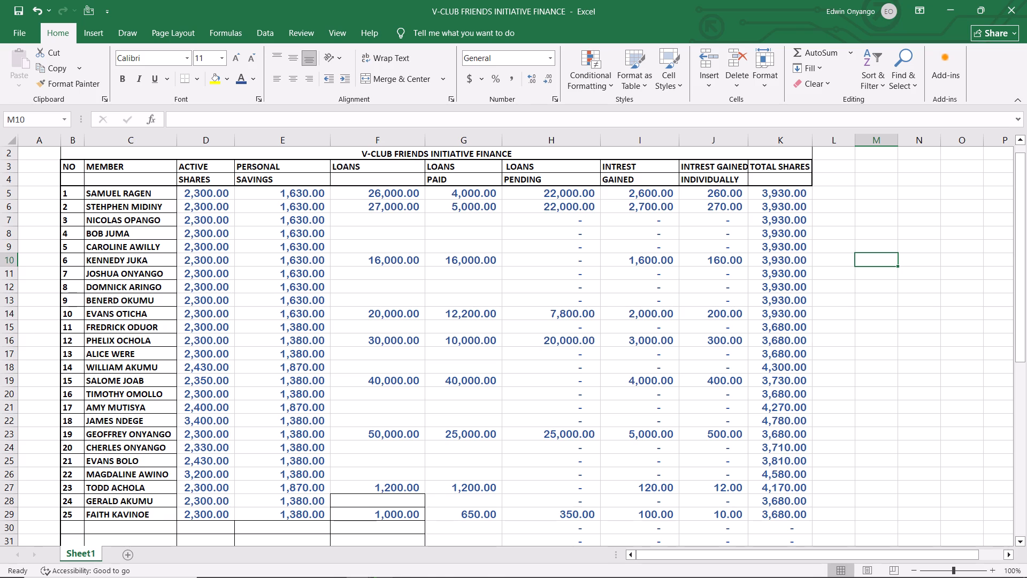
Select the Member column cells C5 to C54 and open the font size choices for them.
{"action": "left_click_drag", "start_coordinate": [100, 192], "coordinate": [106, 239]}
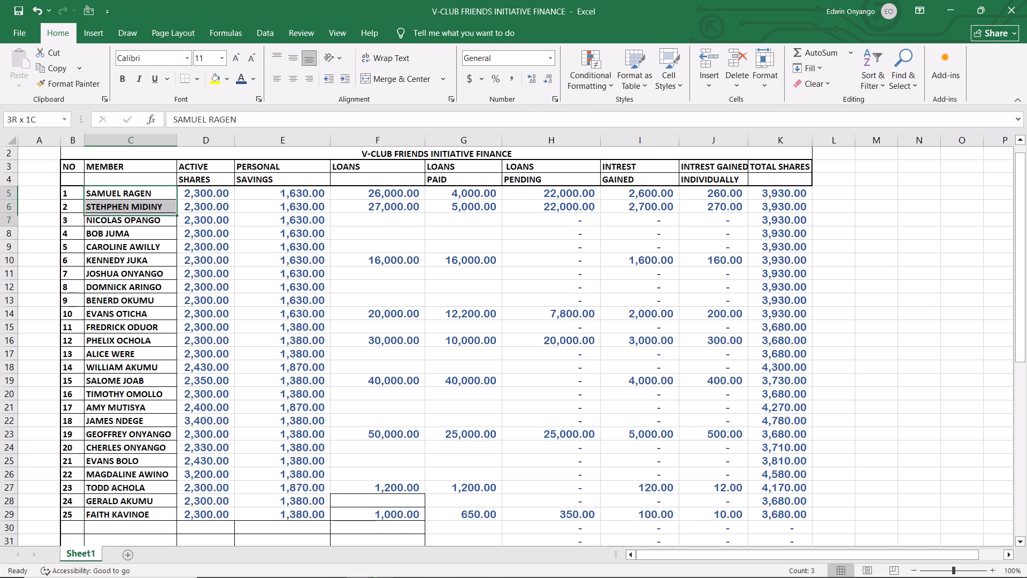
{"action": "left_click_drag", "start_coordinate": [106, 239], "coordinate": [96, 420]}
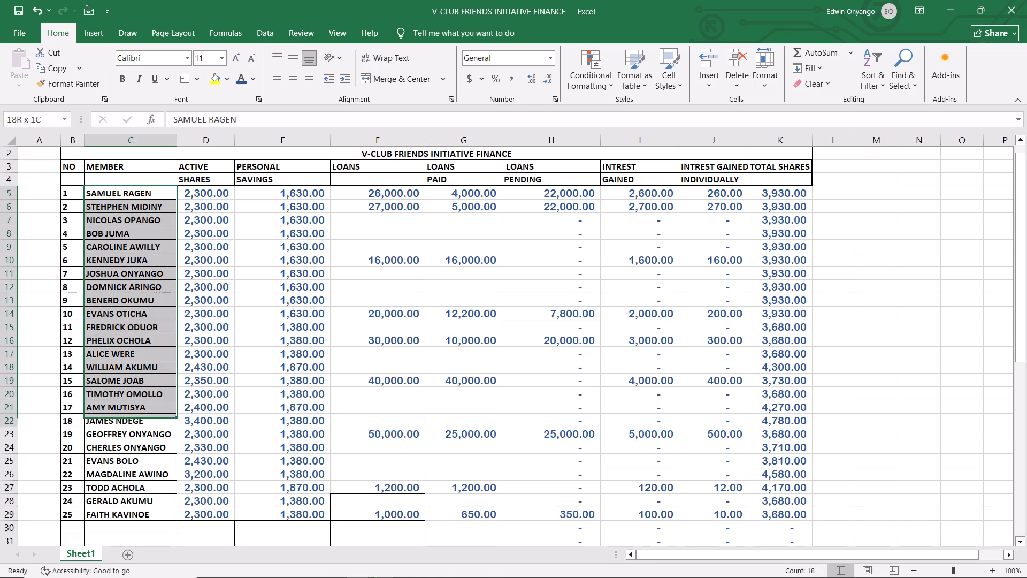
{"action": "left_click_drag", "start_coordinate": [96, 420], "coordinate": [96, 577]}
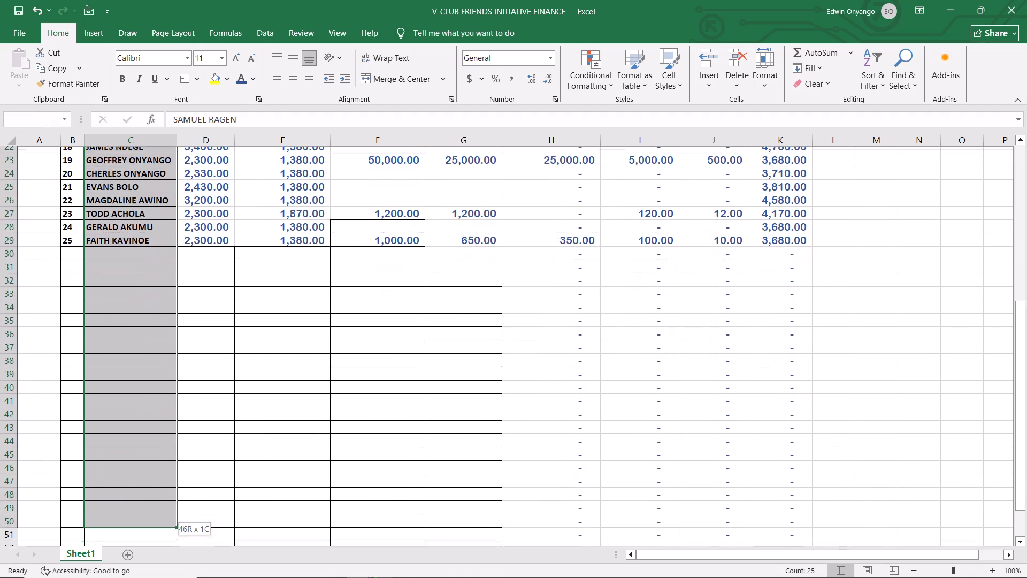
{"action": "left_click_drag", "start_coordinate": [96, 577], "coordinate": [137, 476]}
{"action": "scroll", "coordinate": [295, 242], "scroll_direction": "up", "scroll_amount": 1}
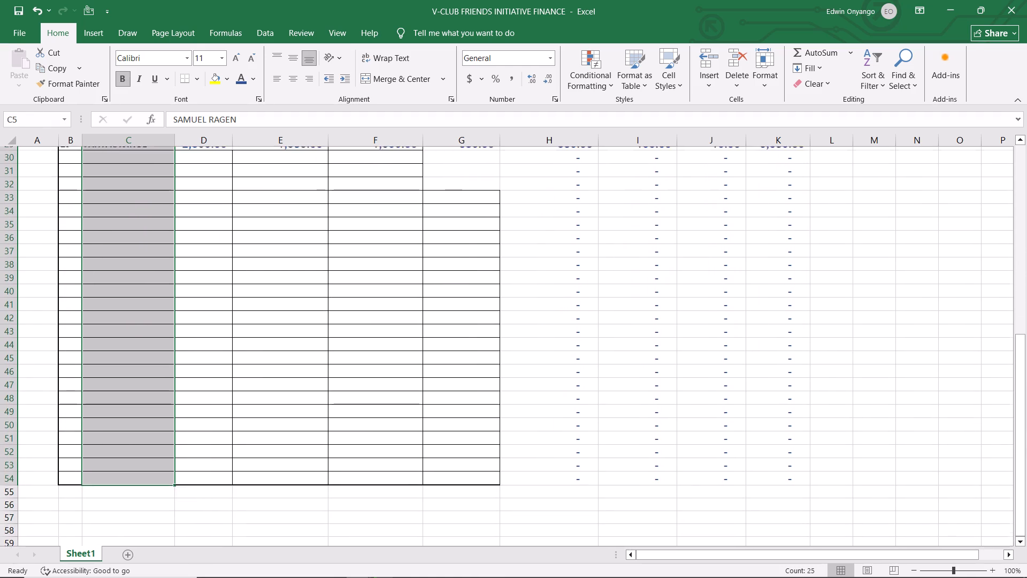
{"action": "scroll", "coordinate": [295, 242], "scroll_direction": "up", "scroll_amount": 7}
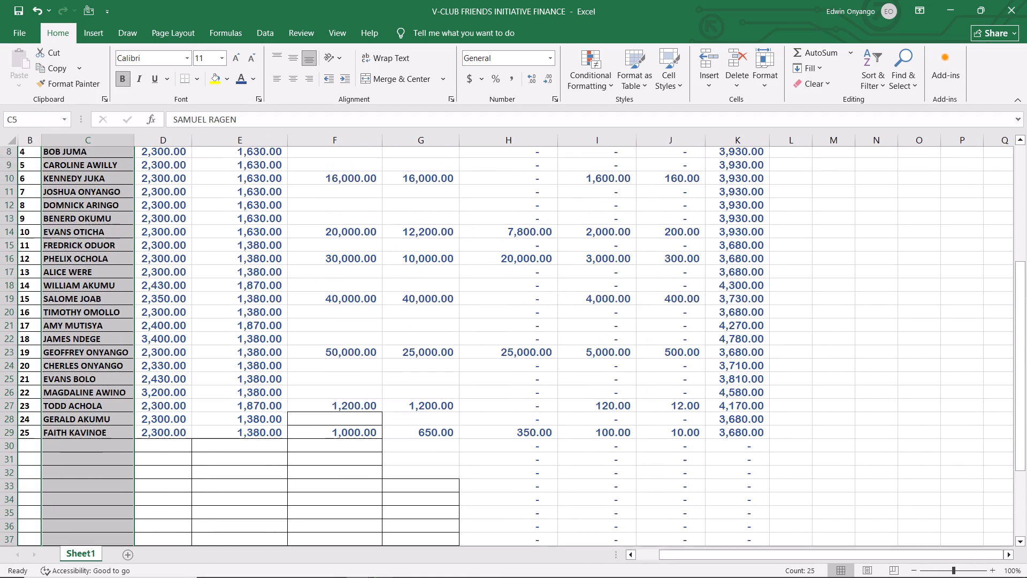
{"action": "scroll", "coordinate": [295, 242], "scroll_direction": "up", "scroll_amount": 3}
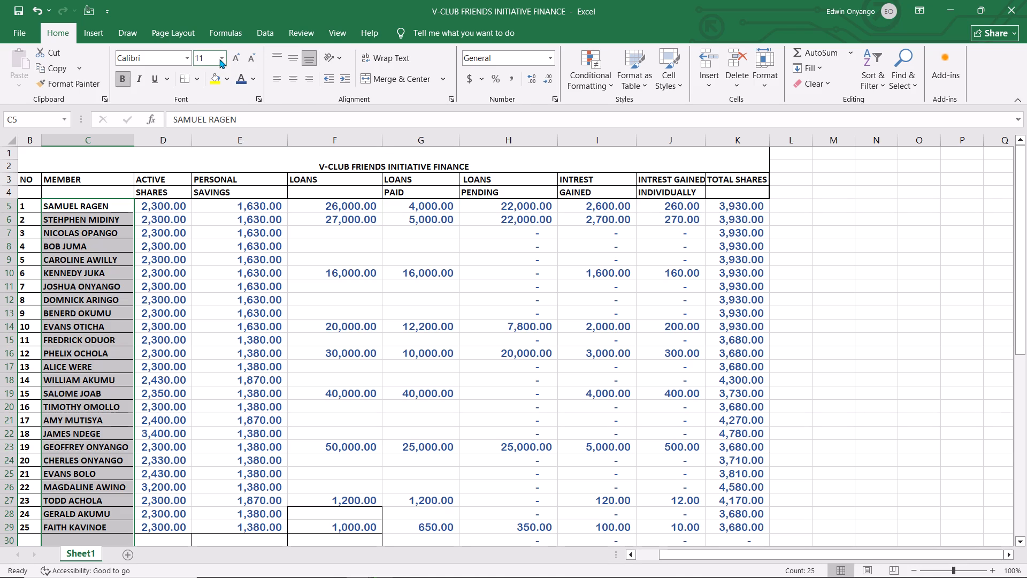
{"action": "left_click", "coordinate": [219, 56]}
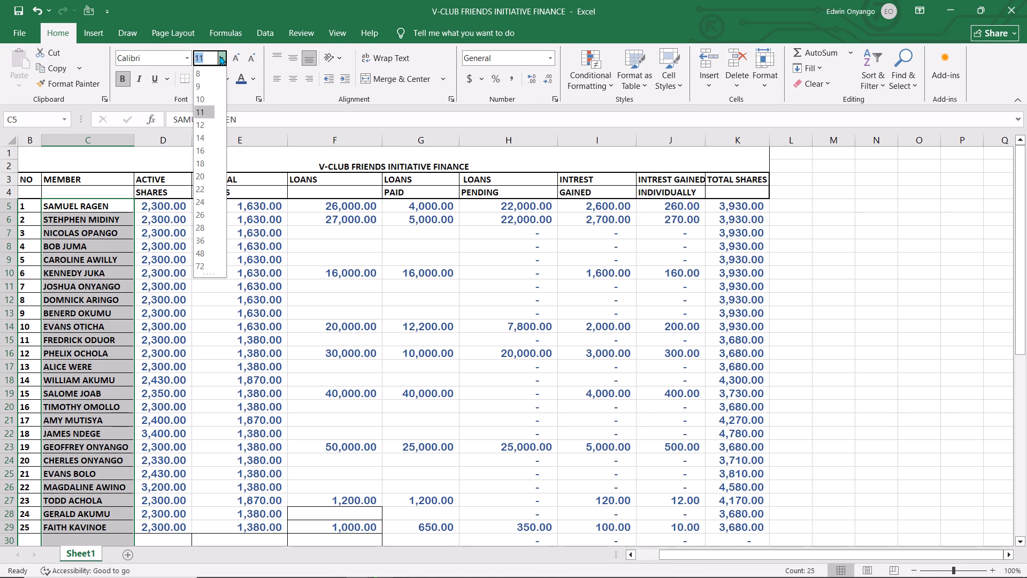
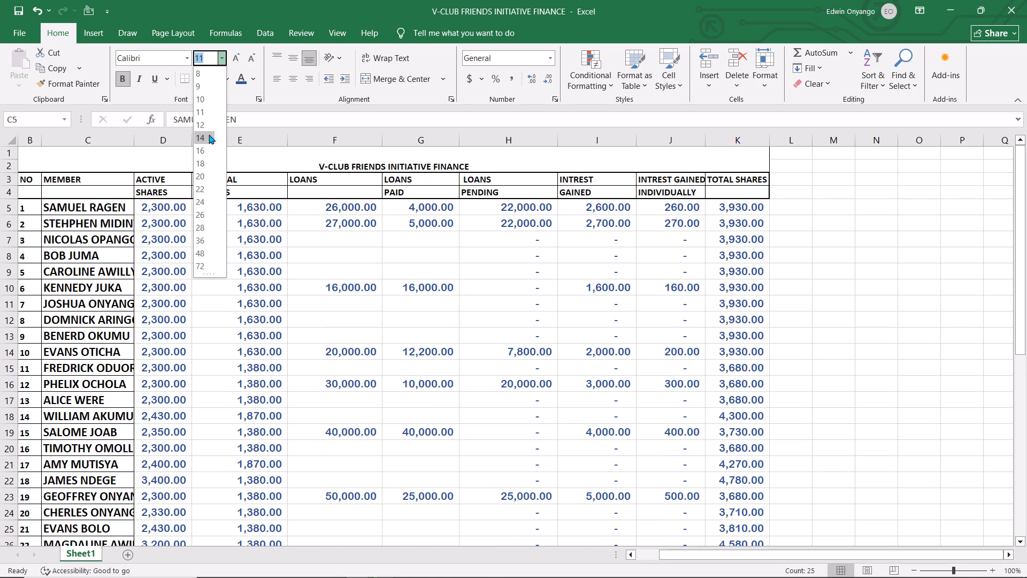
Set the font size of the selected Member column cells C5 to C54 to 14.
{"action": "left_click", "coordinate": [209, 134]}
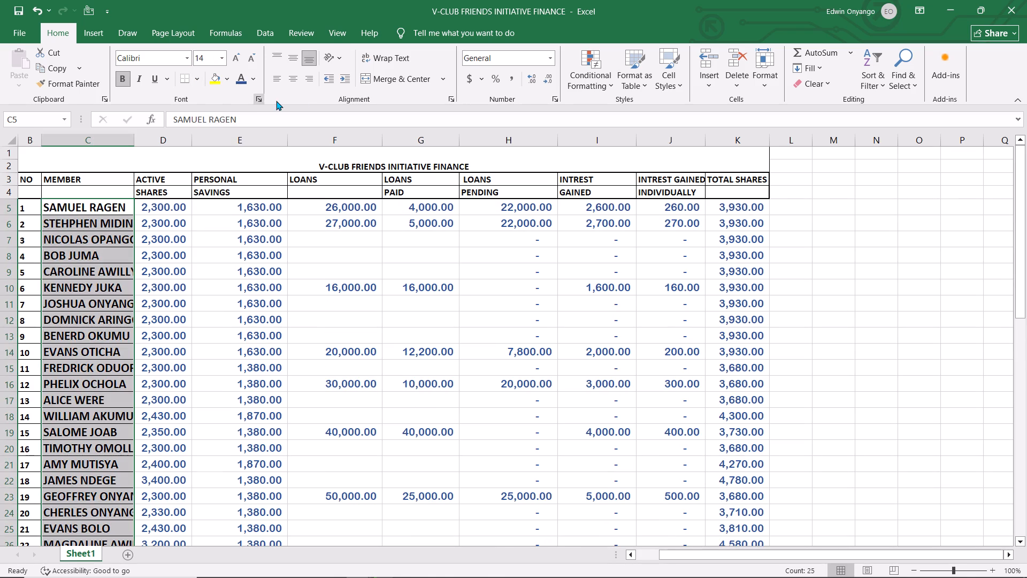
Apply Wrap Text to the selected Member column cells so that long names break onto a second line.
{"action": "left_click", "coordinate": [412, 58]}
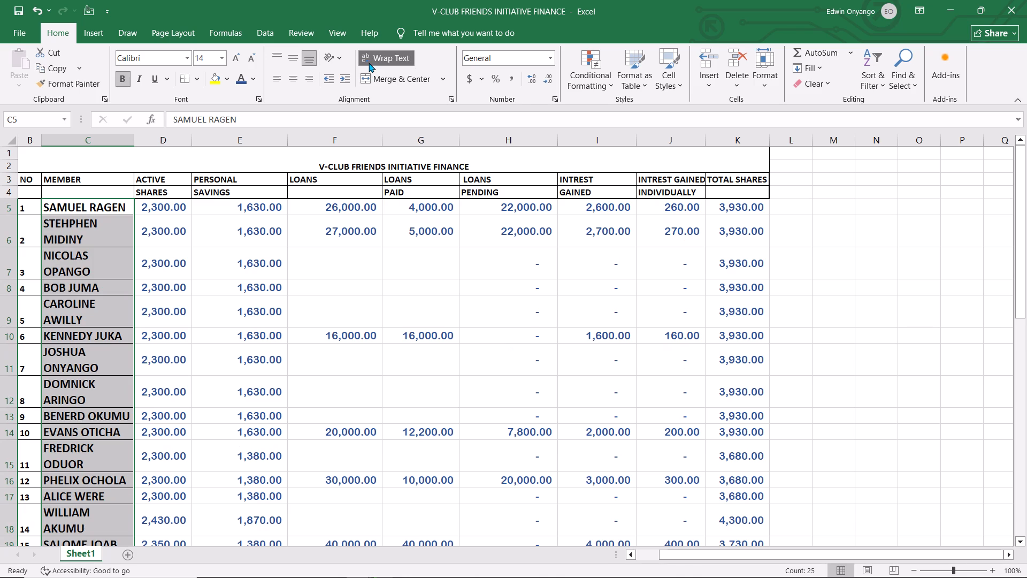
Examine the member rows down past the last name and back to the top to check how the wrapped names display.
{"action": "scroll", "coordinate": [229, 249], "scroll_direction": "down", "scroll_amount": 1}
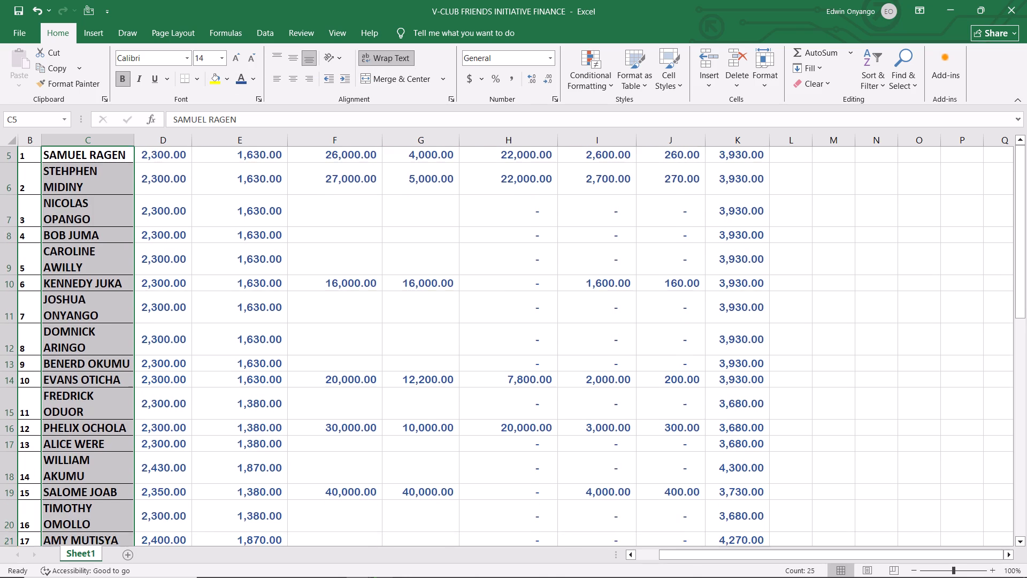
{"action": "scroll", "coordinate": [229, 249], "scroll_direction": "down", "scroll_amount": 6}
{"action": "scroll", "coordinate": [229, 249], "scroll_direction": "up", "scroll_amount": 1}
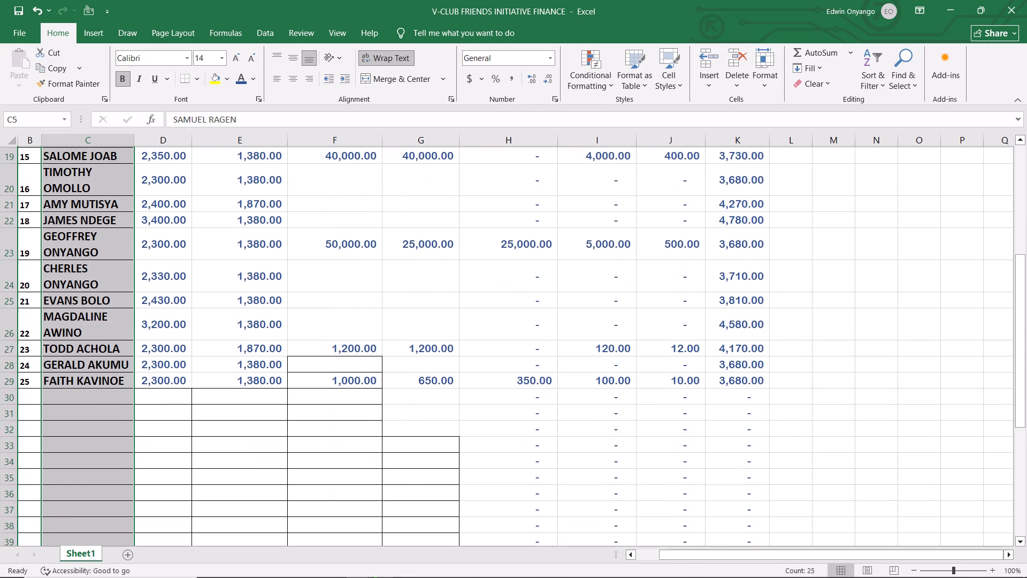
{"action": "scroll", "coordinate": [229, 249], "scroll_direction": "up", "scroll_amount": 2}
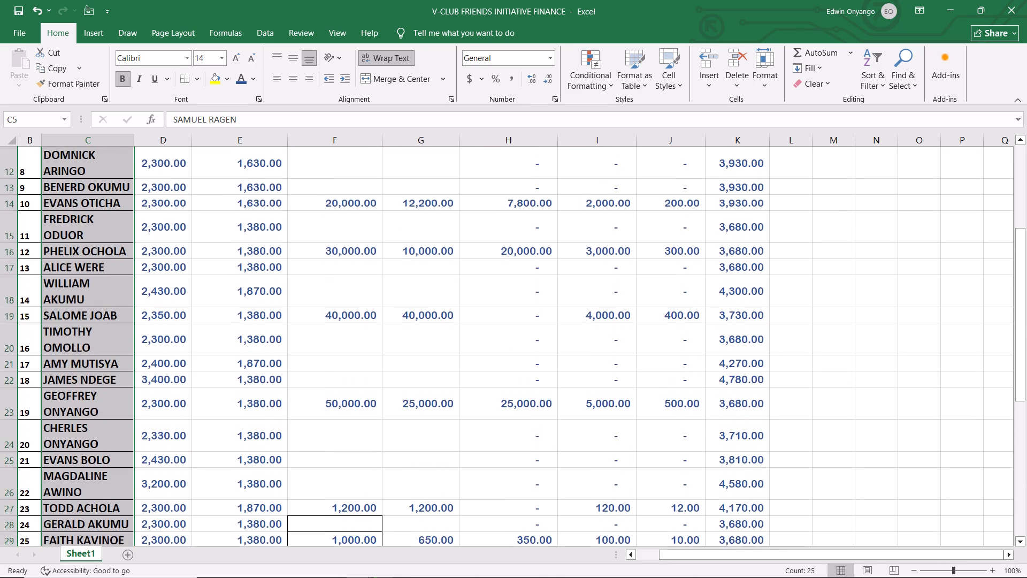
{"action": "scroll", "coordinate": [229, 249], "scroll_direction": "up", "scroll_amount": 5}
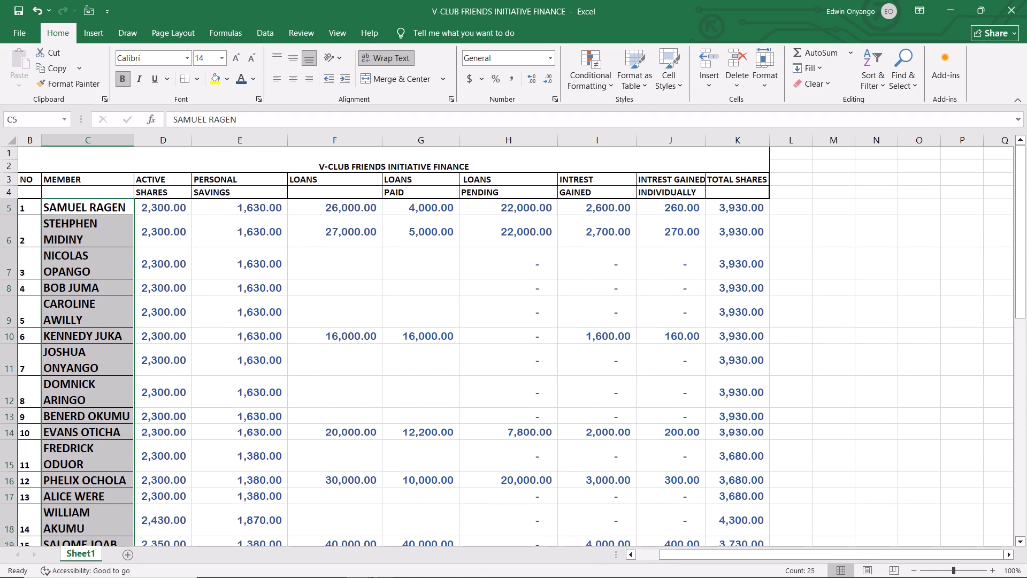
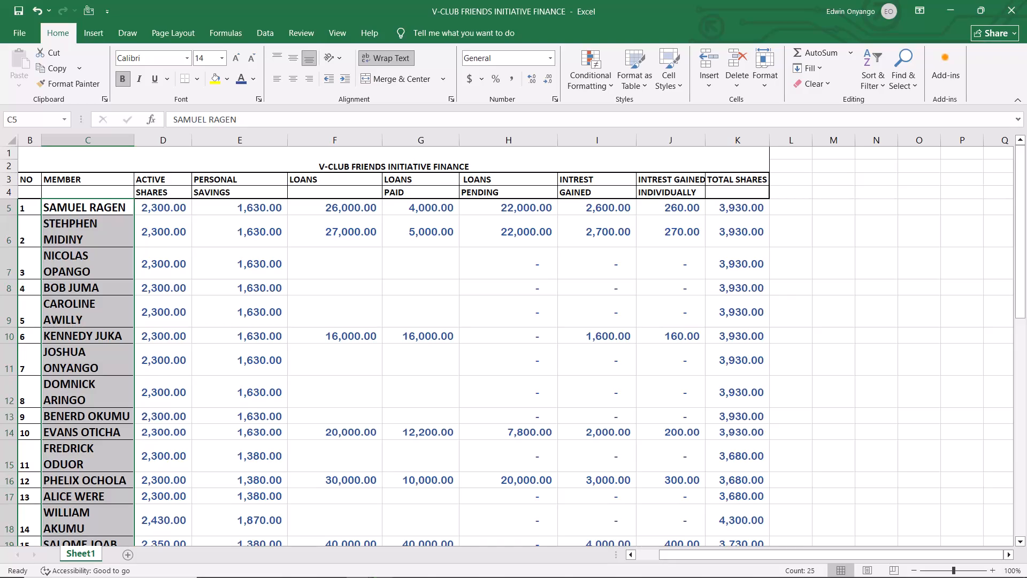
Change the font of the selected Member column names to Arial.
{"action": "left_click", "coordinate": [183, 60]}
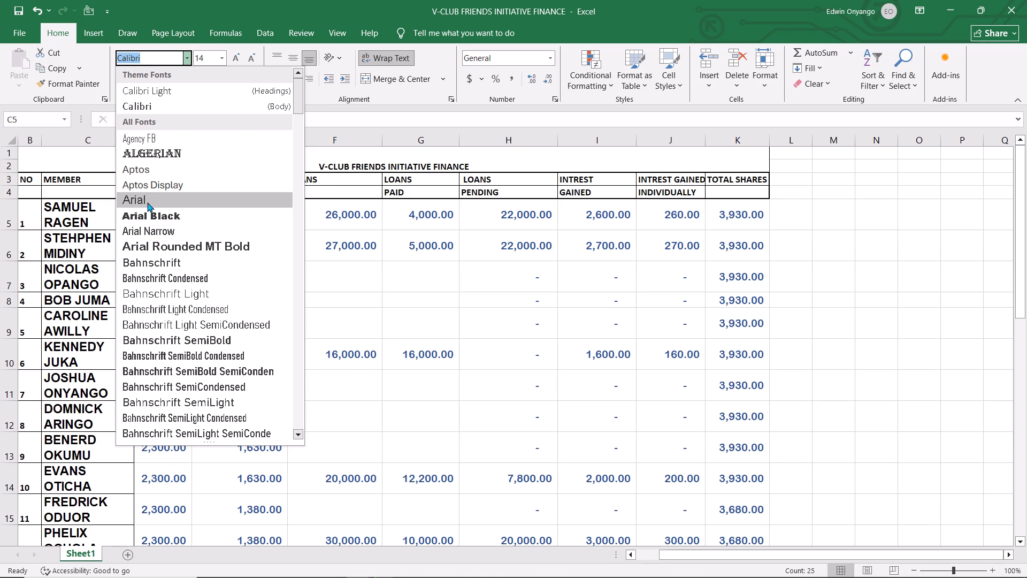
{"action": "left_click", "coordinate": [147, 202]}
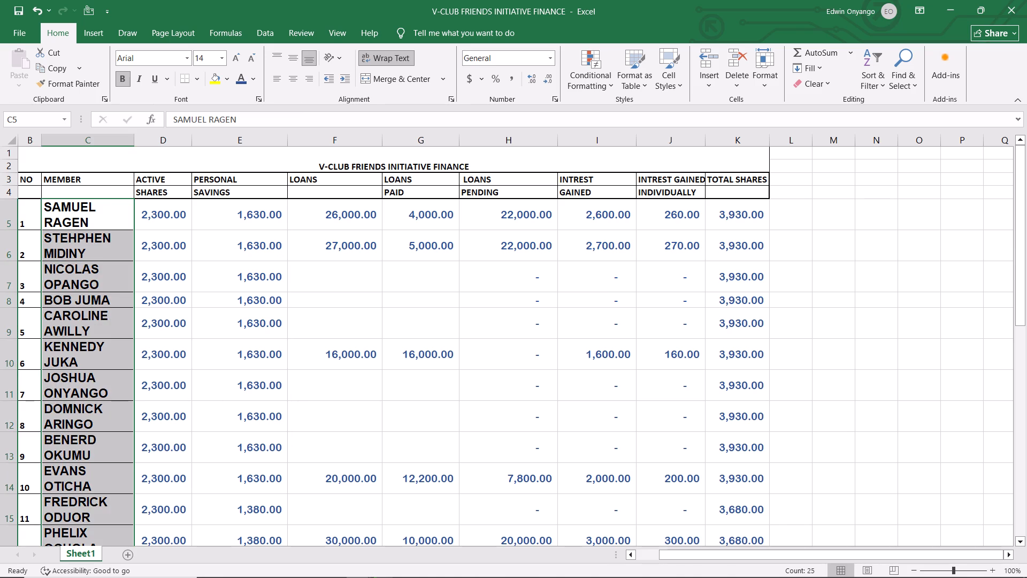
Set the font size of the member numbers in the NO column, cells B5 to B54, to 16.
{"action": "left_click_drag", "start_coordinate": [33, 220], "coordinate": [25, 461]}
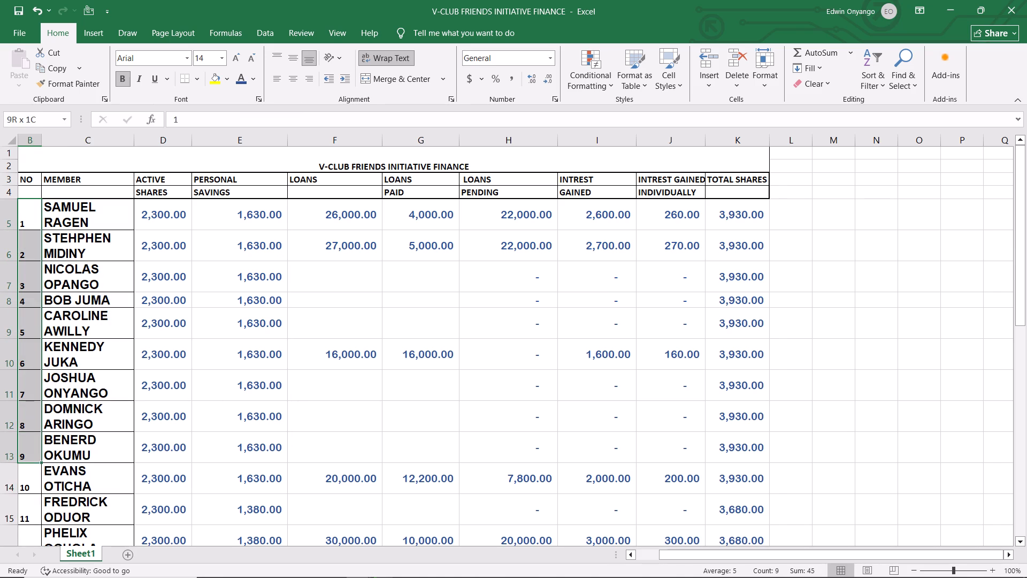
{"action": "left_click_drag", "start_coordinate": [25, 461], "coordinate": [37, 355]}
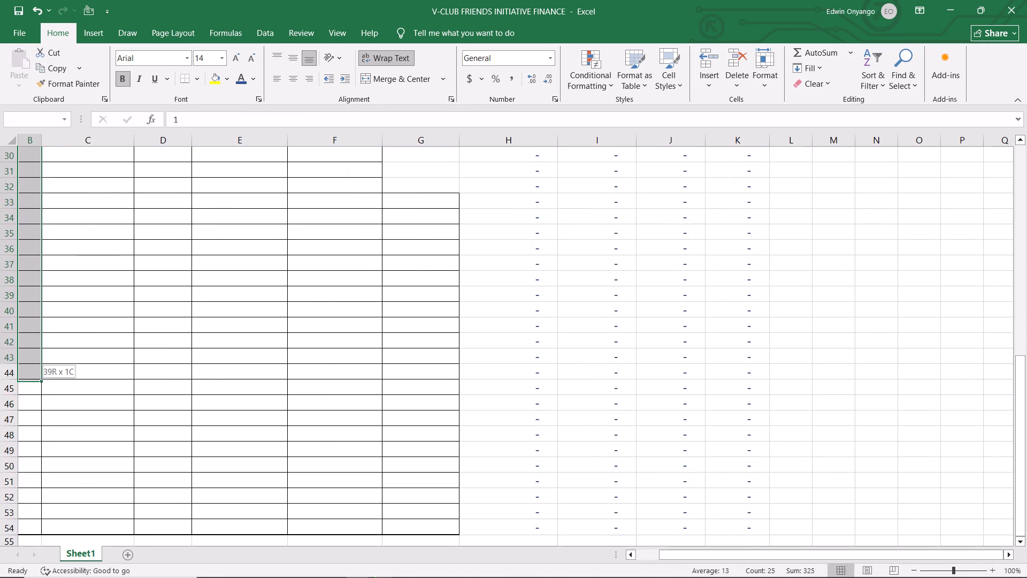
{"action": "left_click_drag", "start_coordinate": [37, 355], "coordinate": [72, 495]}
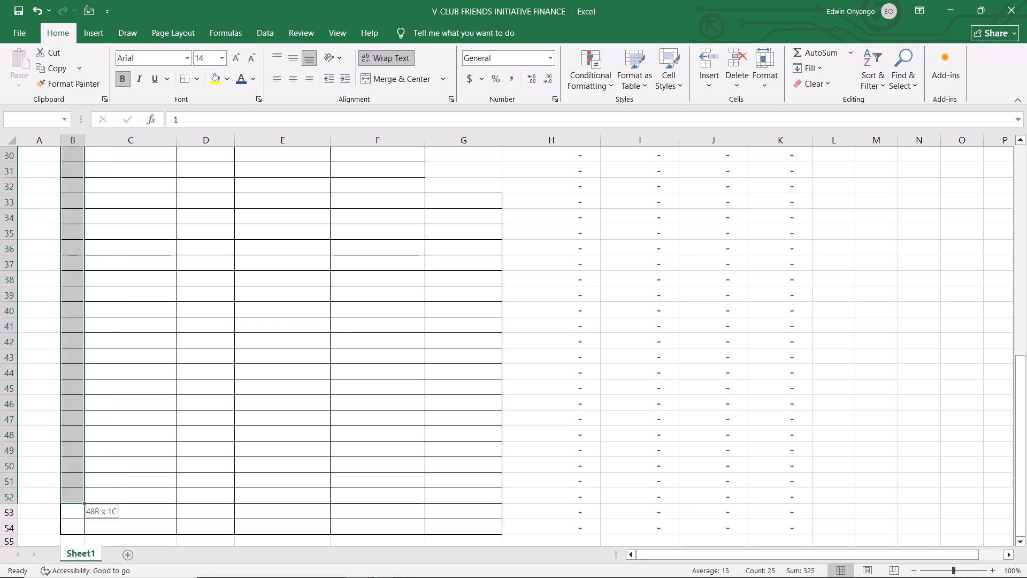
{"action": "left_click_drag", "start_coordinate": [72, 495], "coordinate": [62, 566]}
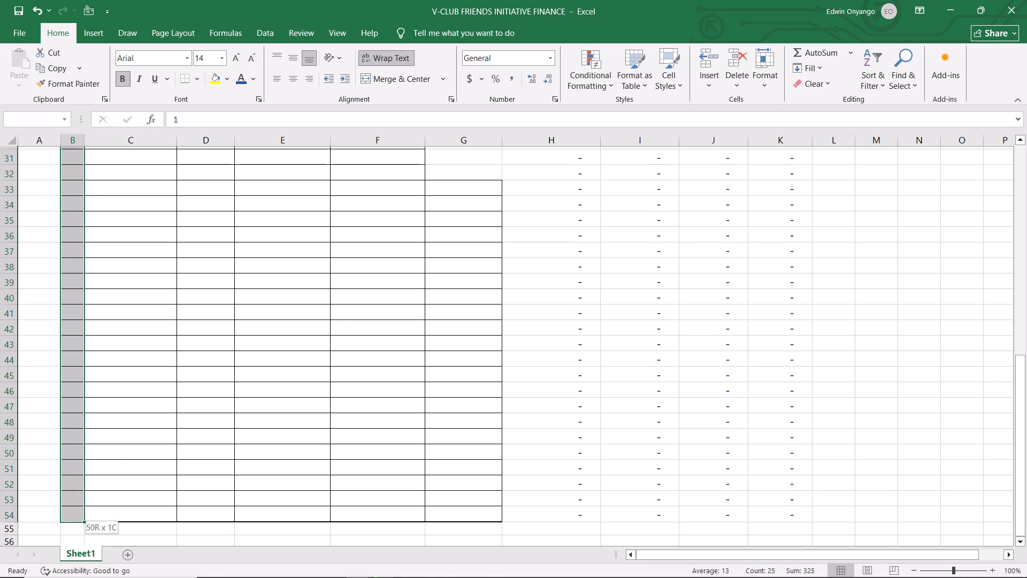
{"action": "left_click_drag", "start_coordinate": [62, 566], "coordinate": [78, 495]}
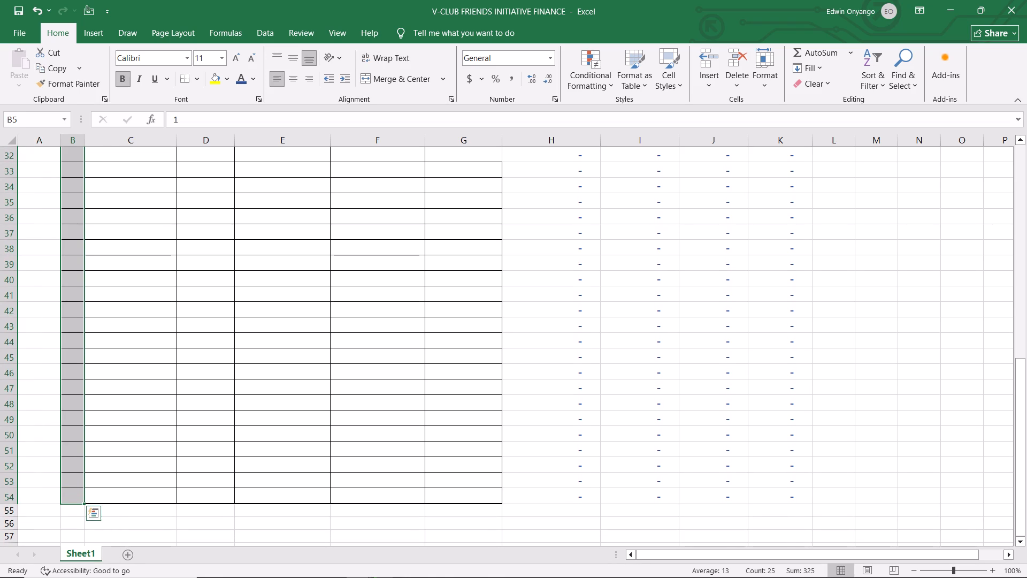
{"action": "left_click", "coordinate": [216, 60]}
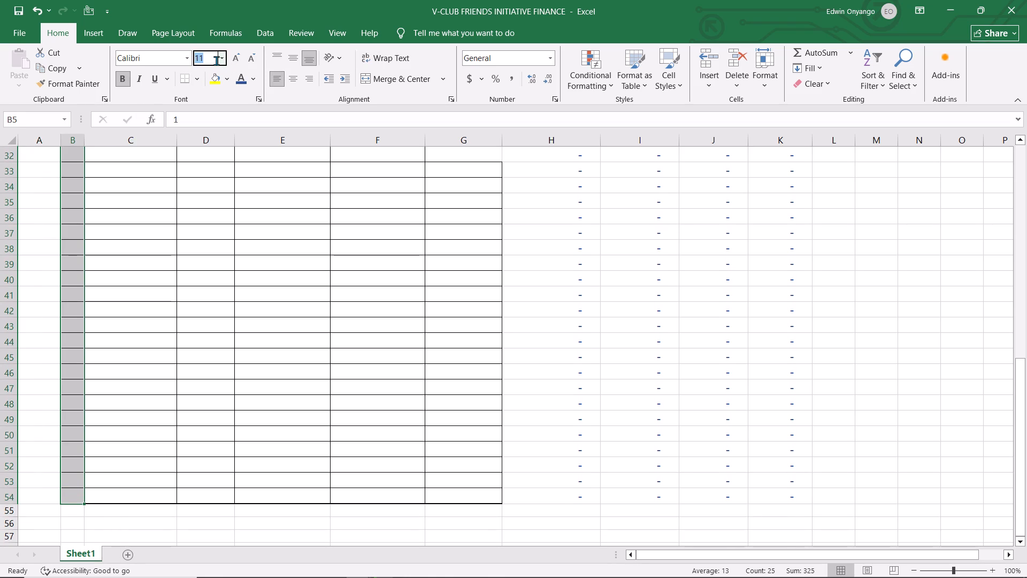
{"action": "left_click", "coordinate": [221, 60]}
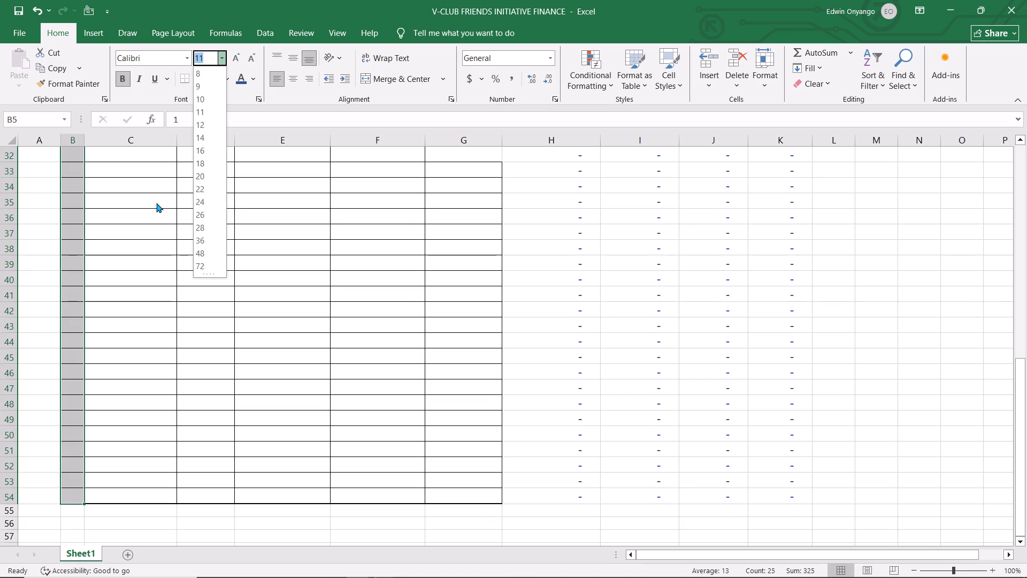
{"action": "scroll", "coordinate": [156, 203], "scroll_direction": "up", "scroll_amount": 5}
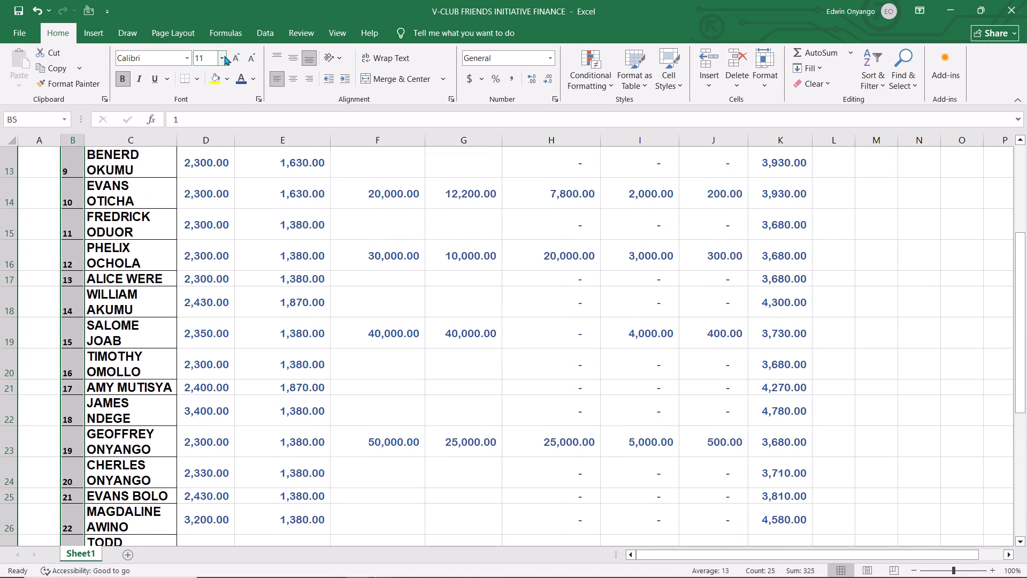
{"action": "left_click", "coordinate": [224, 56]}
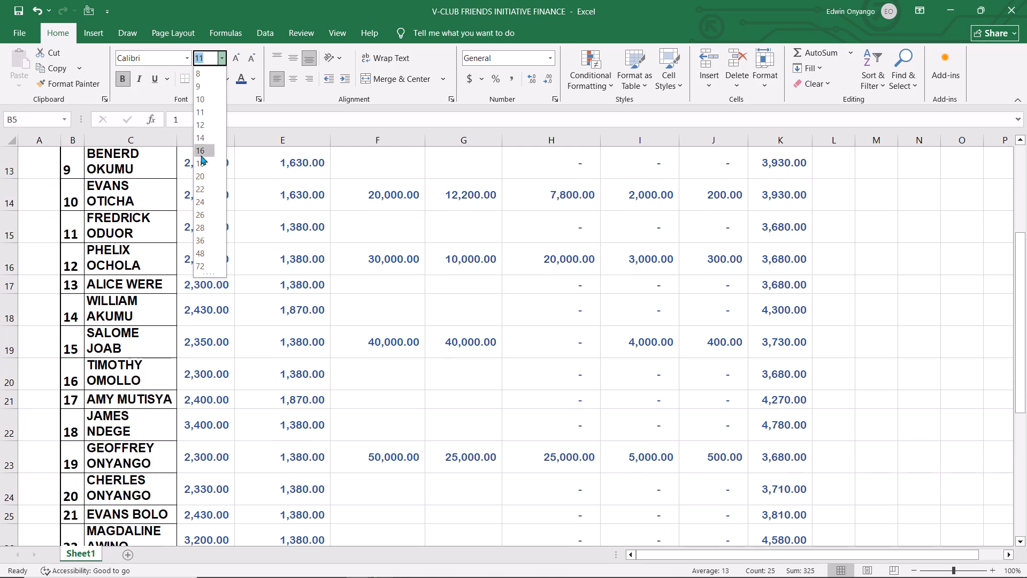
{"action": "left_click", "coordinate": [201, 155]}
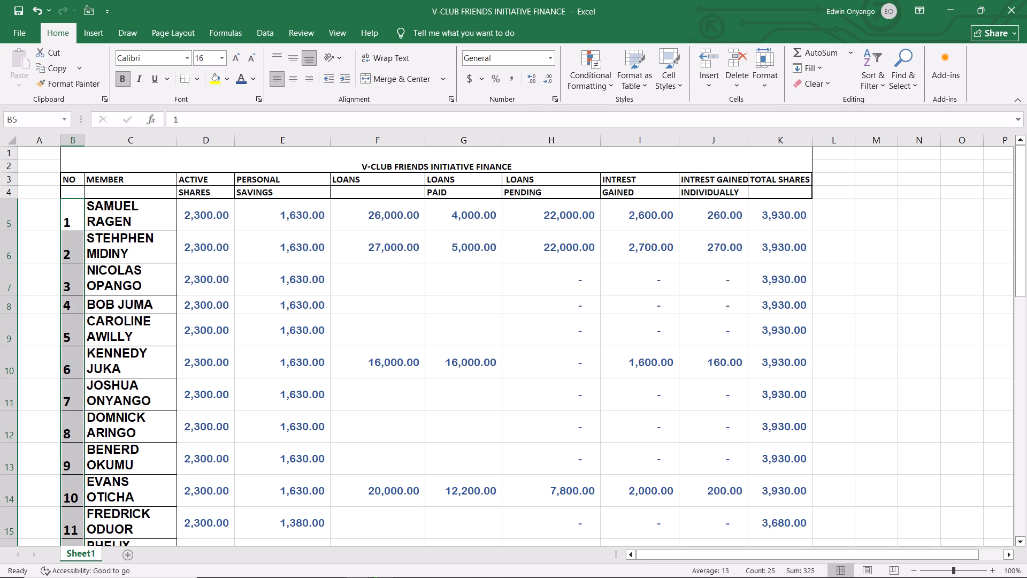
Select the two header rows of the table, cells B3 to K4, from NO across to TOTAL SHARES.
{"action": "left_click_drag", "start_coordinate": [76, 186], "coordinate": [560, 178]}
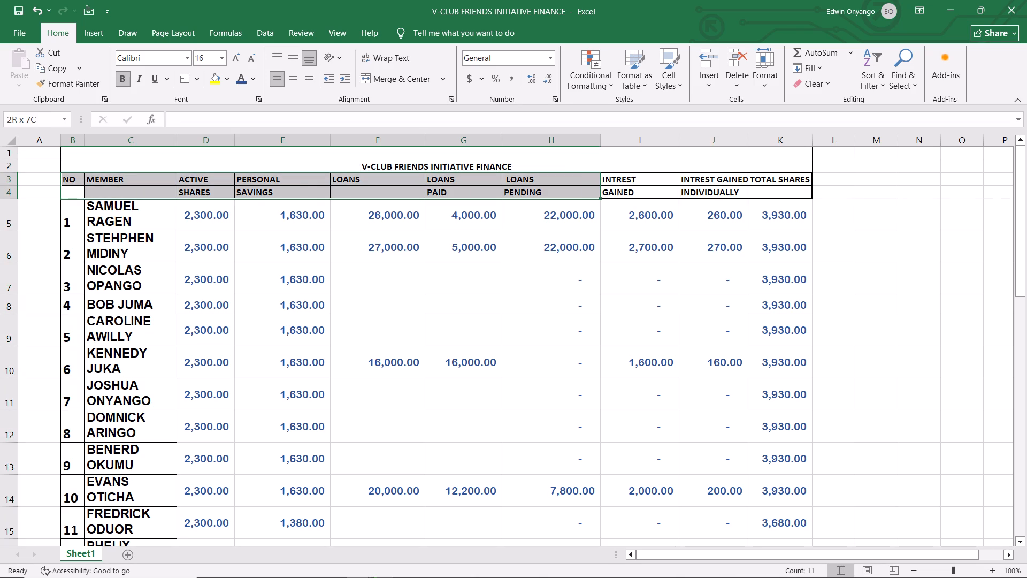
{"action": "left_click_drag", "start_coordinate": [560, 178], "coordinate": [776, 176]}
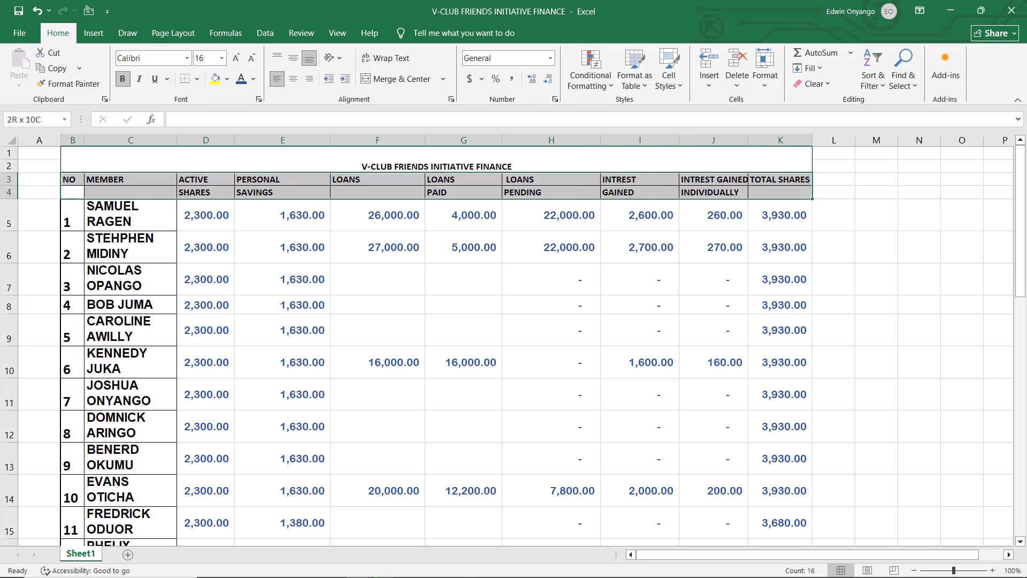
{"action": "left_click_drag", "start_coordinate": [776, 176], "coordinate": [762, 179]}
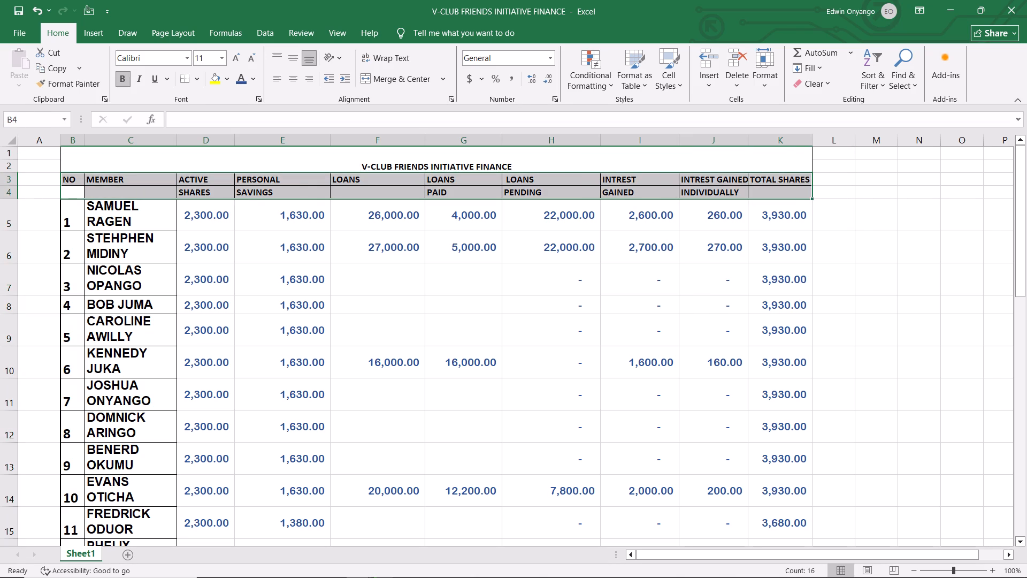
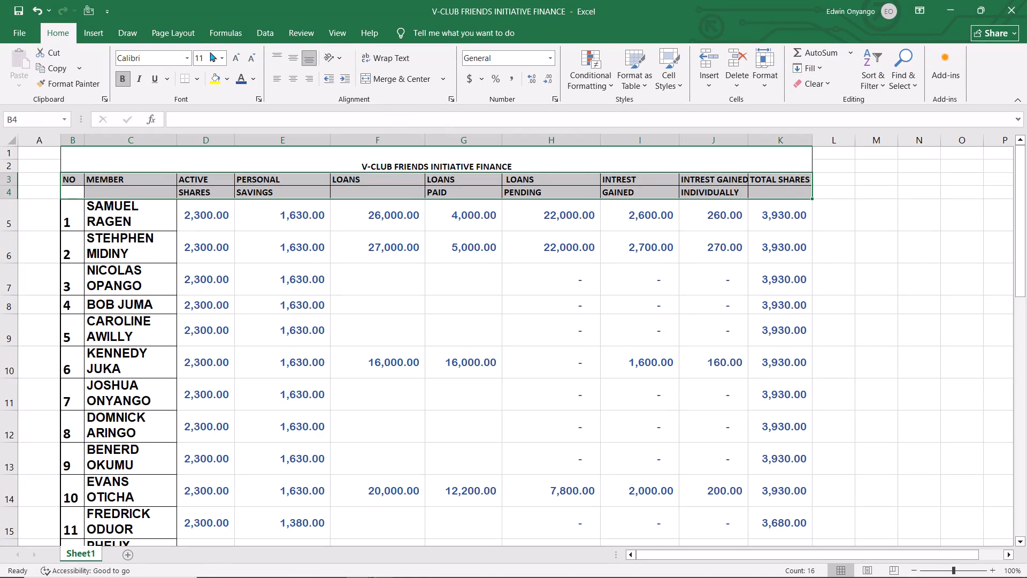
Format the selected header rows, NO through TOTAL SHARES, in the Algerian font at size 20.
{"action": "left_click", "coordinate": [189, 56]}
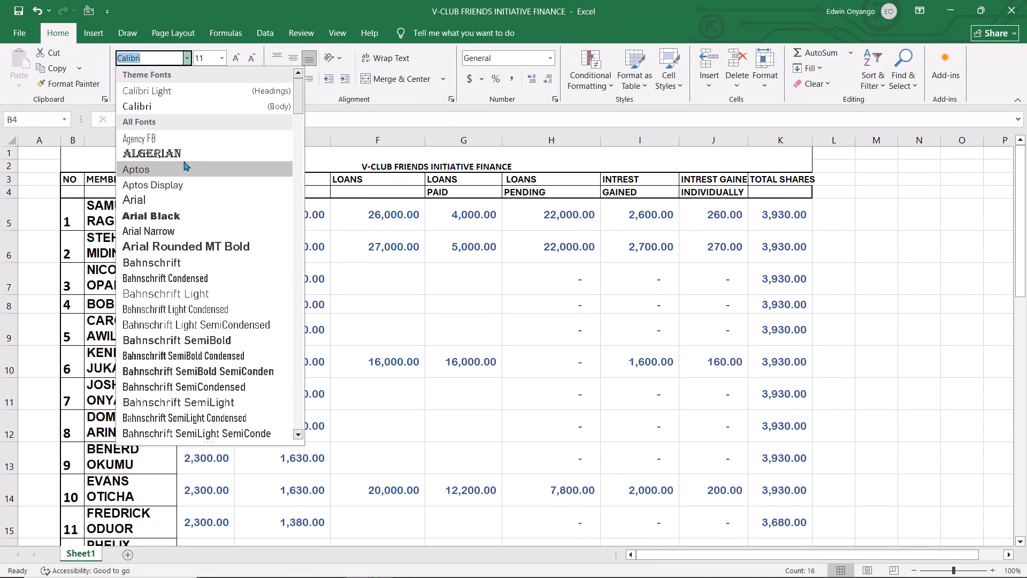
{"action": "left_click", "coordinate": [182, 159]}
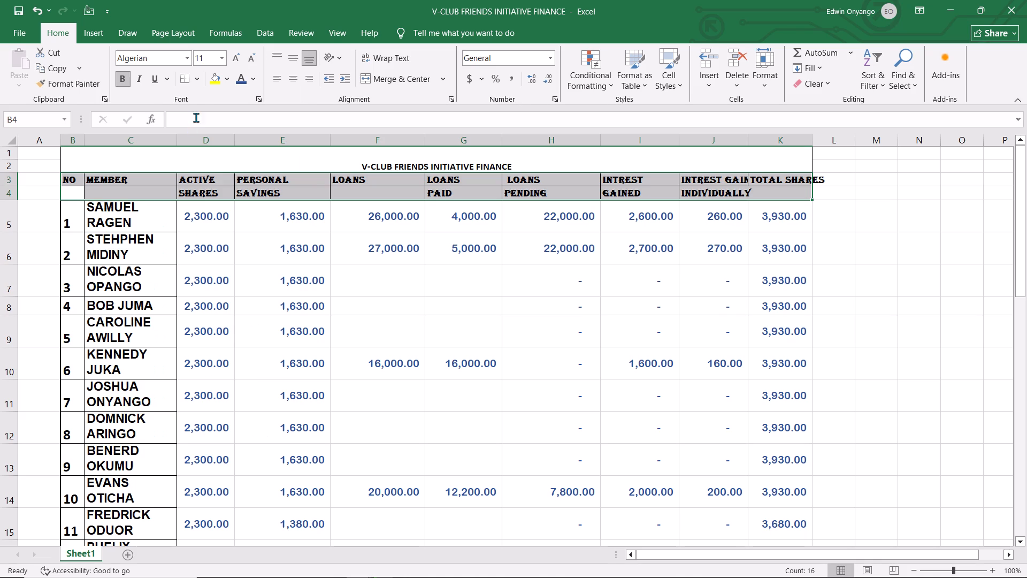
{"action": "left_click", "coordinate": [222, 60]}
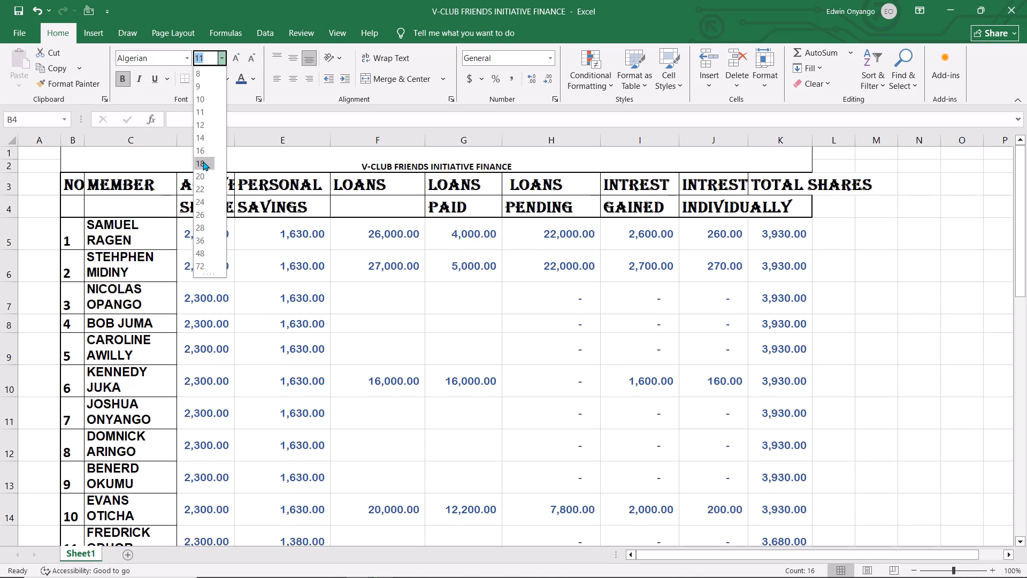
{"action": "left_click", "coordinate": [203, 177]}
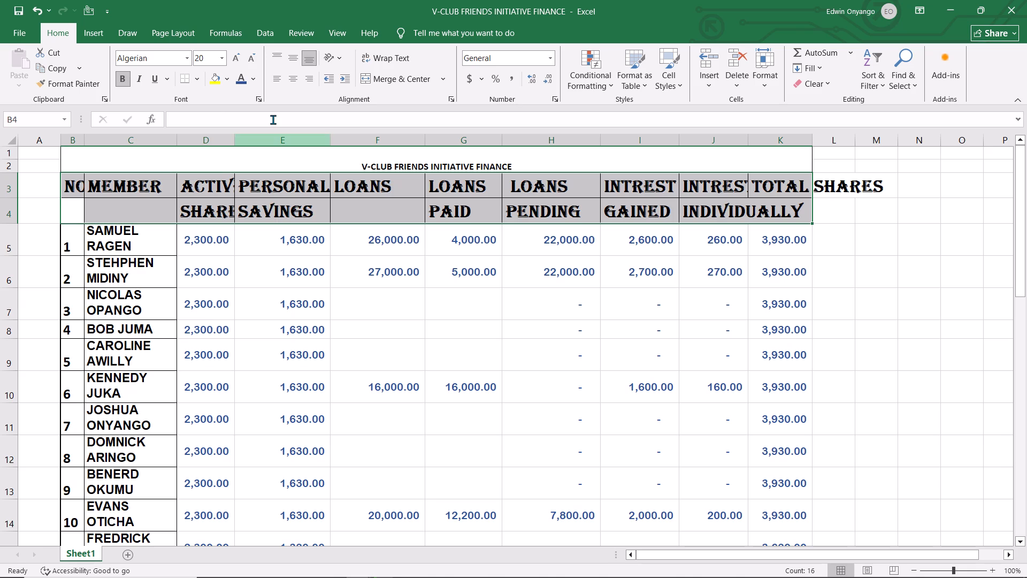
Open the font color choices for the text of the selected header rows.
{"action": "left_click", "coordinate": [257, 74]}
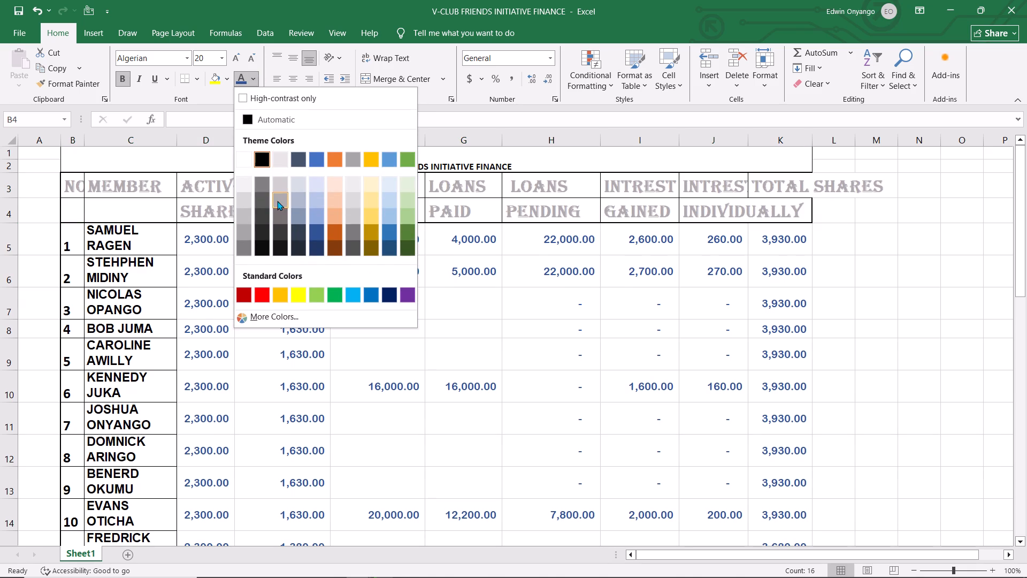
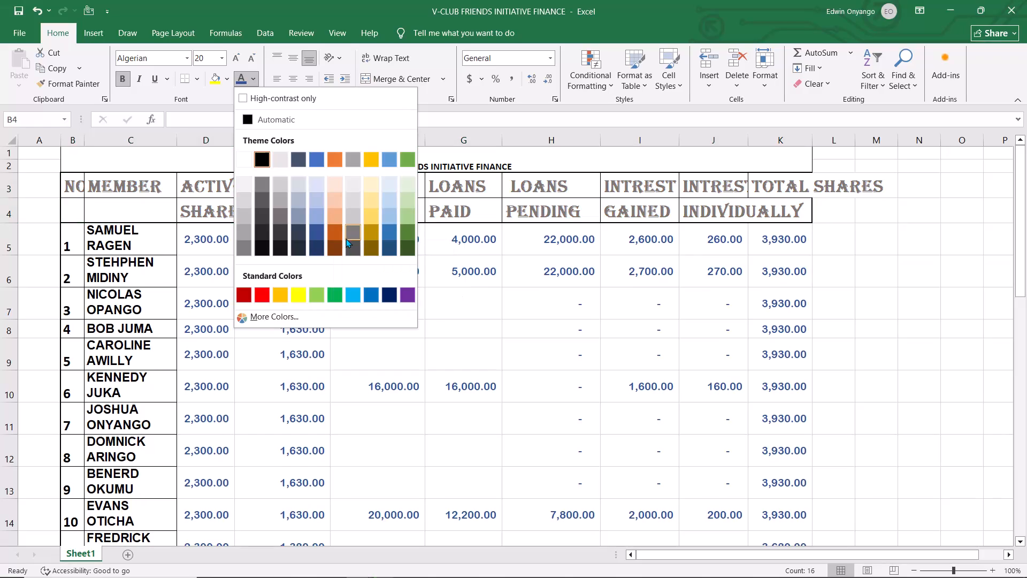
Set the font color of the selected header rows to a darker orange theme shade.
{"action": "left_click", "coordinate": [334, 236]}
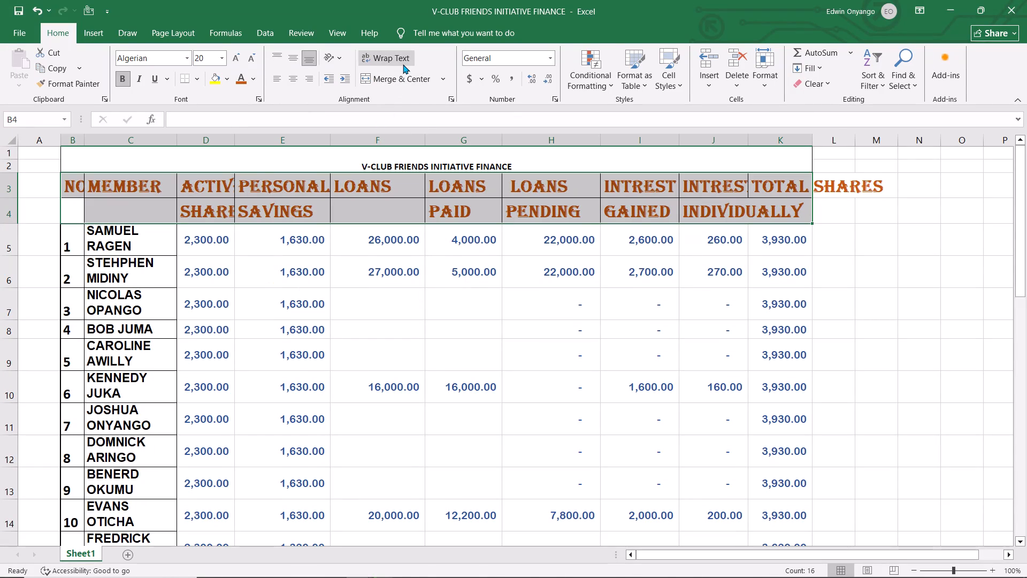
Remove all borders from the selected header rows, NO through TOTAL SHARES.
{"action": "left_click", "coordinate": [198, 82]}
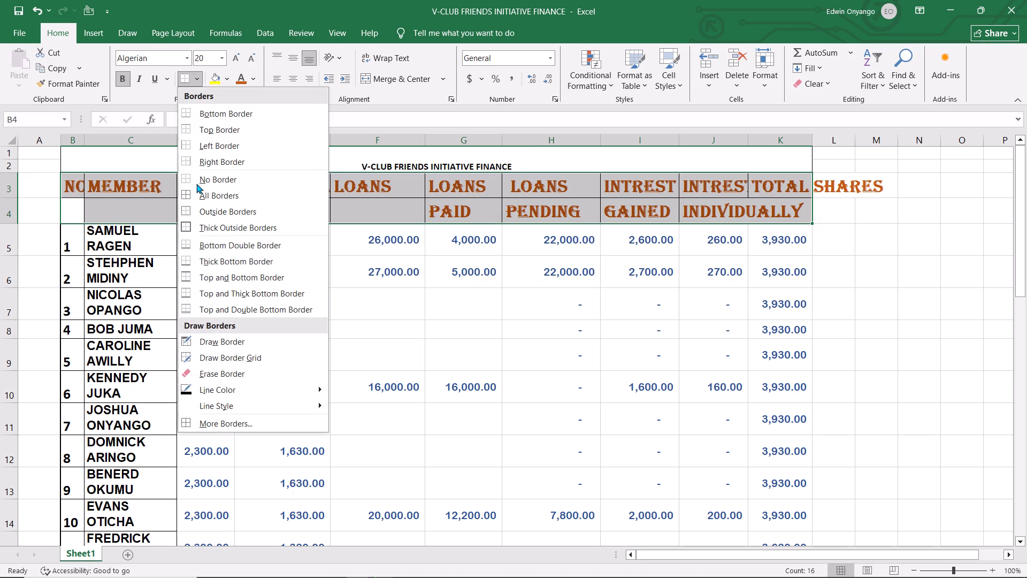
{"action": "left_click", "coordinate": [196, 184]}
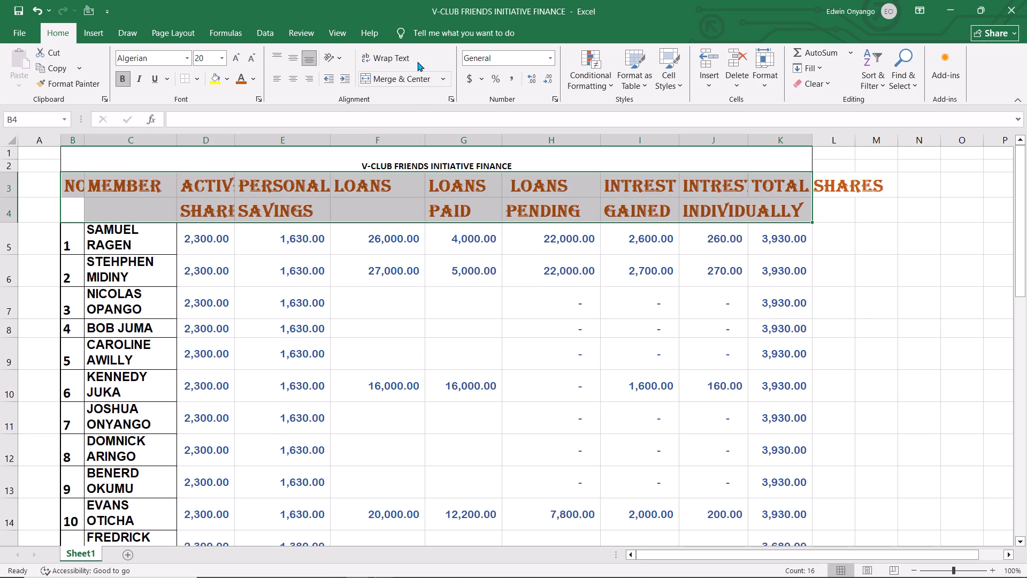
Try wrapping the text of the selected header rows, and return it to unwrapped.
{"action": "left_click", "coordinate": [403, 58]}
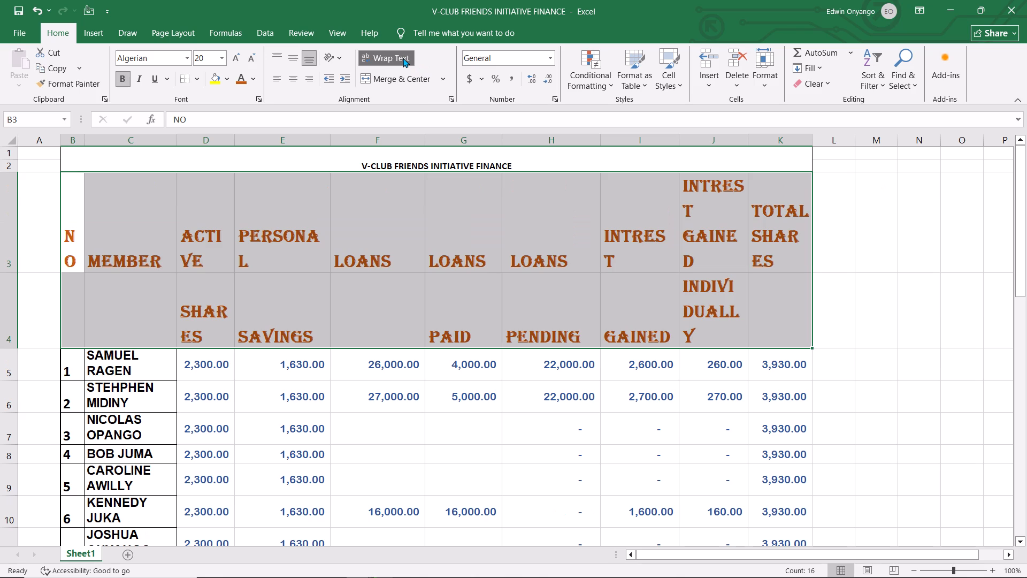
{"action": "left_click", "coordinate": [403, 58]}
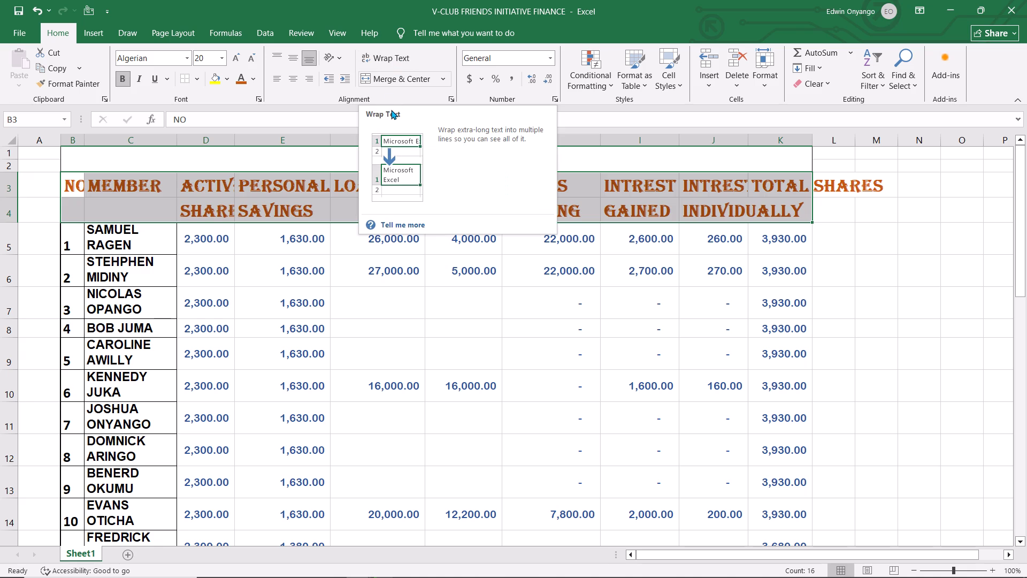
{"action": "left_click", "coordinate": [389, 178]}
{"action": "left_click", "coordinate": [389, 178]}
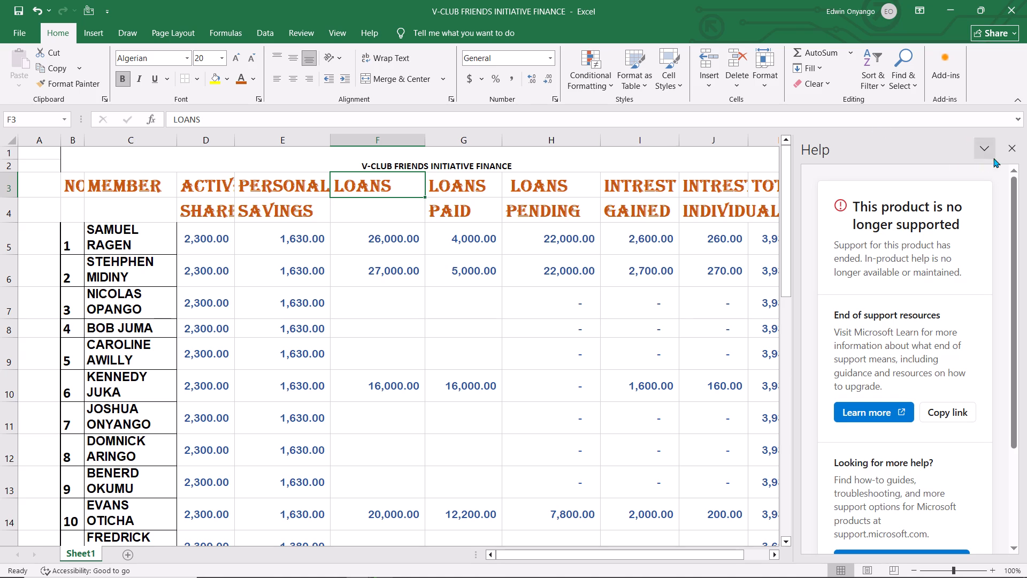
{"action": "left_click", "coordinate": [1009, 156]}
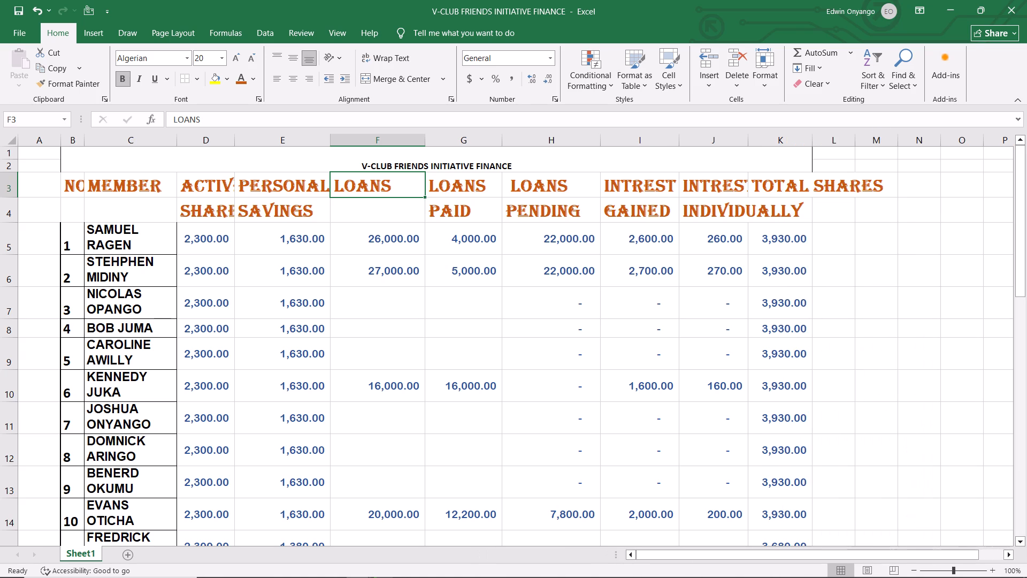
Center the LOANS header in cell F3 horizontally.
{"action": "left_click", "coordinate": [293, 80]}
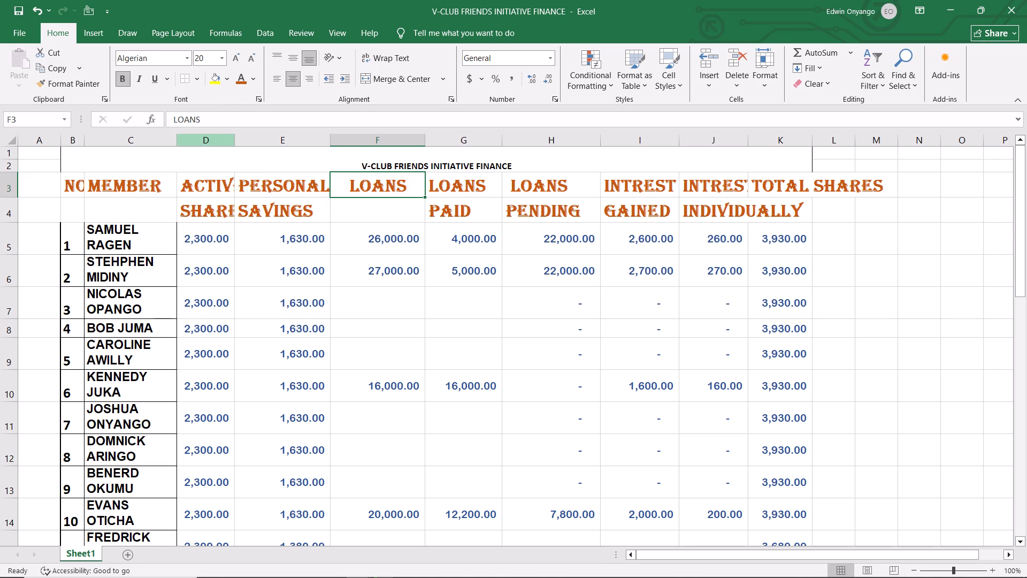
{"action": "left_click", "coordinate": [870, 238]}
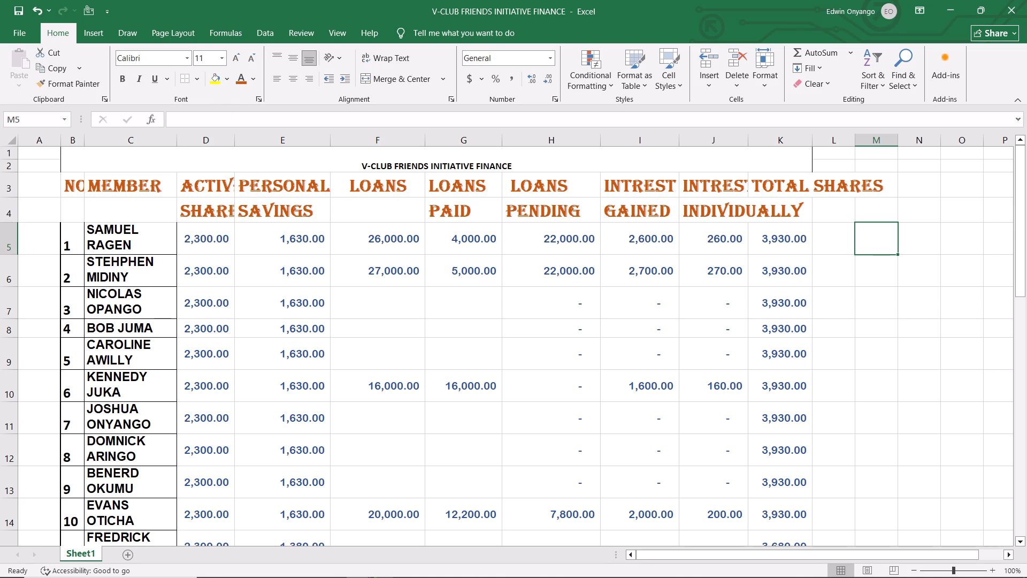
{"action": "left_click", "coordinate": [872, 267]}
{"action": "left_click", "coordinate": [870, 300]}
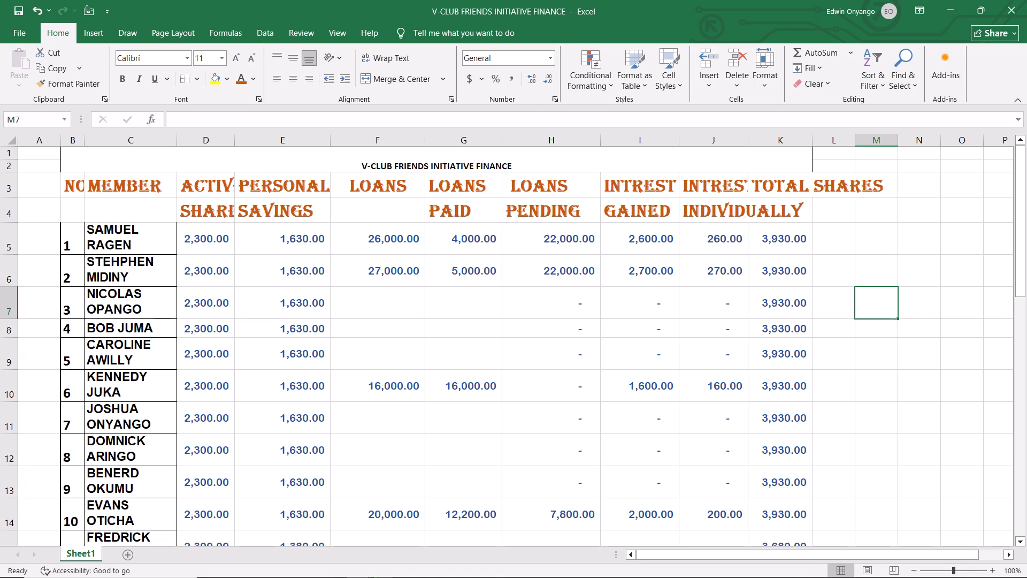
Widen column D so the full ACTIVE SHARES header fits.
{"action": "left_click_drag", "start_coordinate": [232, 139], "coordinate": [269, 147]}
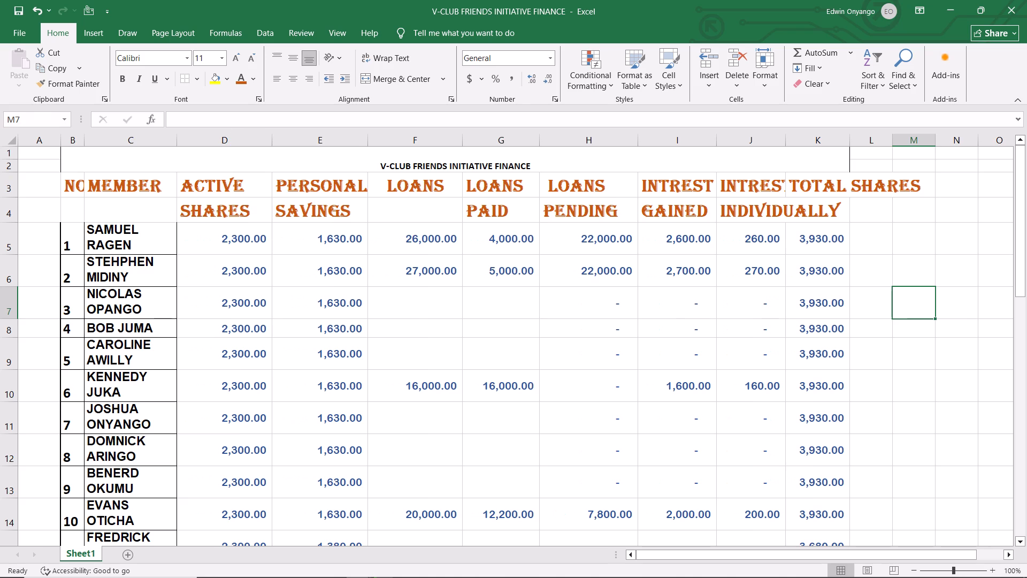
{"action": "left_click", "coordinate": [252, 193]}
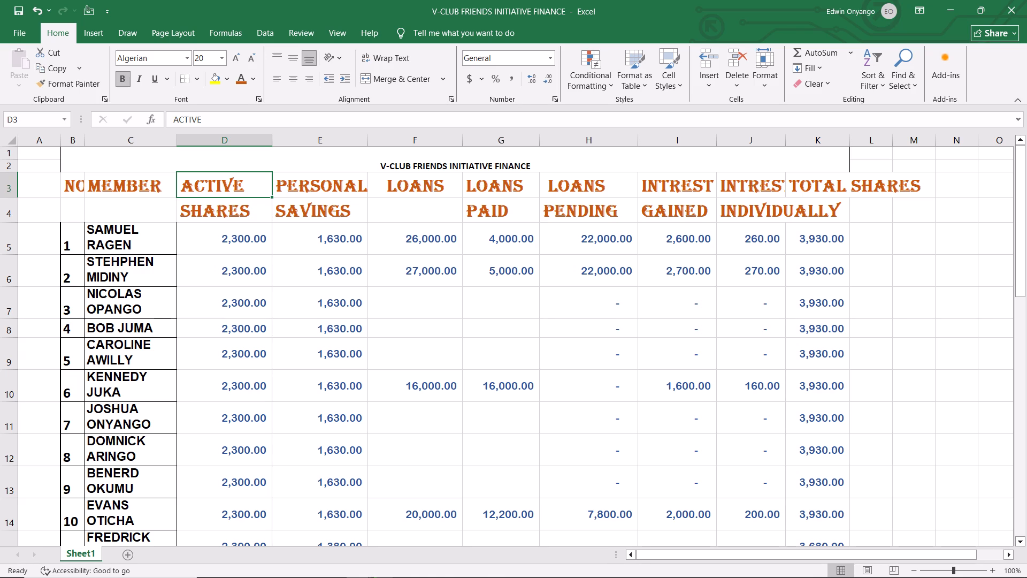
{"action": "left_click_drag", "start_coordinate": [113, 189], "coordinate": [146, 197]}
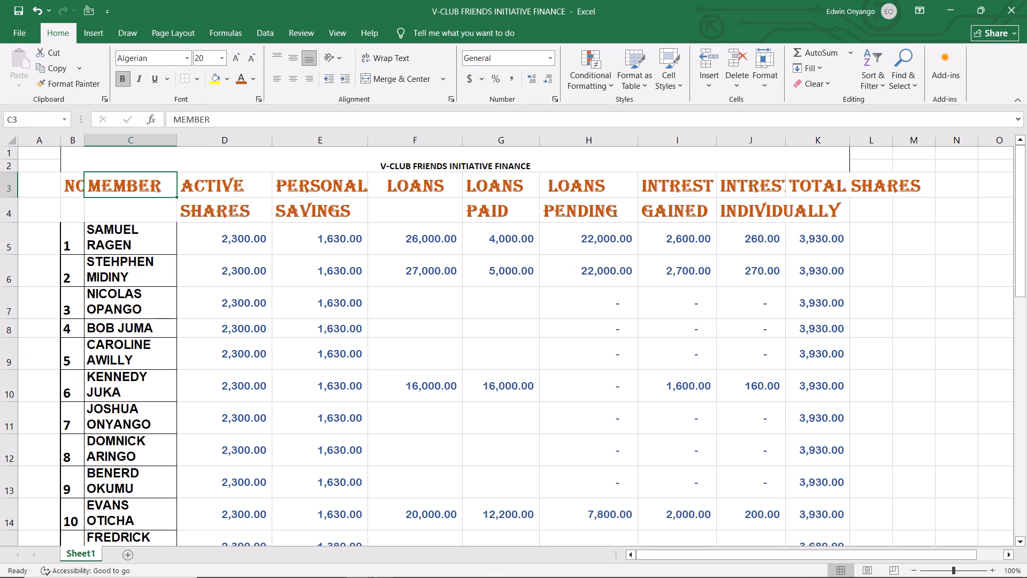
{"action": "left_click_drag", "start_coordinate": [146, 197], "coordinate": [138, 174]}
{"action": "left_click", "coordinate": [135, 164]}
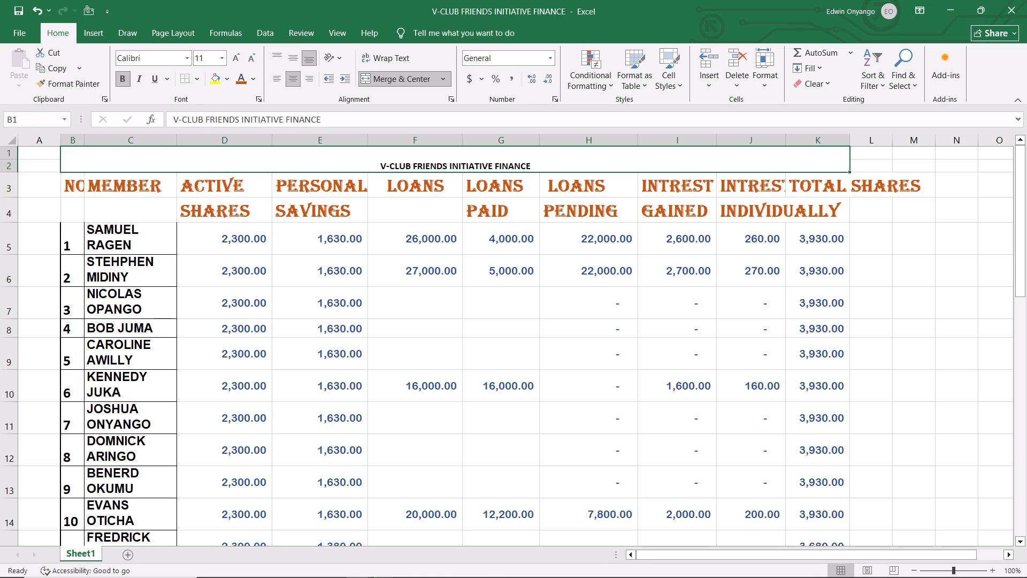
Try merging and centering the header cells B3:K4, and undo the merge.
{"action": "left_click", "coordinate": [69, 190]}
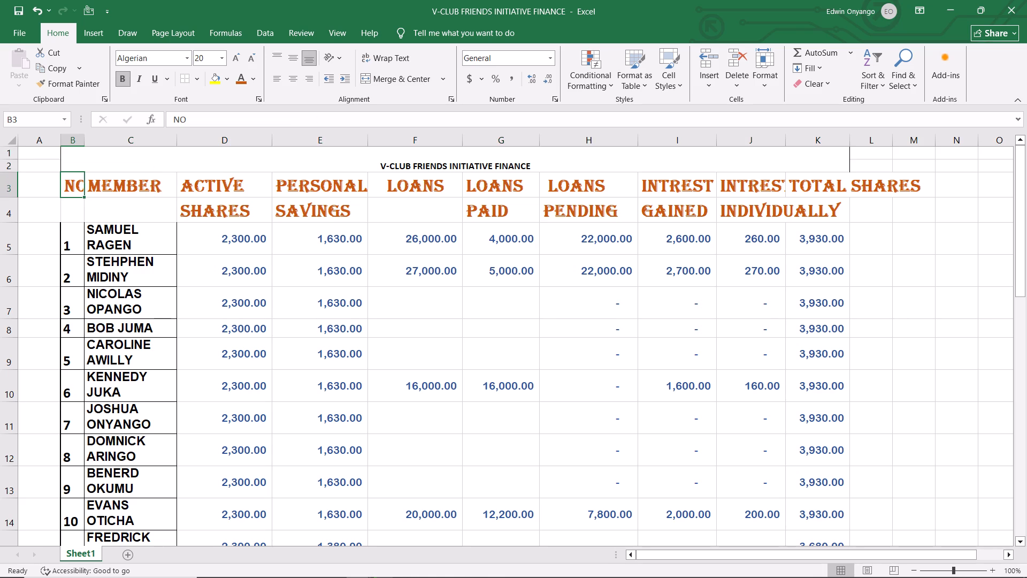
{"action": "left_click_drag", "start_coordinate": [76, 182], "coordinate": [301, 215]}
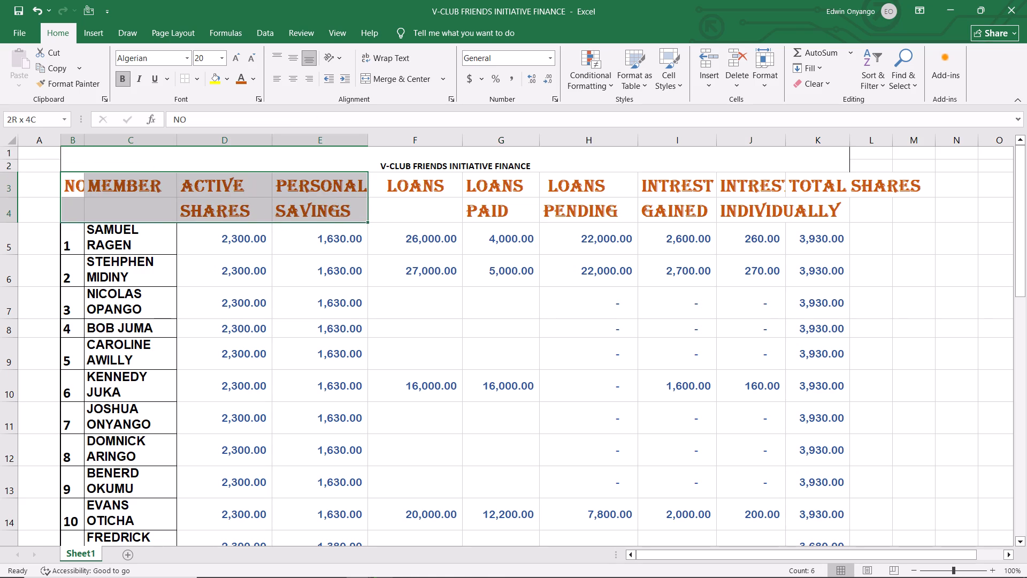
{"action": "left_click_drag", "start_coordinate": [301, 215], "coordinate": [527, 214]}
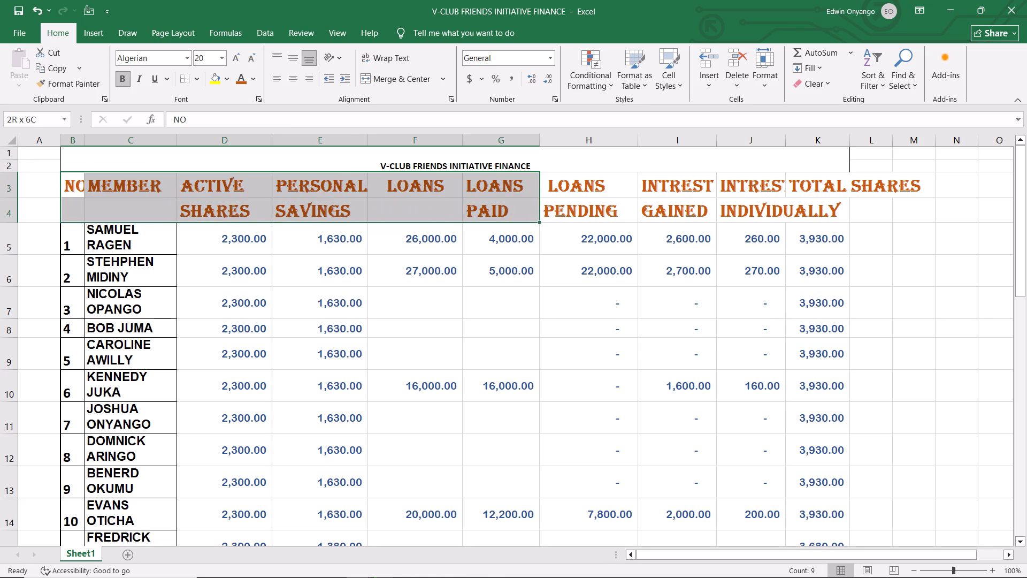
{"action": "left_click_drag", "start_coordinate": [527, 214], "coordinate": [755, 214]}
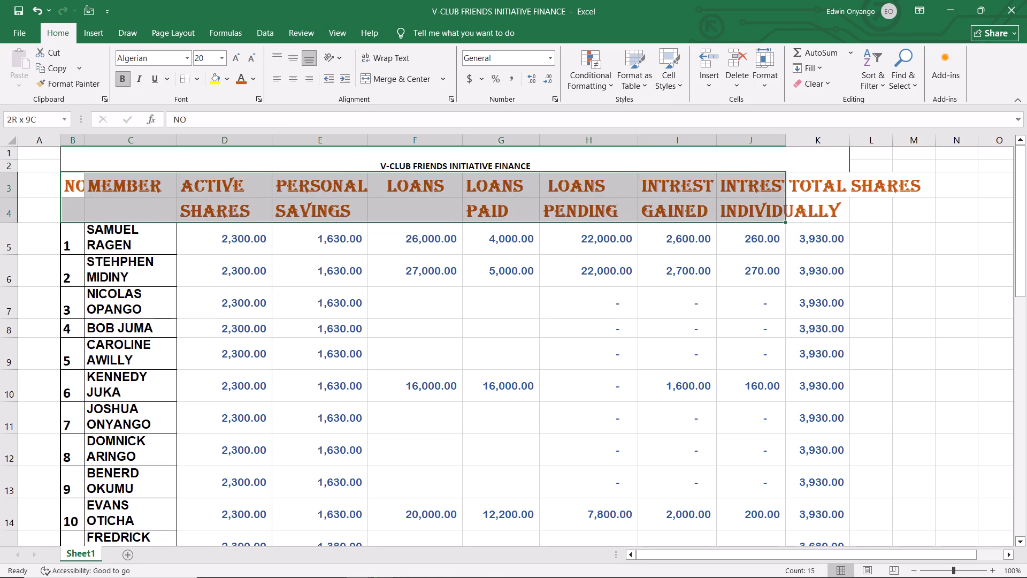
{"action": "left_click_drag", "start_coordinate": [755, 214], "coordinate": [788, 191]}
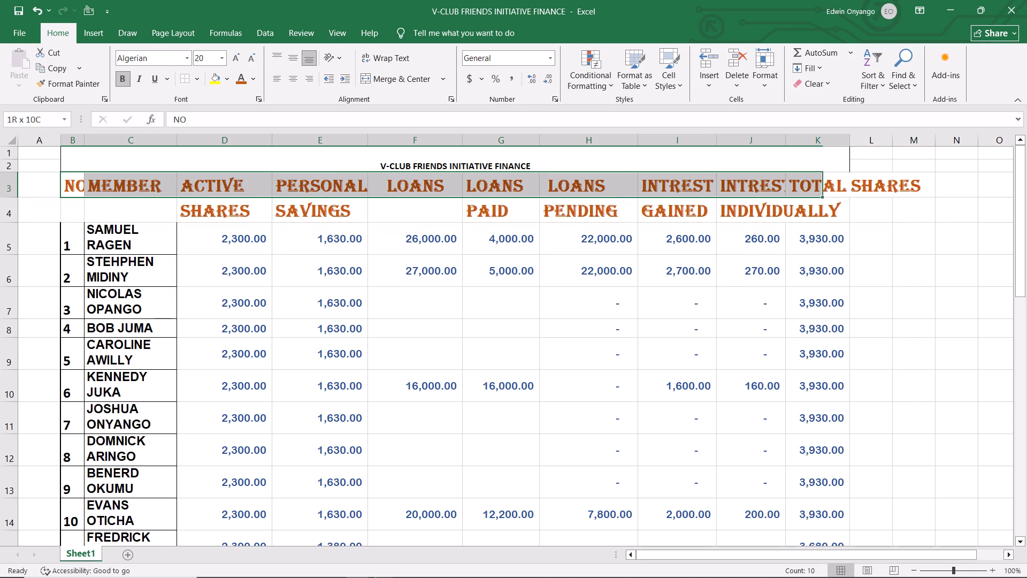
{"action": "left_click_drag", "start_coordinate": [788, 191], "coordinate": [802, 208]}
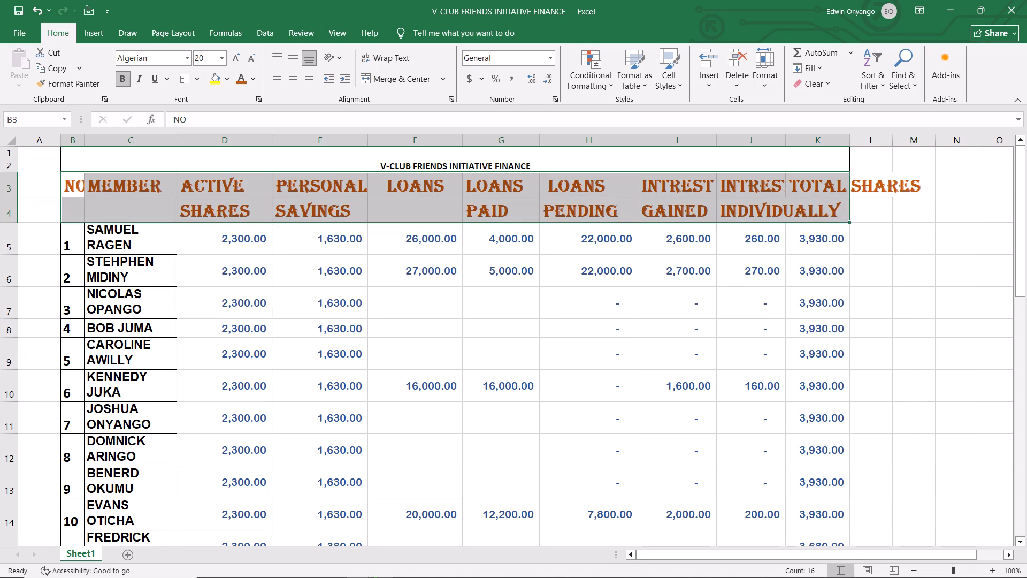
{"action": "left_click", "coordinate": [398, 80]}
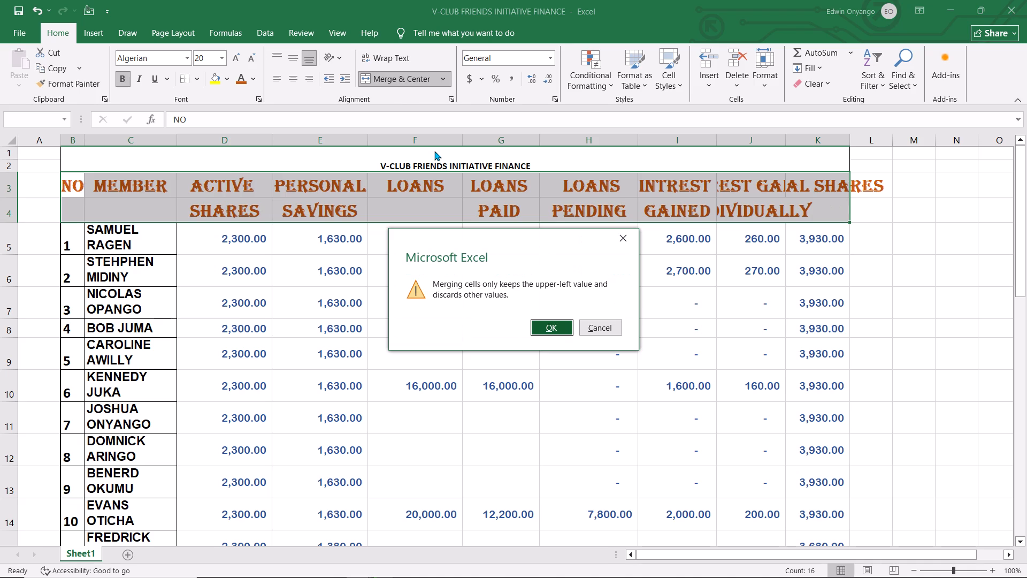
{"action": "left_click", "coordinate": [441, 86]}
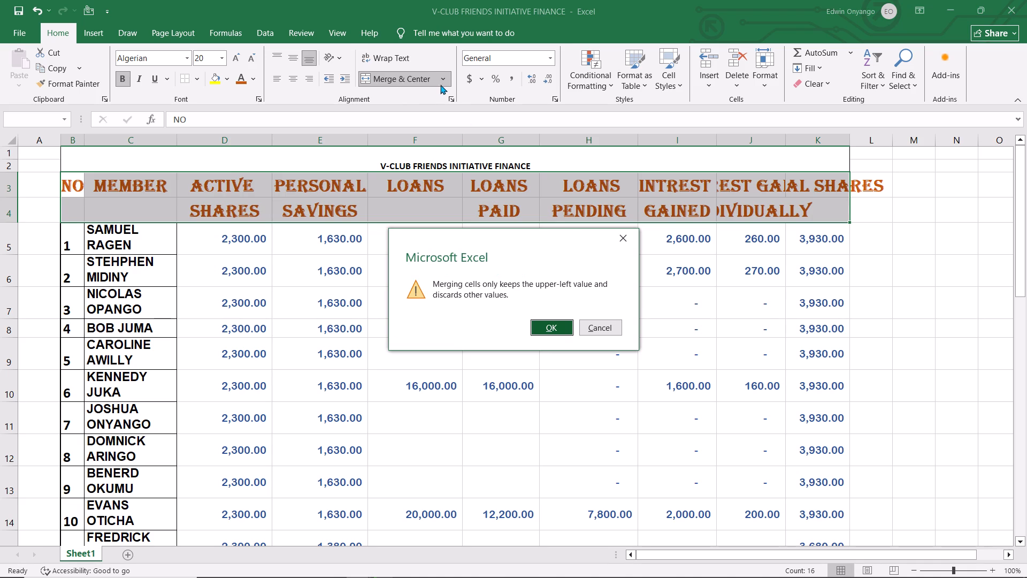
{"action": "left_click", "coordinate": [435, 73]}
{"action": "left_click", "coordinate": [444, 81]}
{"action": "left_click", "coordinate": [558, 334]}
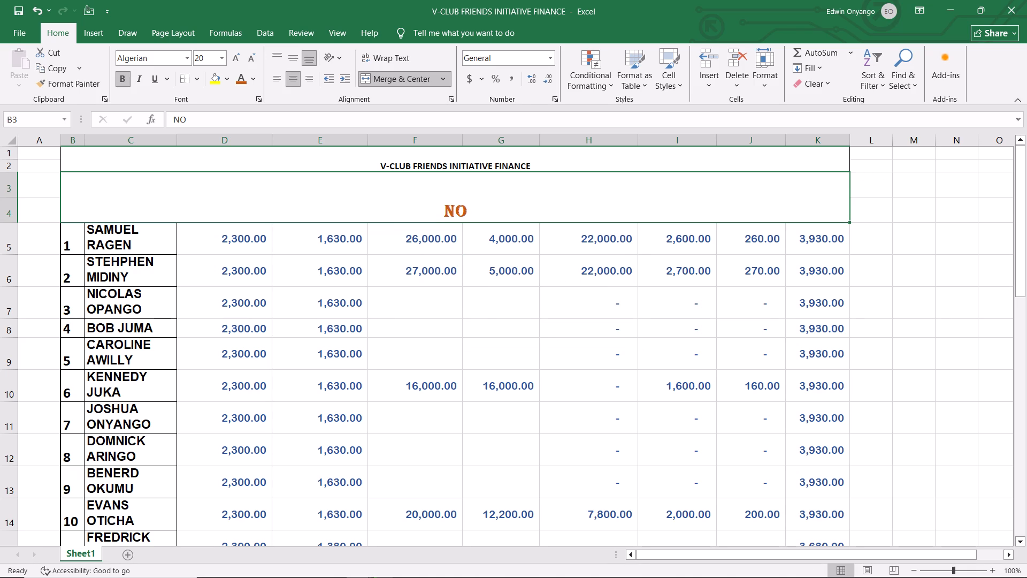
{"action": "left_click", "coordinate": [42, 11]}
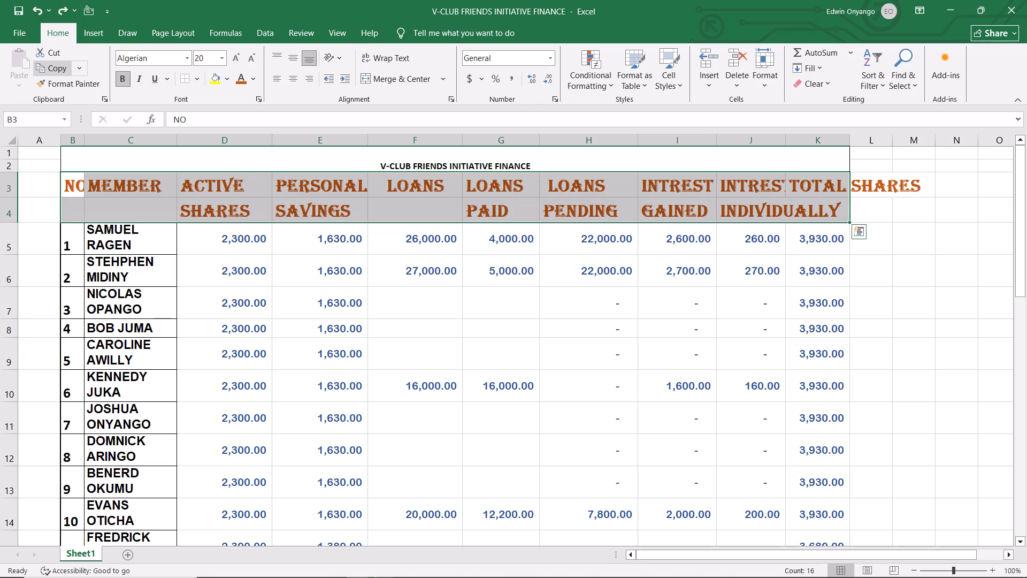
Delete the selected header cells B3:K4, shifting the remaining cells left.
{"action": "left_click", "coordinate": [733, 73]}
{"action": "left_click", "coordinate": [741, 96]}
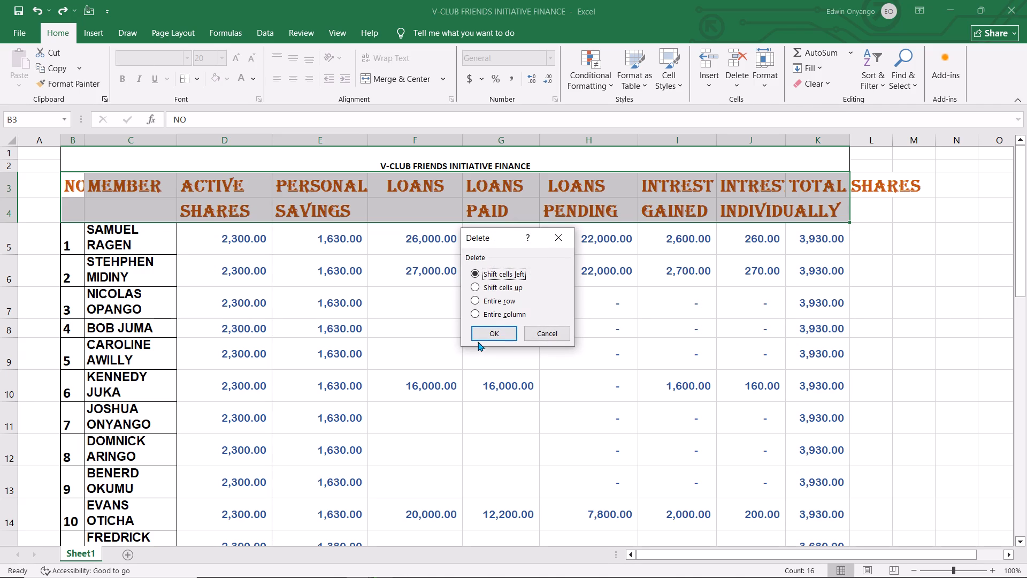
{"action": "left_click", "coordinate": [489, 336]}
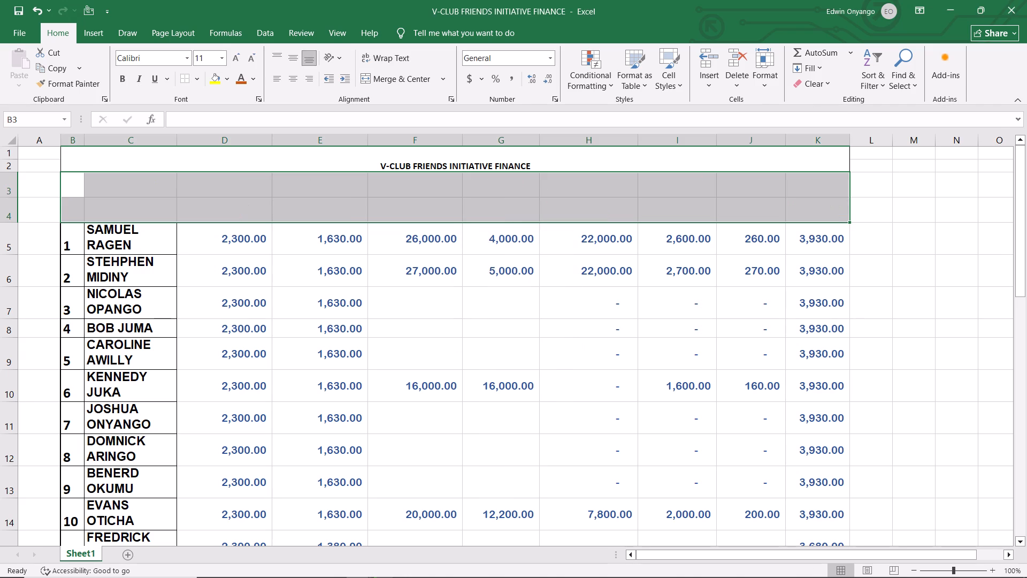
Enter the header NO in cell B4, above the member numbering.
{"action": "left_click", "coordinate": [41, 174]}
{"action": "left_click", "coordinate": [71, 210]}
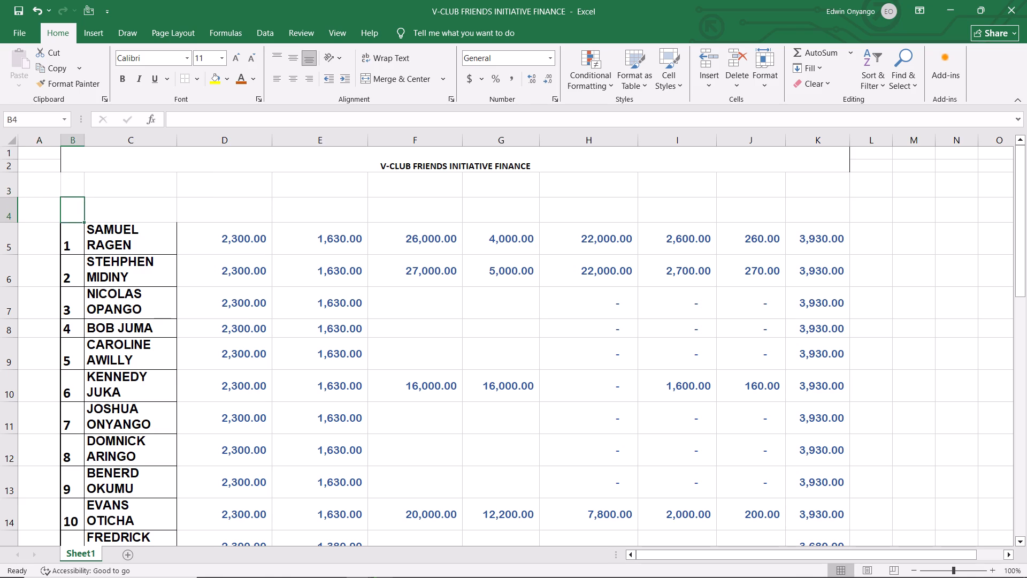
{"action": "type", "text": "no"}
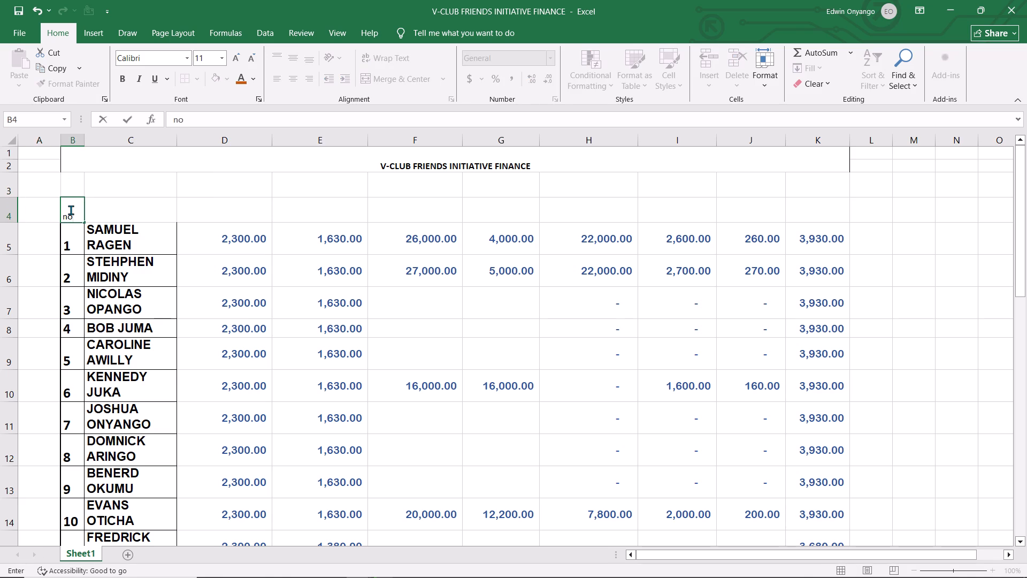
{"action": "key", "text": "BackSpace"}
{"action": "key", "text": "BackSpace"}
{"action": "type", "text": "NO"}
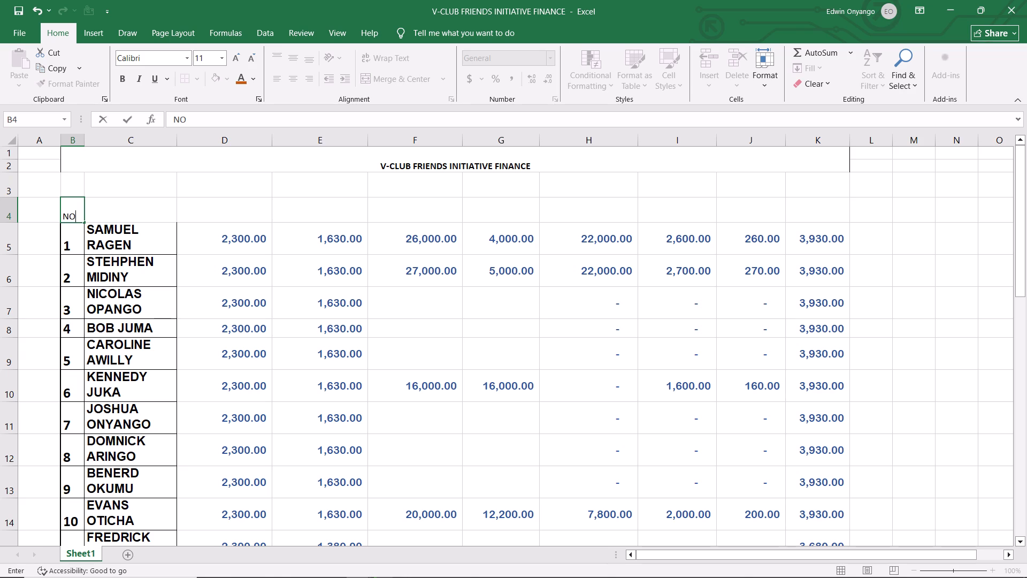
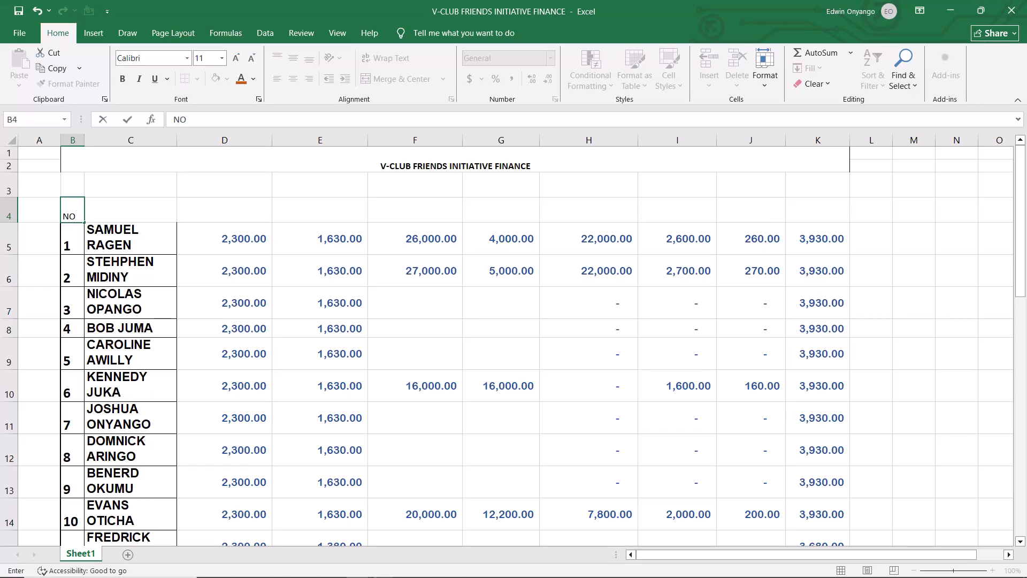
Enter the header MEMBER in cell C4, above the member names.
{"action": "left_click", "coordinate": [137, 210]}
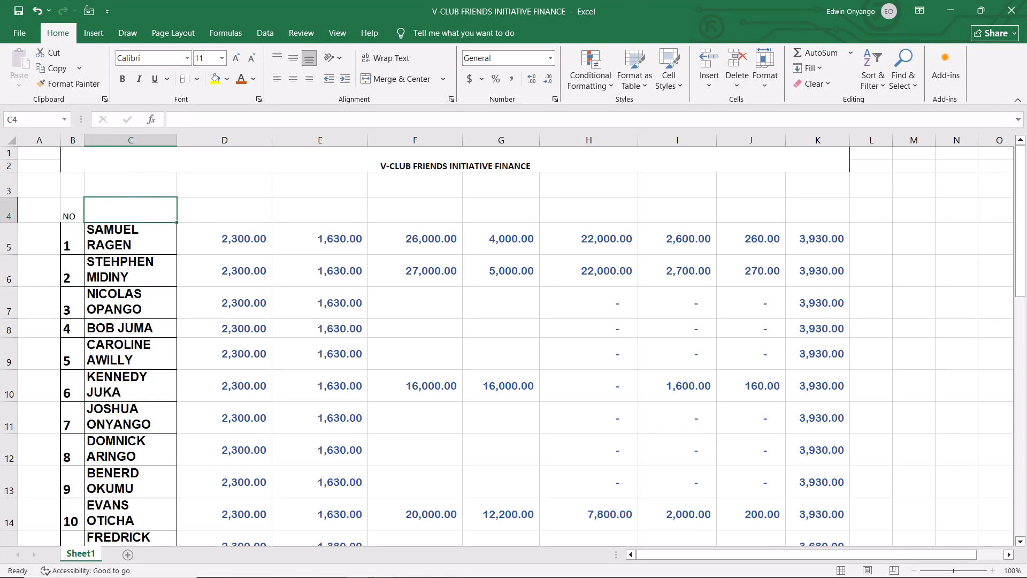
{"action": "type", "text": "ME"}
{"action": "type", "text": "MB"}
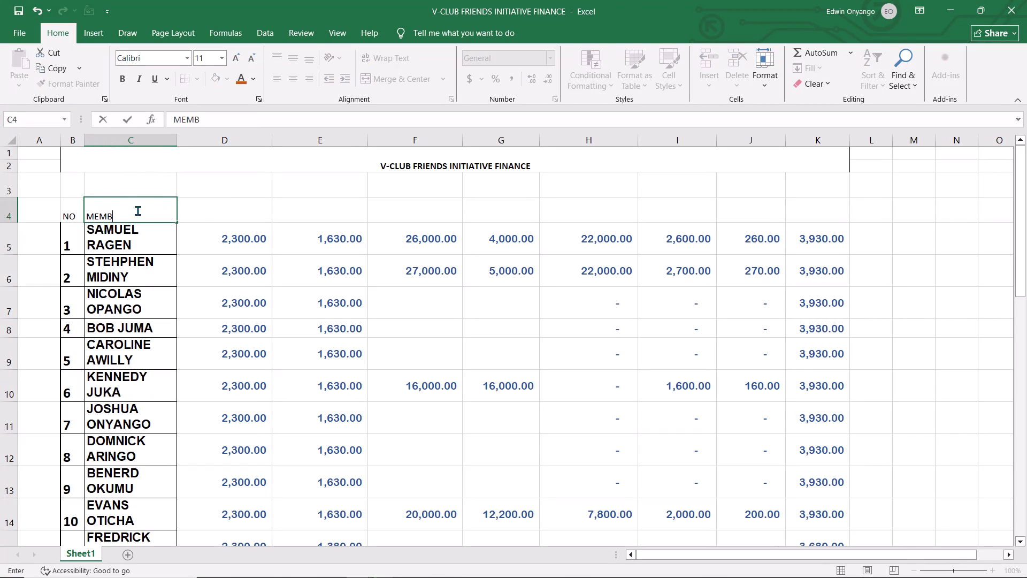
{"action": "type", "text": "ER"}
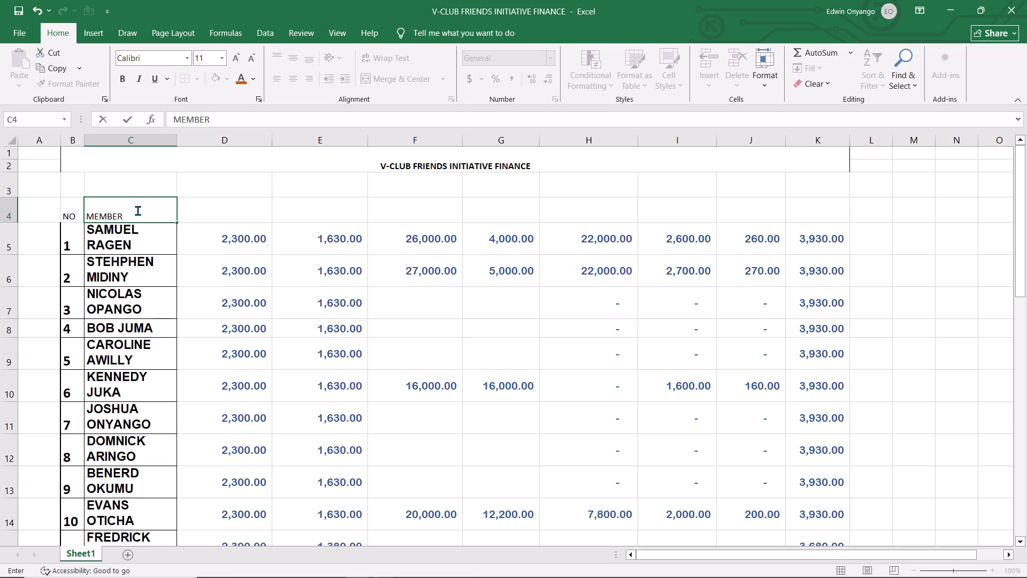
Enter the header ACTIVE SHARES in cell D4, with a space between the two words.
{"action": "left_click", "coordinate": [227, 214]}
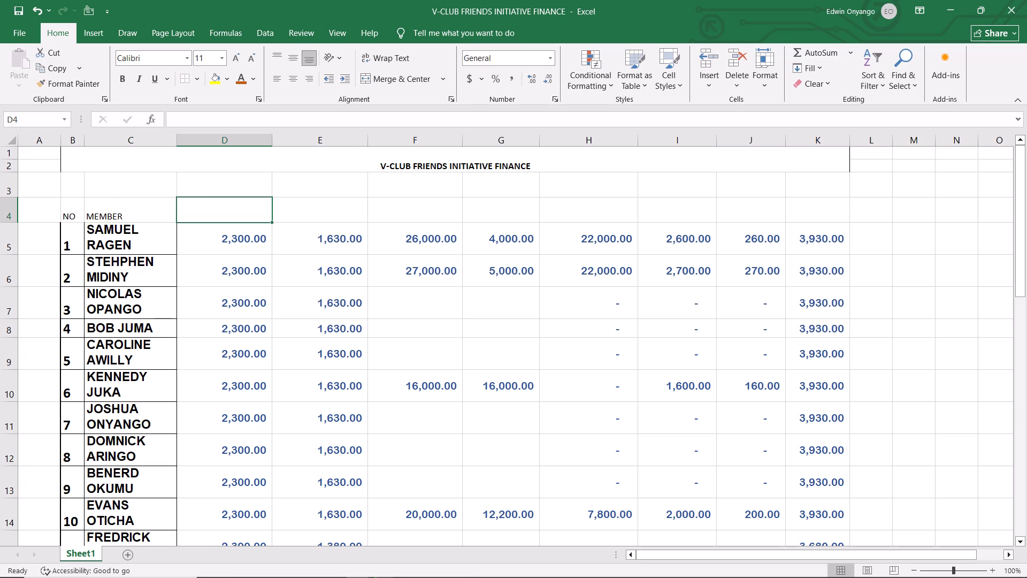
{"action": "type", "text": "ACTIVE"}
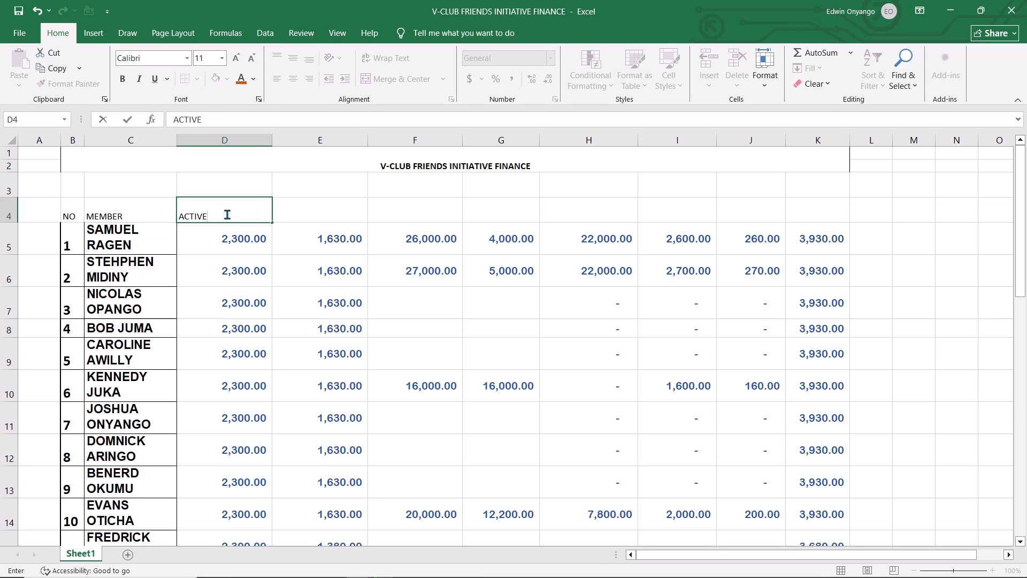
{"action": "key", "text": "s"}
{"action": "type", "text": "HARES"}
{"action": "key", "text": "BackSpace"}
{"action": "key", "text": "BackSpace"}
{"action": "key", "text": "BackSpace"}
{"action": "key", "text": "BackSpace"}
{"action": "key", "text": "BackSpace"}
{"action": "key", "text": "BackSpace"}
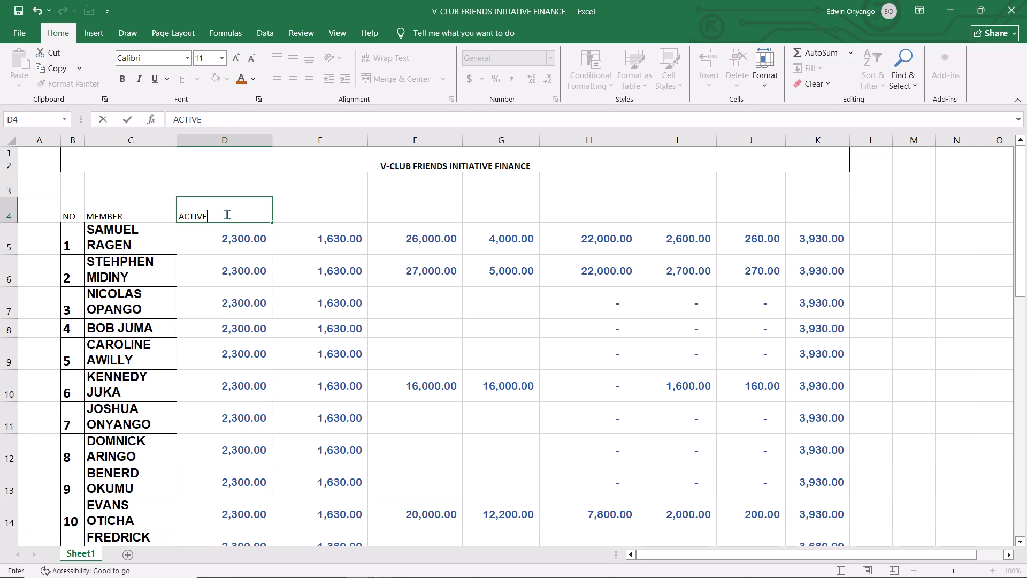
{"action": "key", "text": "space"}
{"action": "type", "text": "SHA"}
{"action": "type", "text": "RES"}
Enter the header PERSONAL LOANS in cell E4.
{"action": "left_click", "coordinate": [313, 215]}
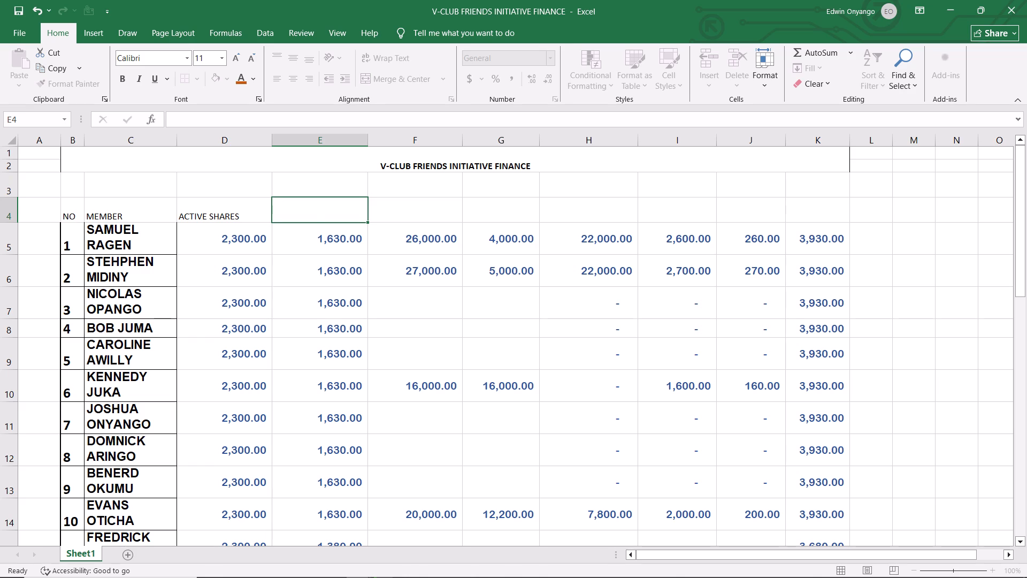
{"action": "type", "text": "PERSONAL"}
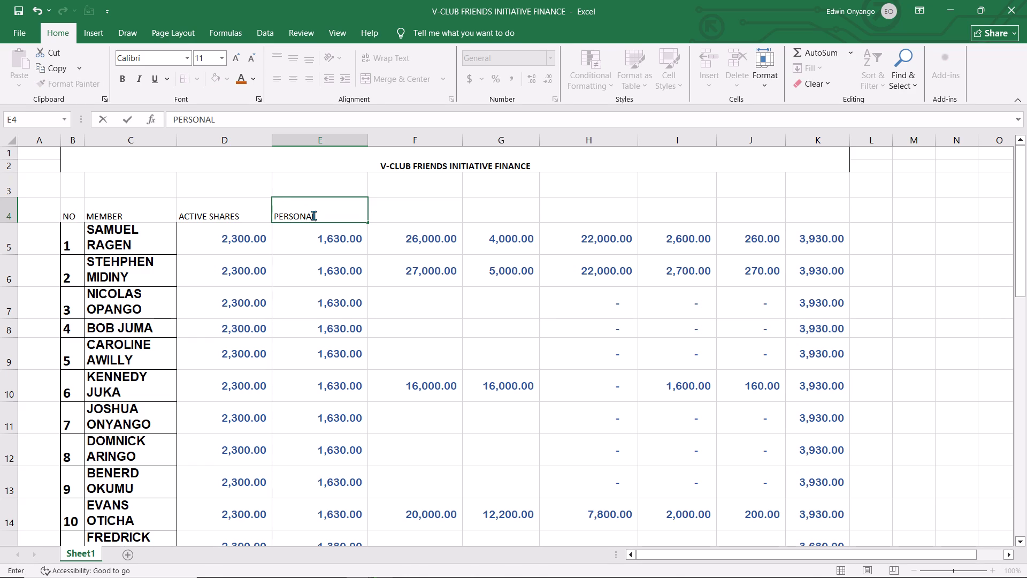
{"action": "key", "text": "space"}
{"action": "type", "text": "LOANS"}
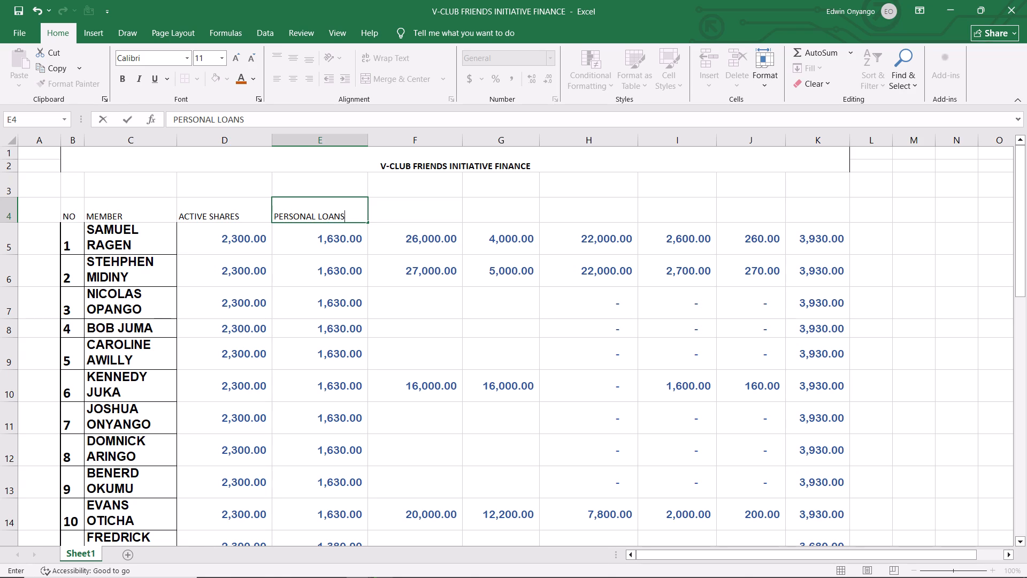
Fill the loan headers across F4 to H4 with LOANS, LOANS PAID and LOANS PENDING.
{"action": "left_click", "coordinate": [432, 208]}
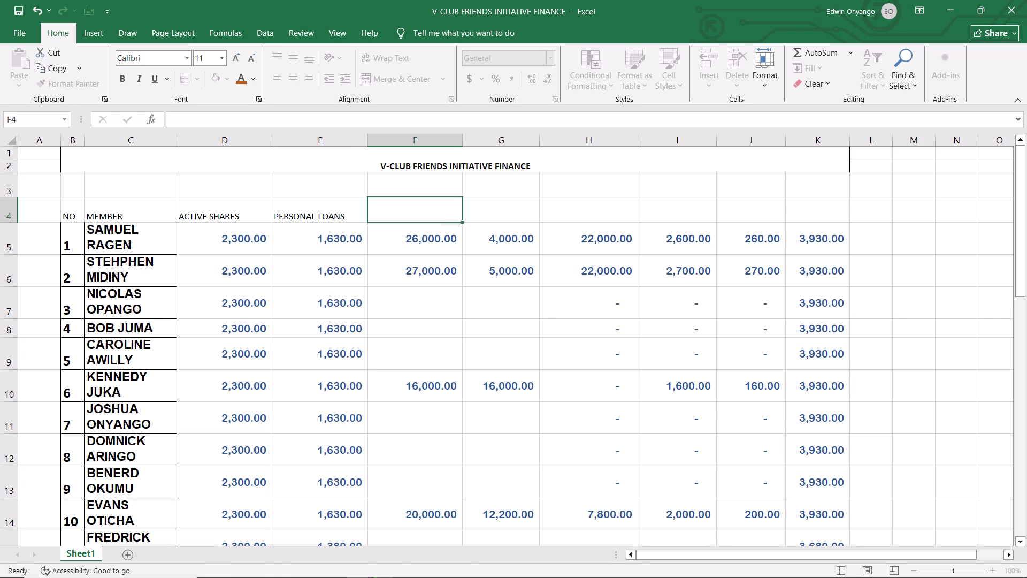
{"action": "type", "text": "LOANS"}
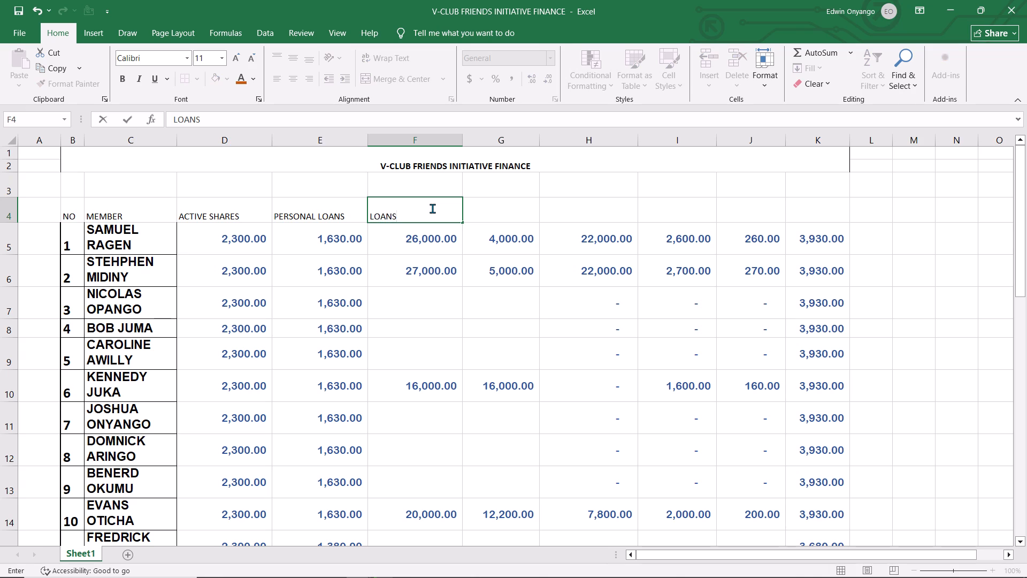
{"action": "left_click", "coordinate": [495, 217]}
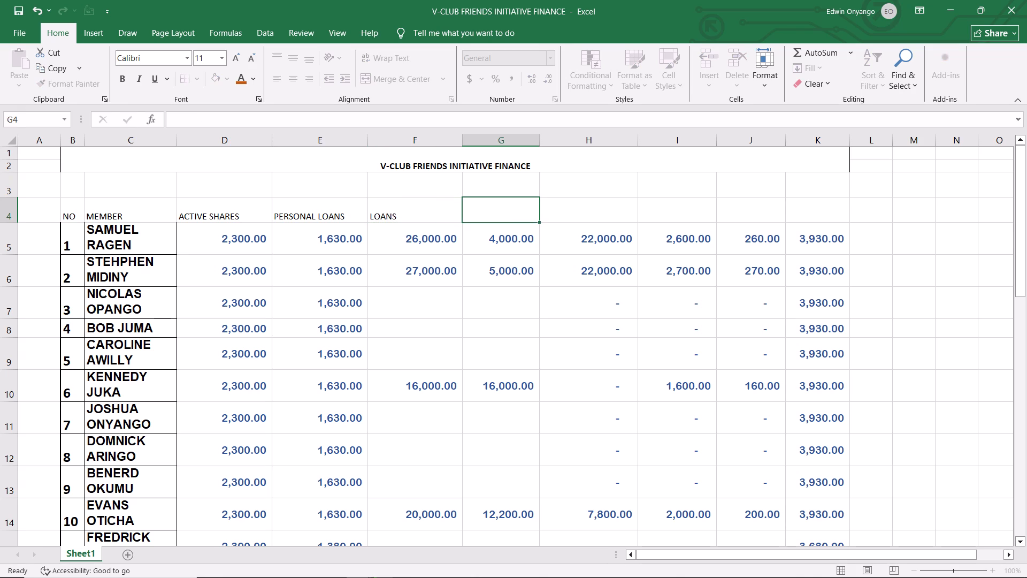
{"action": "type", "text": "LOANS"}
{"action": "key", "text": "space"}
{"action": "key", "text": "p"}
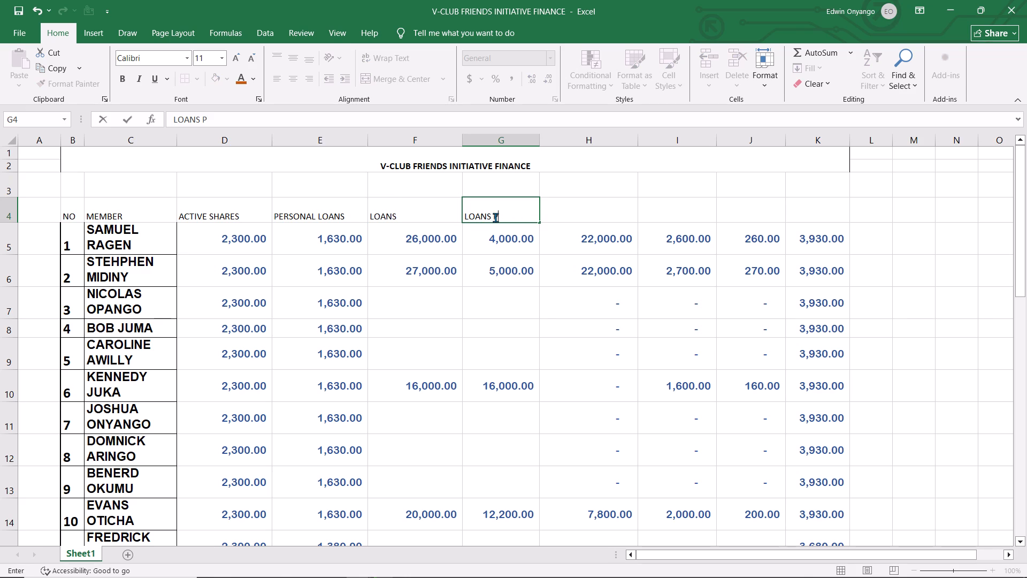
{"action": "type", "text": "AID"}
{"action": "left_click", "coordinate": [600, 210]}
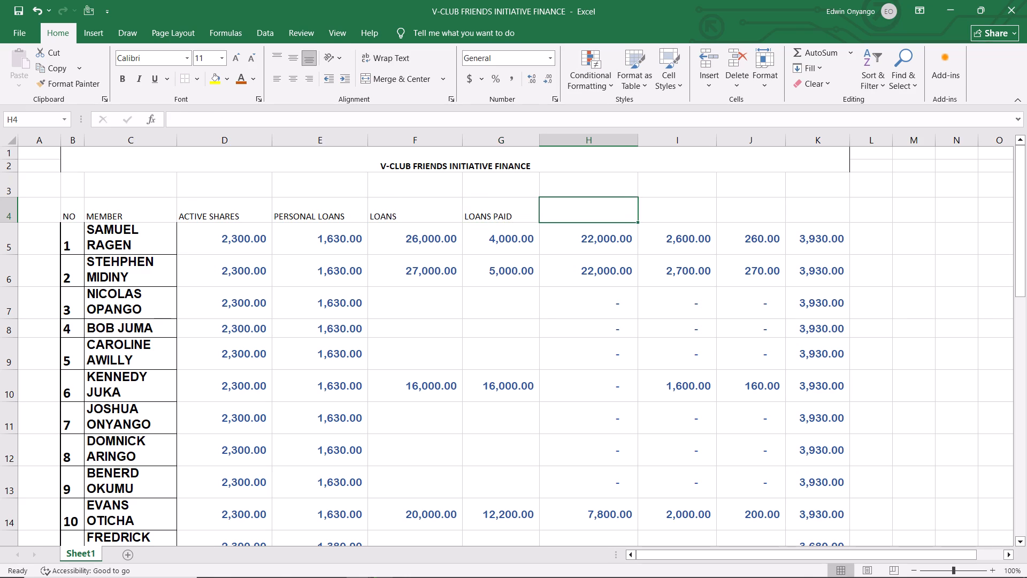
{"action": "type", "text": "LOANS PENDING"}
{"action": "left_click", "coordinate": [682, 216]}
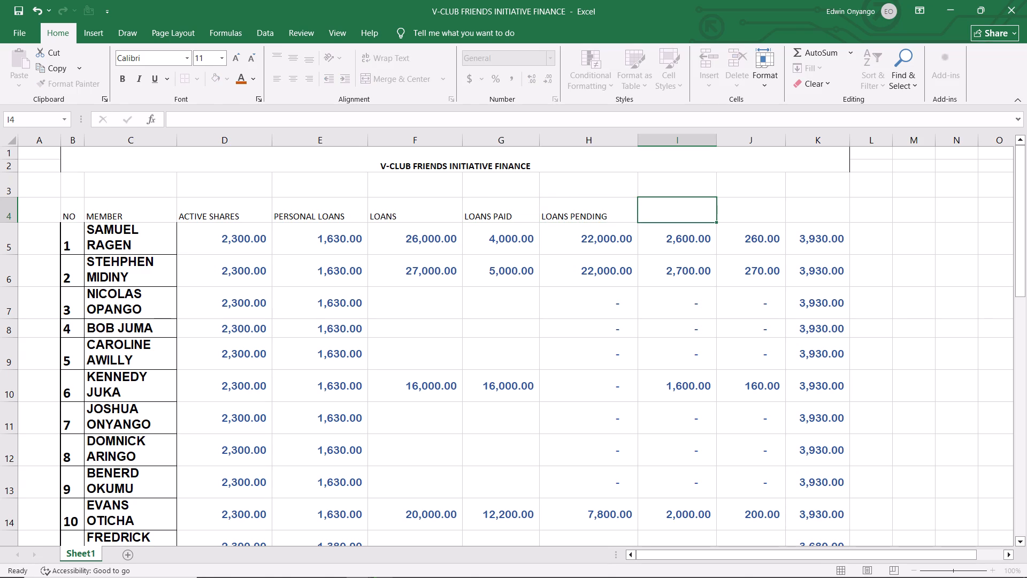
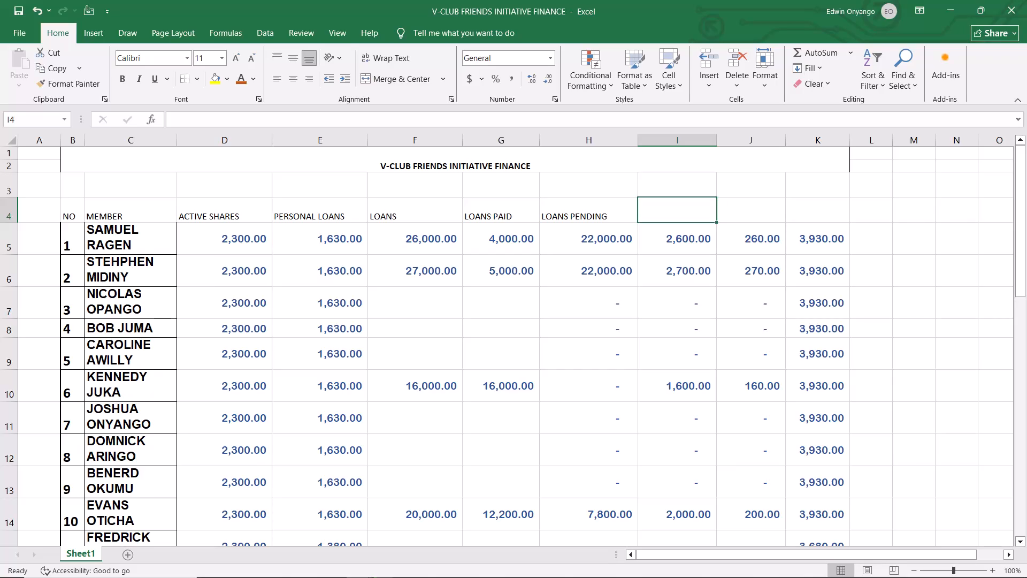
Enter the header INTEREST GAINED in cell I4.
{"action": "left_click", "coordinate": [683, 208]}
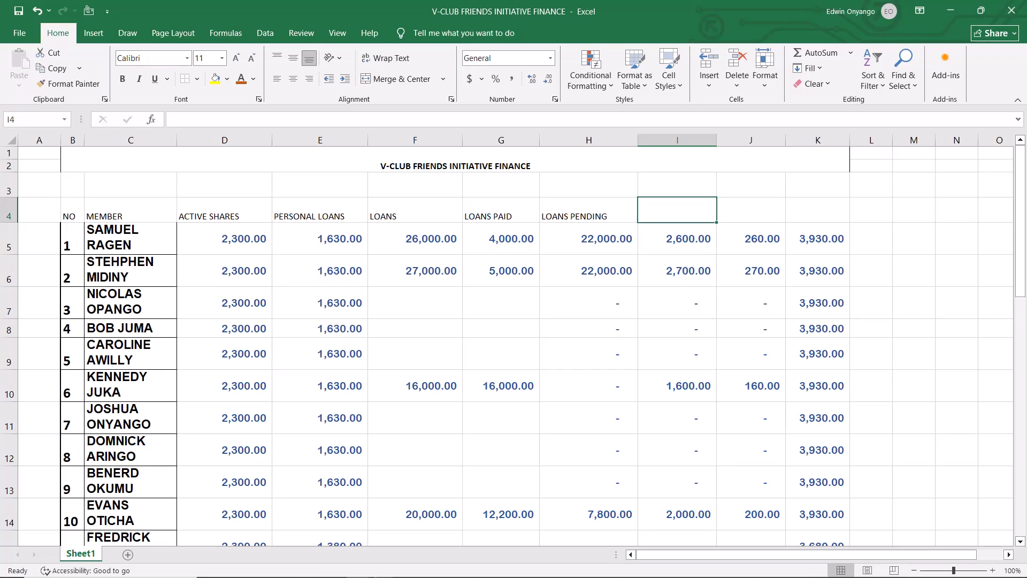
{"action": "left_click", "coordinate": [683, 208]}
{"action": "key", "text": "i"}
{"action": "key", "text": "n"}
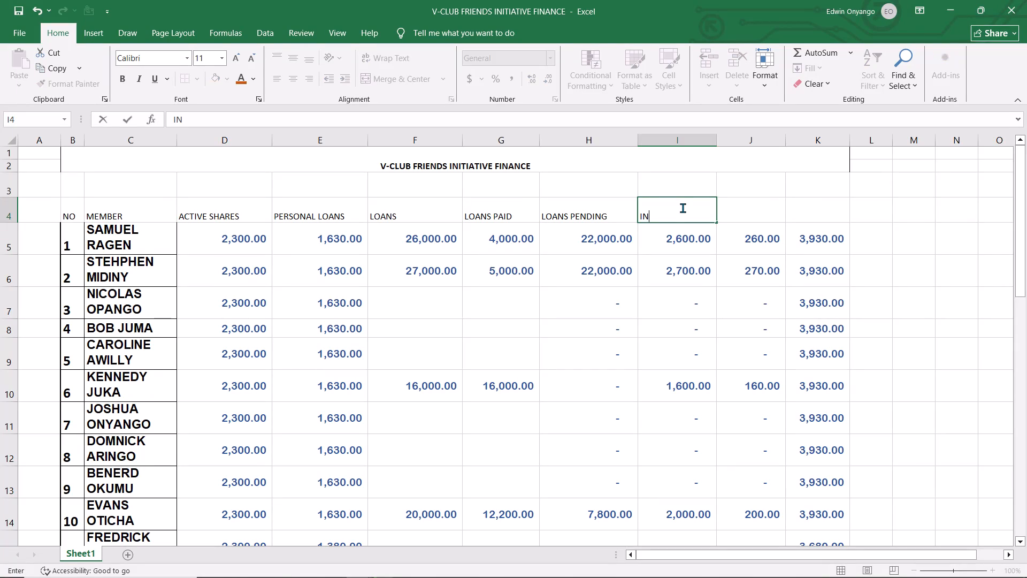
{"action": "type", "text": "TERES"}
{"action": "key", "text": "t"}
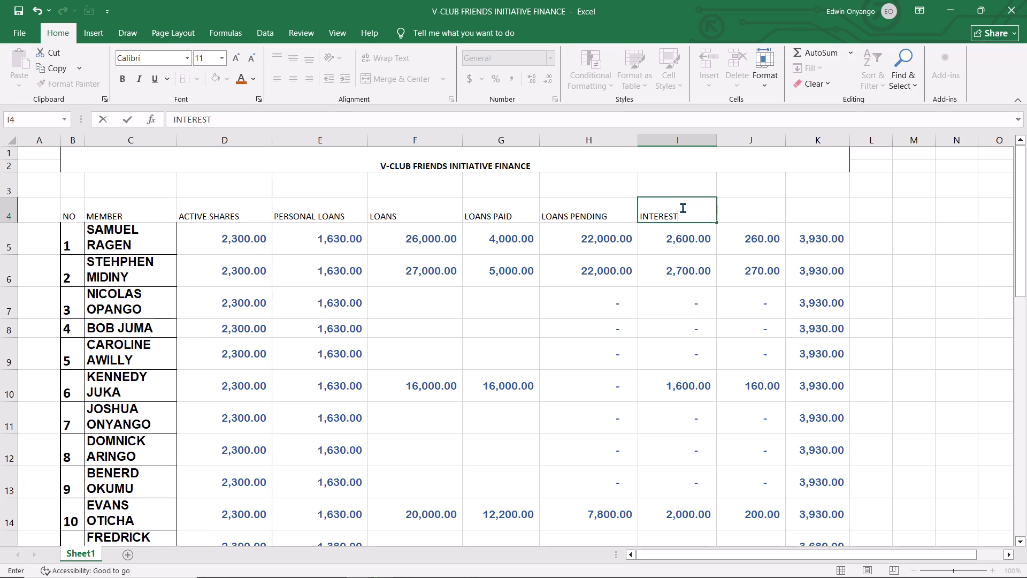
{"action": "key", "text": "space"}
{"action": "type", "text": "GAI"}
{"action": "type", "text": "NED"}
Enter the header INTEREST GAINED INDIVIDUALLY in cell J4.
{"action": "left_click", "coordinate": [760, 217]}
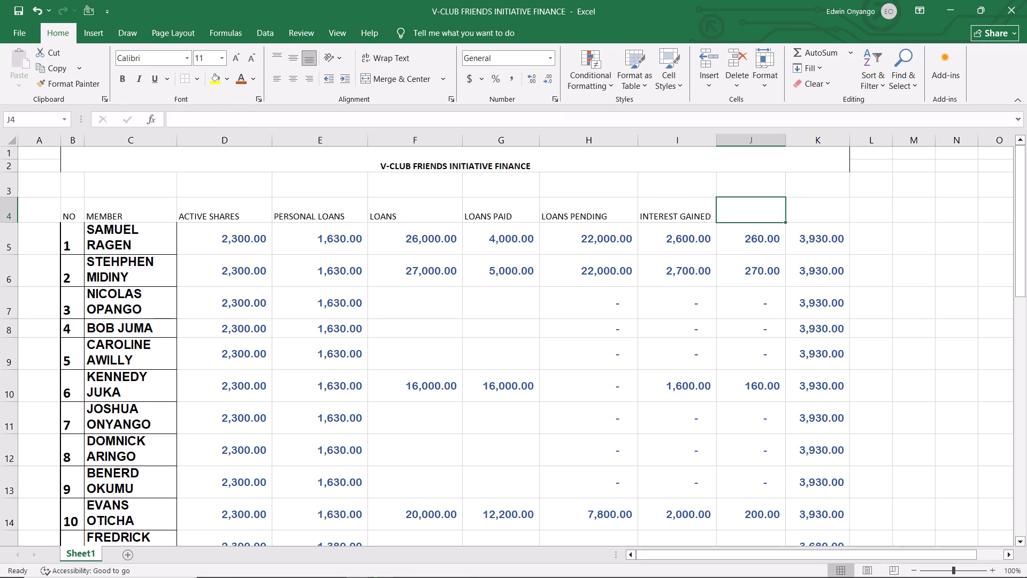
{"action": "type", "text": "IN"}
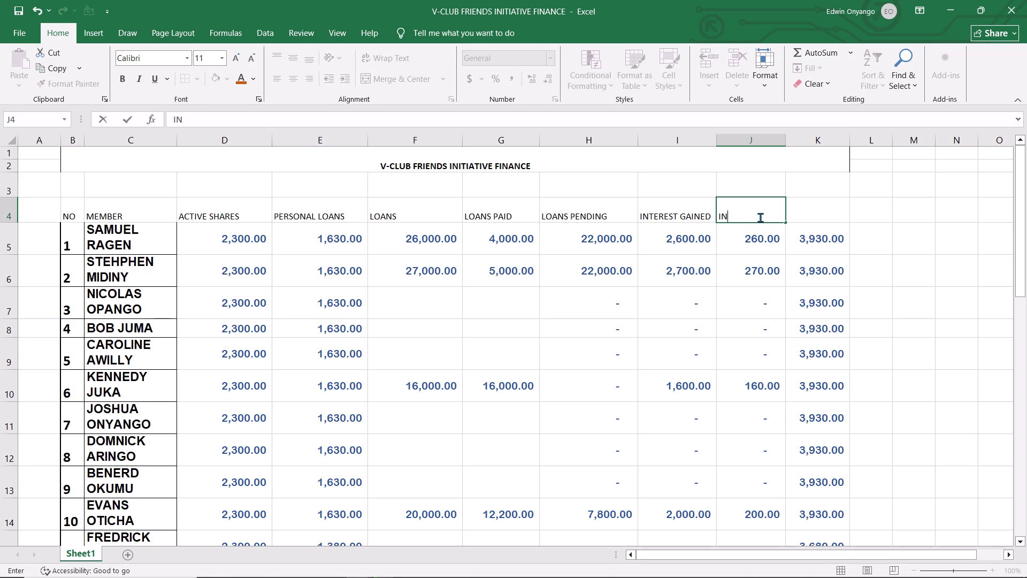
{"action": "type", "text": "TERES"}
{"action": "key", "text": "t"}
{"action": "key", "text": "space"}
{"action": "type", "text": "GAIN"}
{"action": "key", "text": "e"}
{"action": "key", "text": "d"}
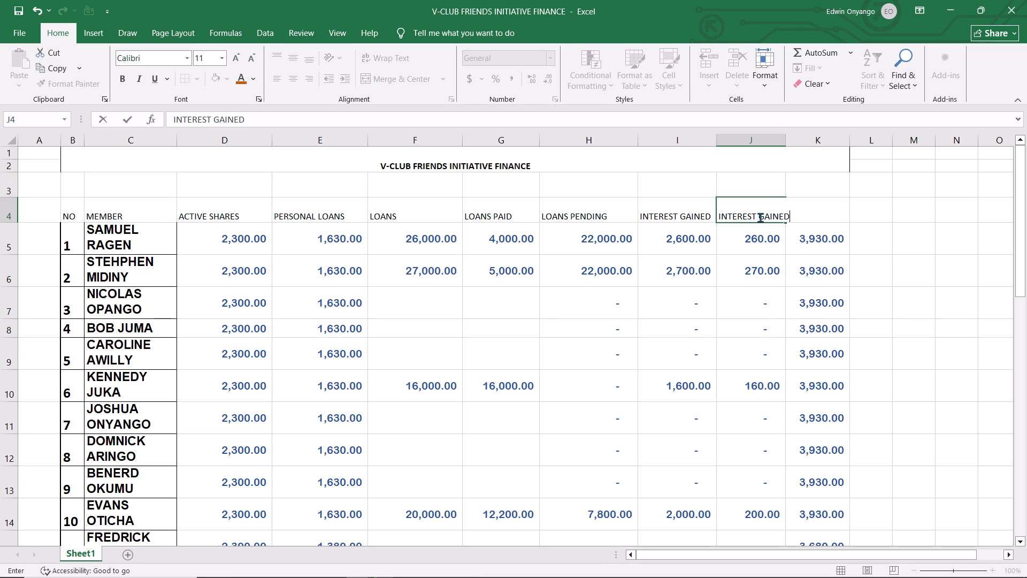
{"action": "key", "text": "space"}
{"action": "key", "text": "i"}
{"action": "type", "text": "NDIVI"}
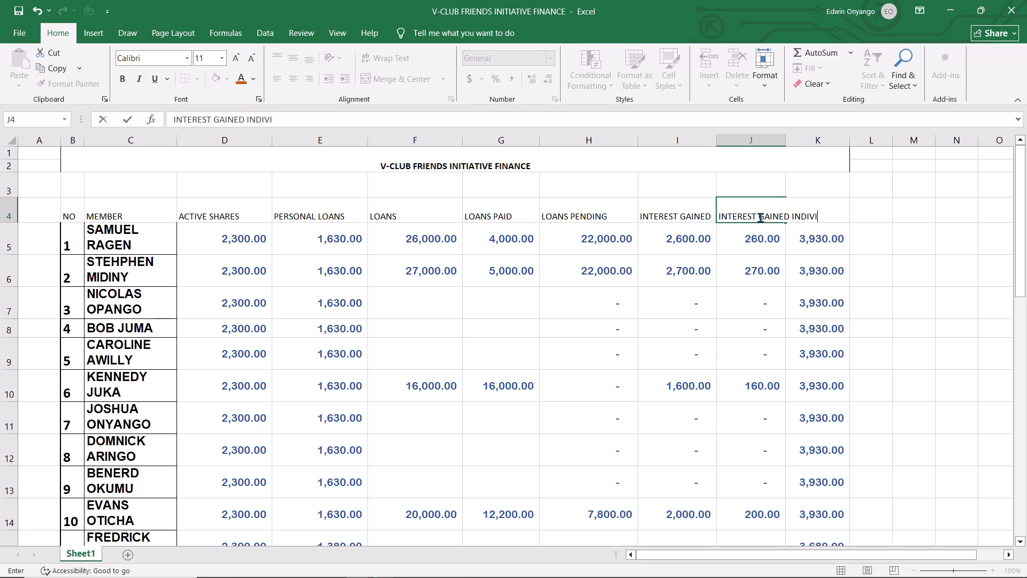
{"action": "type", "text": "DUA"}
{"action": "type", "text": "LLY"}
Enter the header TOTAL SHARES in cell K4.
{"action": "key", "text": "Right"}
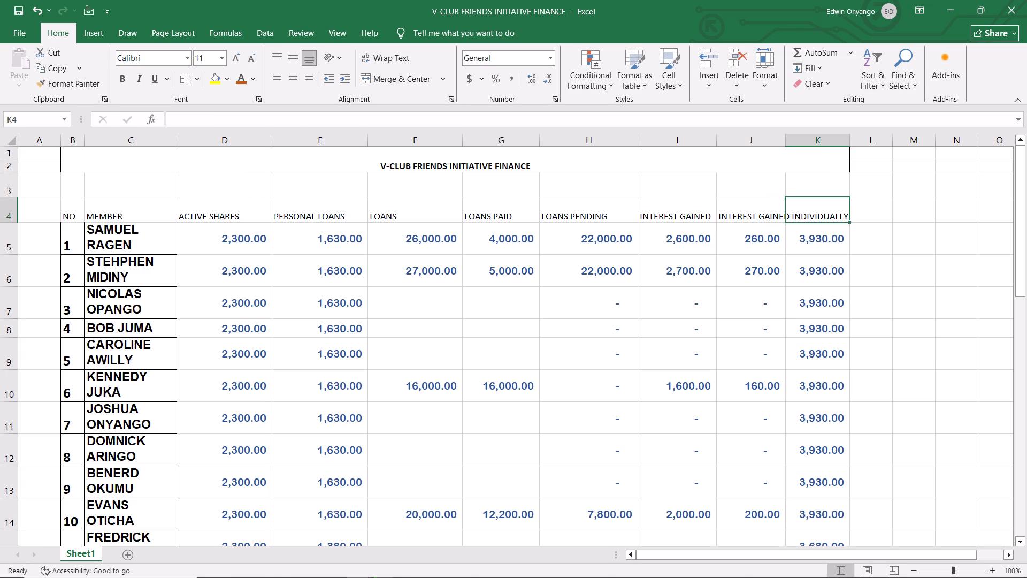
{"action": "type", "text": "TOTA"}
{"action": "key", "text": "l"}
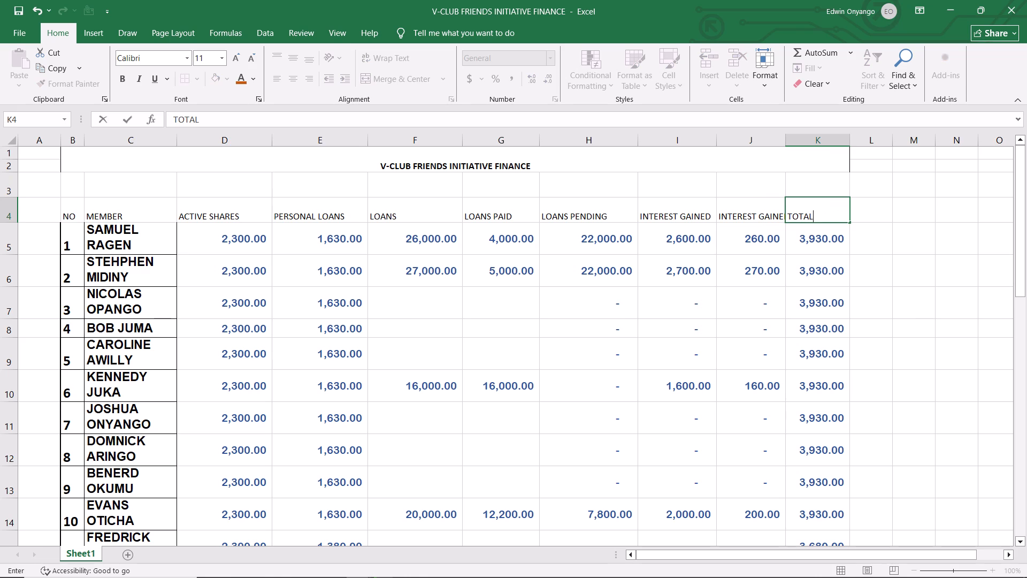
{"action": "key", "text": "space"}
{"action": "type", "text": "SHARES"}
Wrap the text of the header cells B4 to K4, from NO to TOTAL SHARES.
{"action": "left_click_drag", "start_coordinate": [74, 217], "coordinate": [364, 216]}
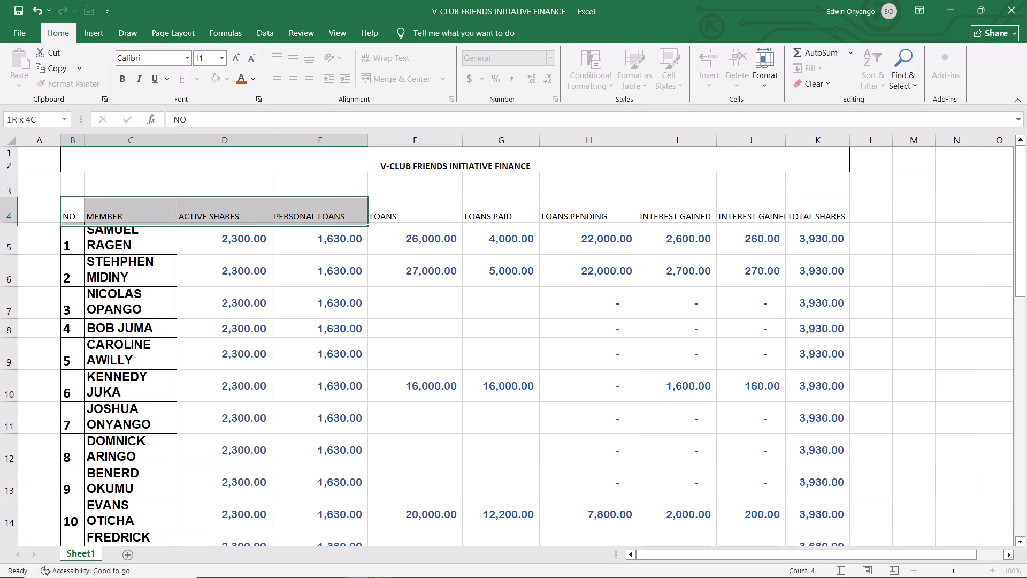
{"action": "left_click_drag", "start_coordinate": [364, 216], "coordinate": [609, 217]}
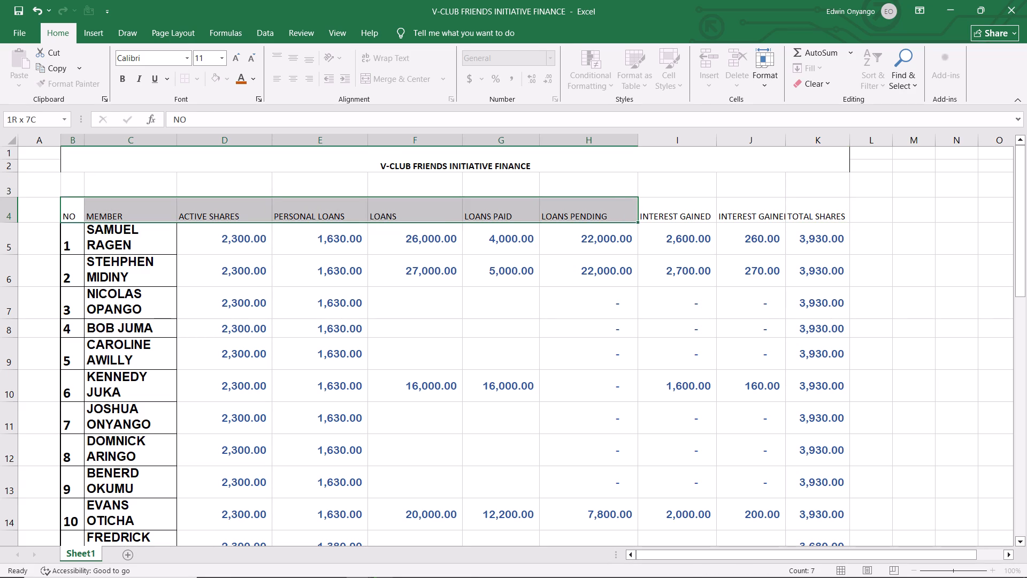
{"action": "left_click_drag", "start_coordinate": [609, 217], "coordinate": [835, 217]}
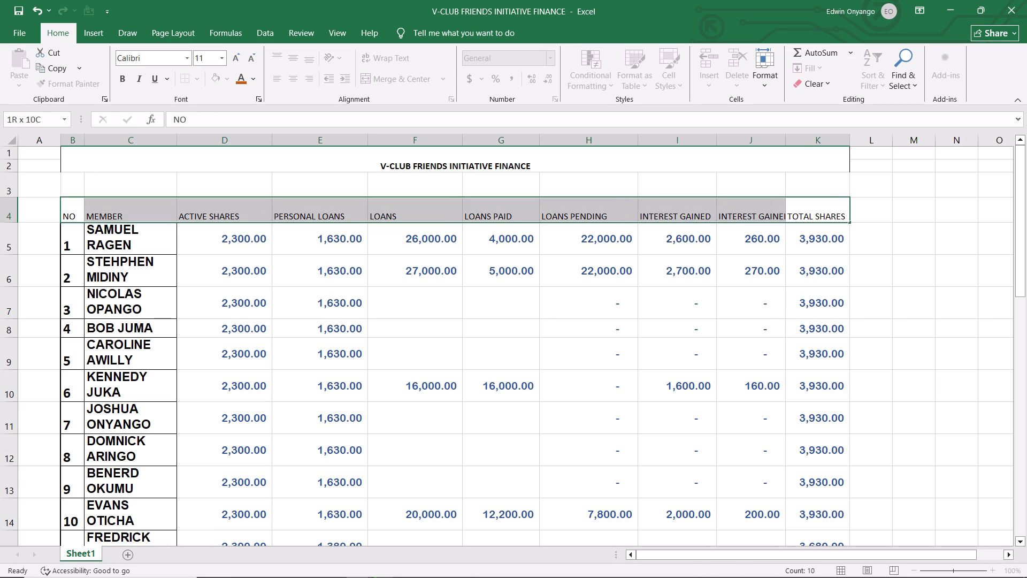
{"action": "left_click_drag", "start_coordinate": [835, 217], "coordinate": [794, 210]}
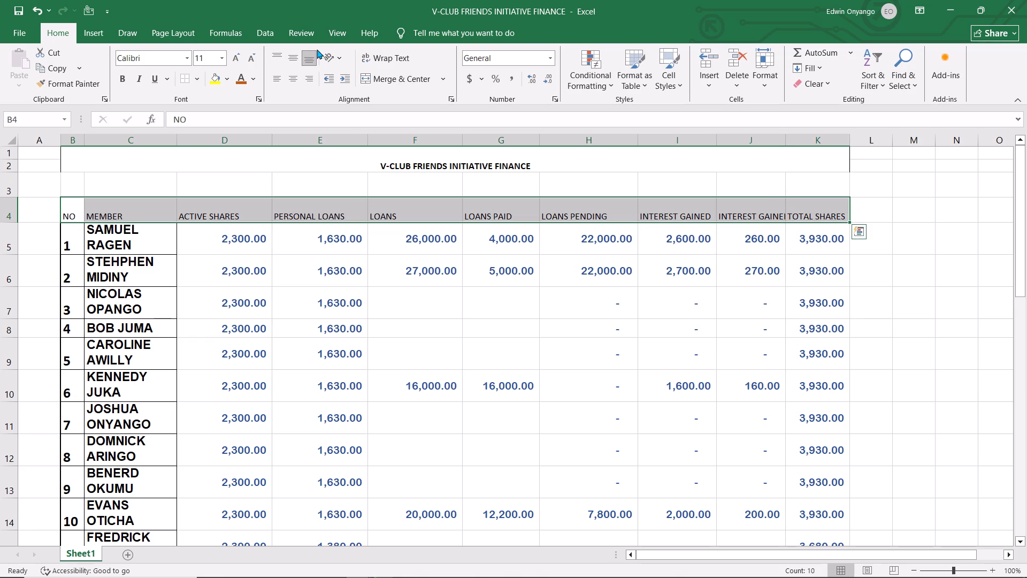
{"action": "left_click", "coordinate": [414, 56]}
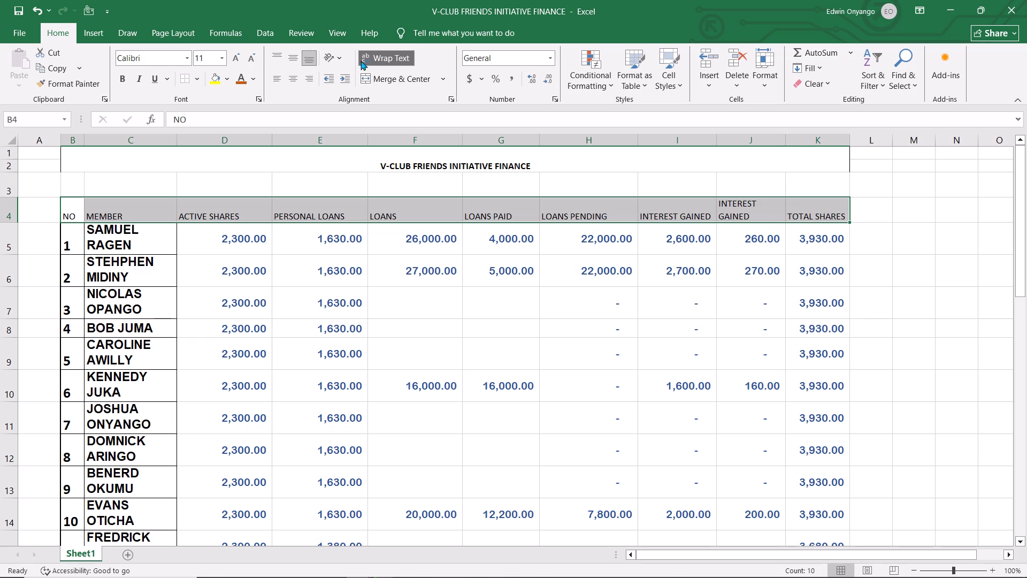
Set the header row B4 to K4 to font size 16 in the Algerian font.
{"action": "left_click", "coordinate": [221, 56]}
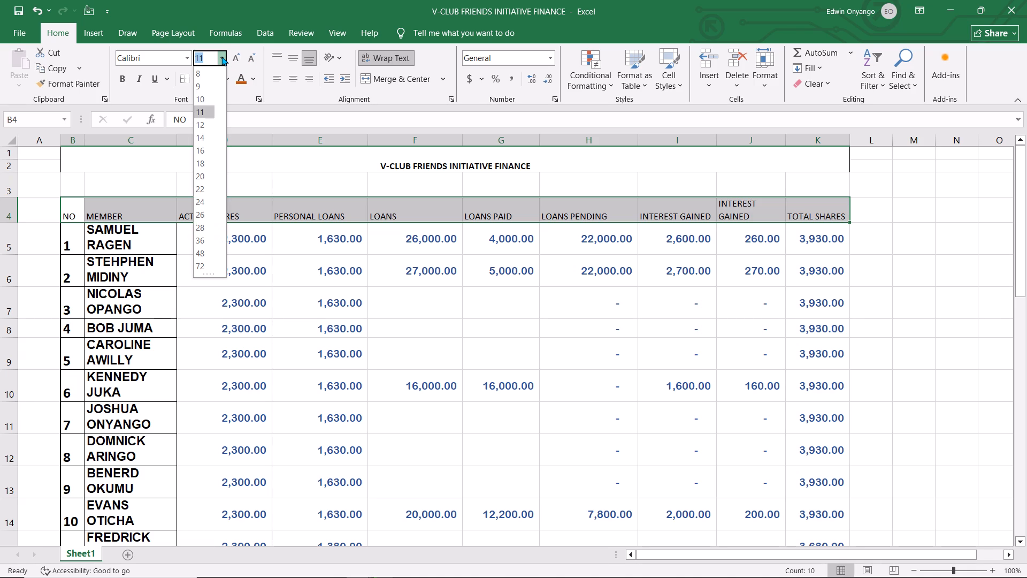
{"action": "left_click", "coordinate": [203, 147]}
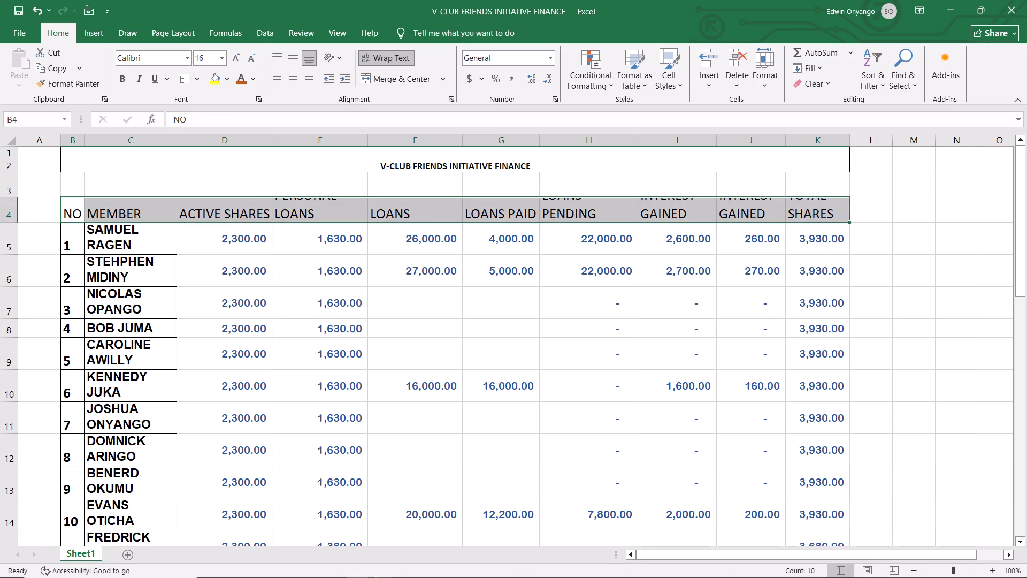
{"action": "scroll", "coordinate": [211, 238], "scroll_direction": "up", "scroll_amount": 2}
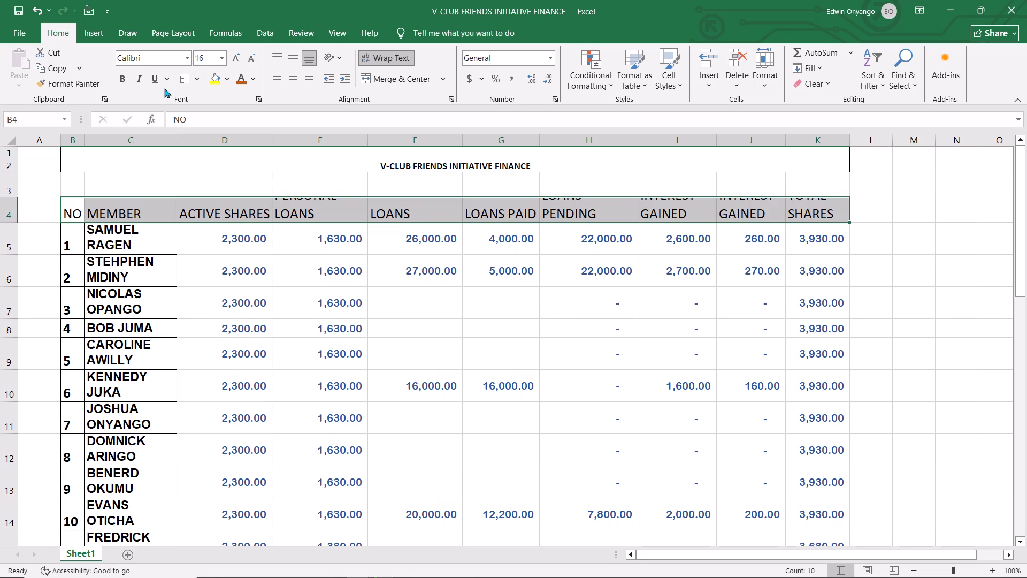
{"action": "left_click", "coordinate": [187, 58]}
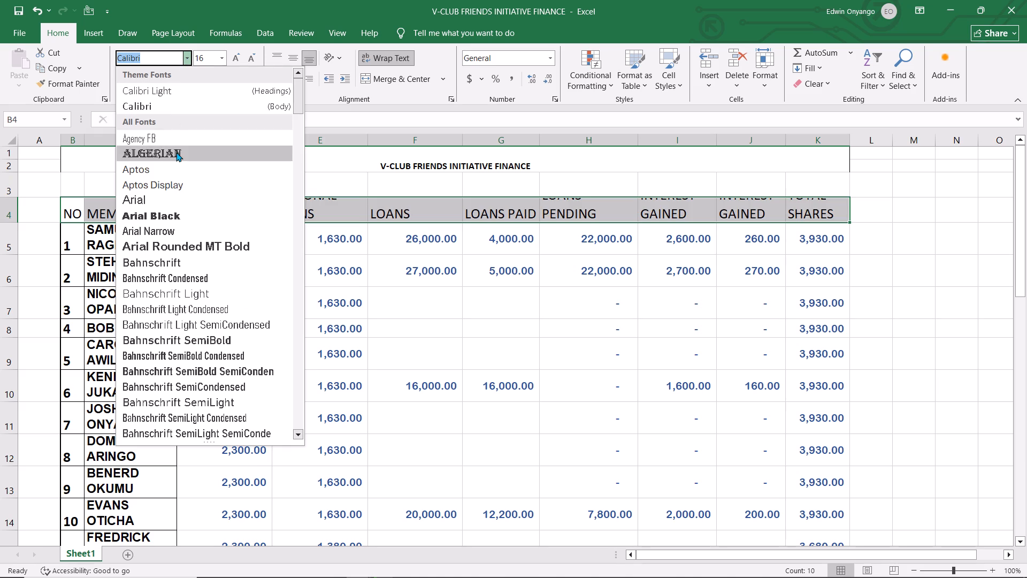
{"action": "left_click", "coordinate": [176, 152]}
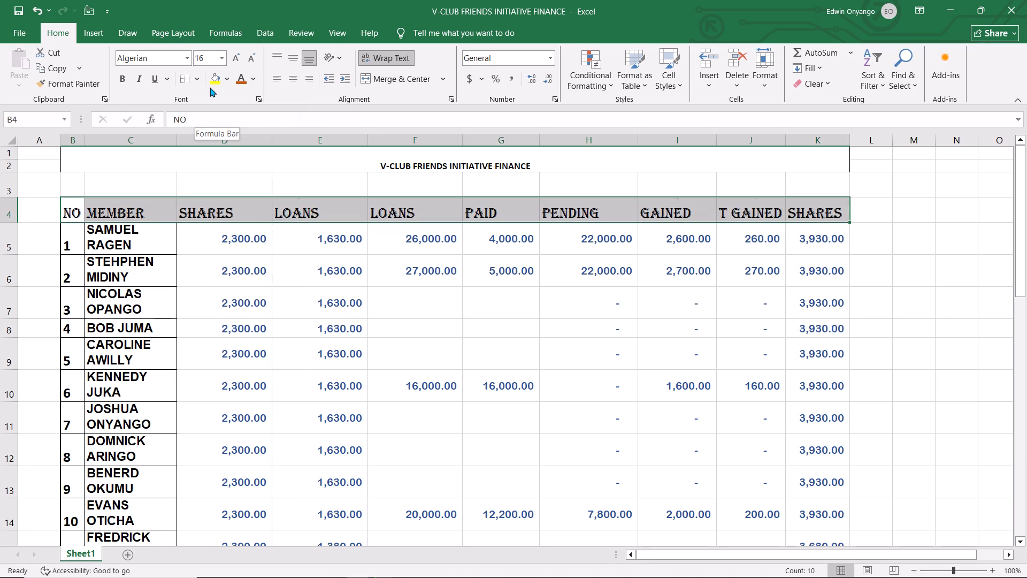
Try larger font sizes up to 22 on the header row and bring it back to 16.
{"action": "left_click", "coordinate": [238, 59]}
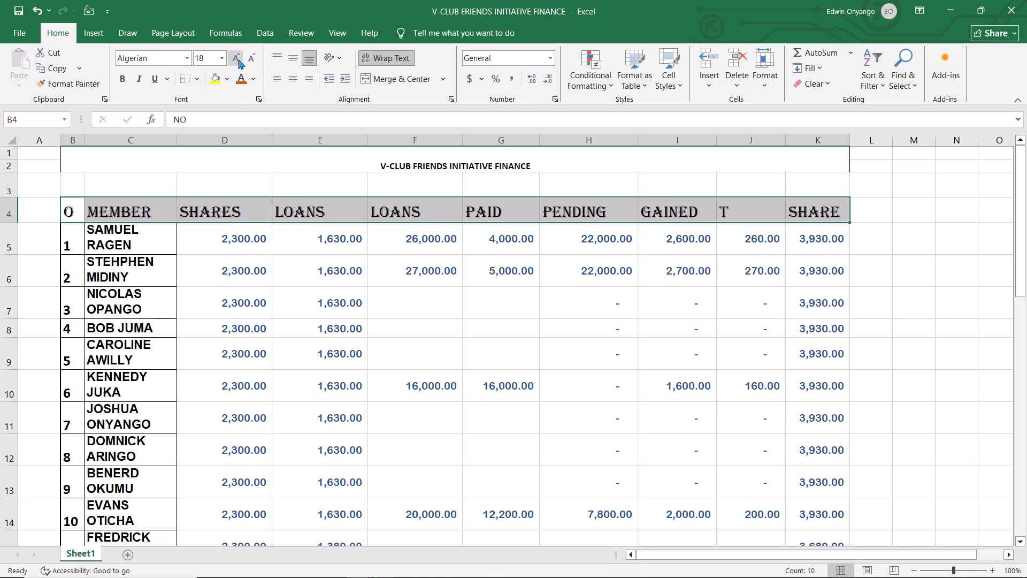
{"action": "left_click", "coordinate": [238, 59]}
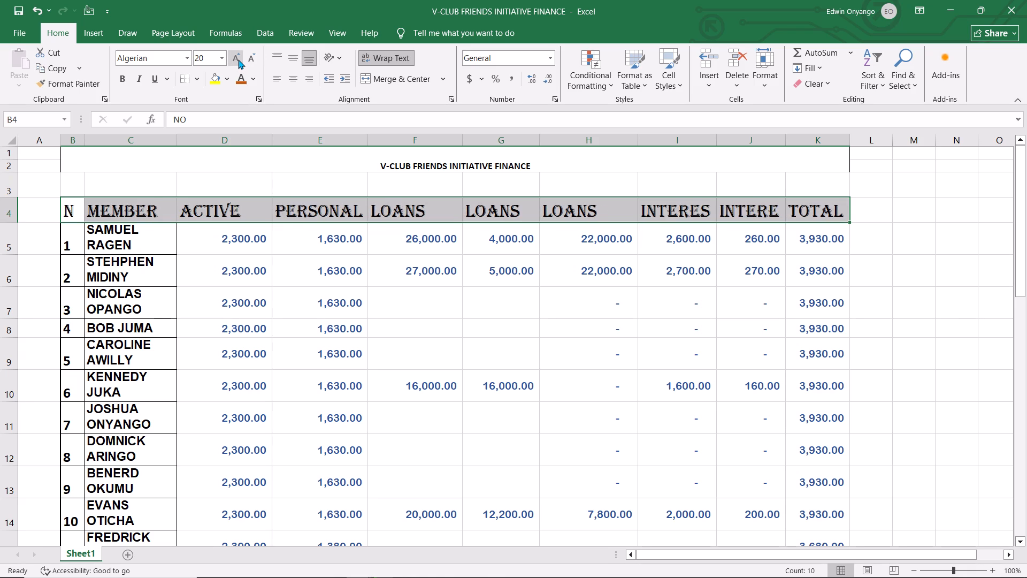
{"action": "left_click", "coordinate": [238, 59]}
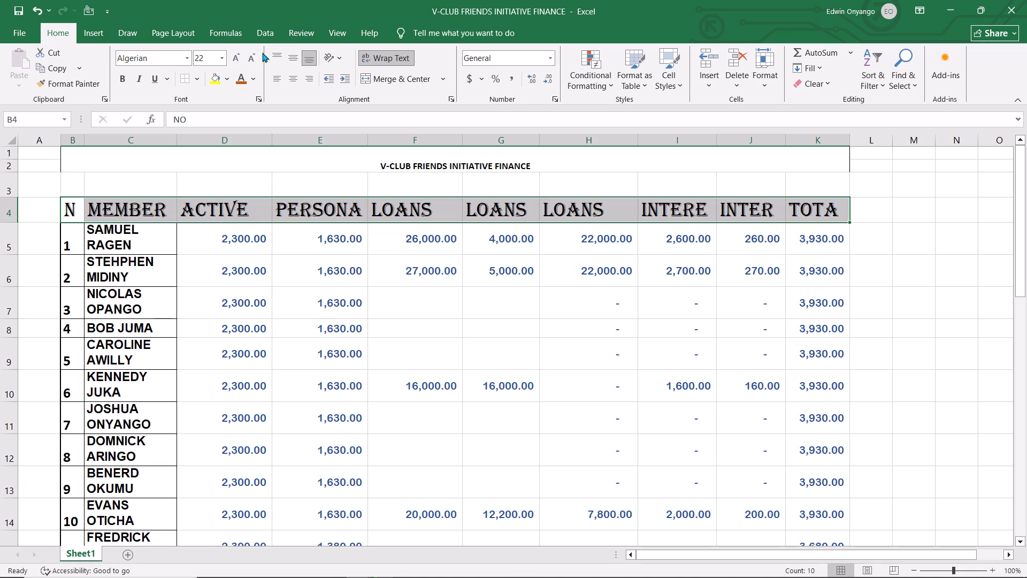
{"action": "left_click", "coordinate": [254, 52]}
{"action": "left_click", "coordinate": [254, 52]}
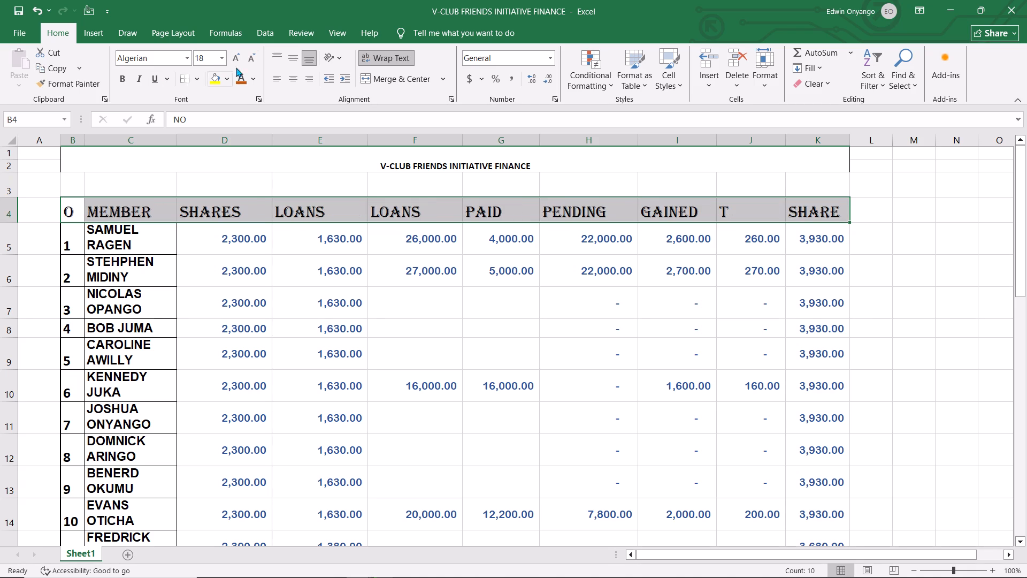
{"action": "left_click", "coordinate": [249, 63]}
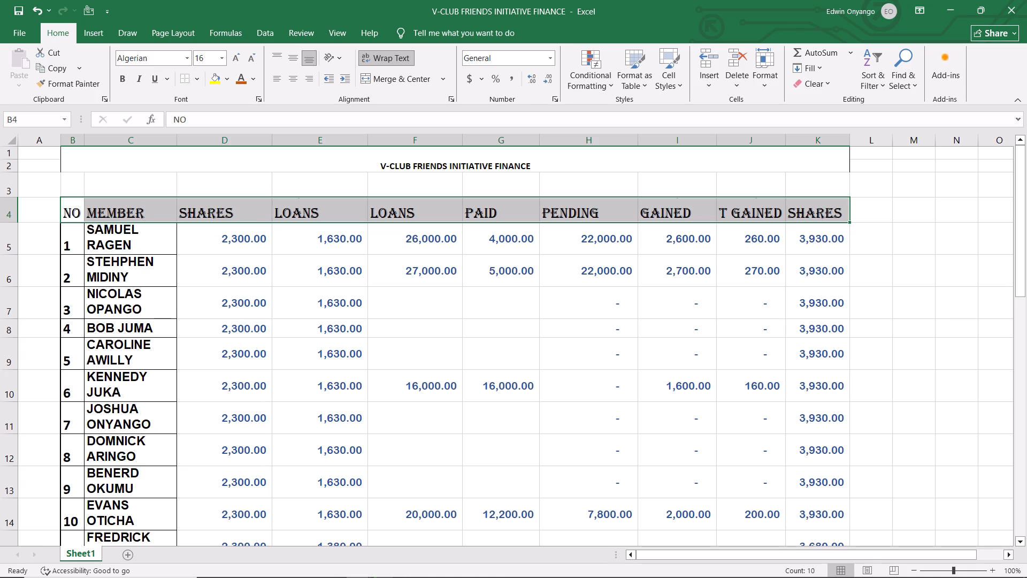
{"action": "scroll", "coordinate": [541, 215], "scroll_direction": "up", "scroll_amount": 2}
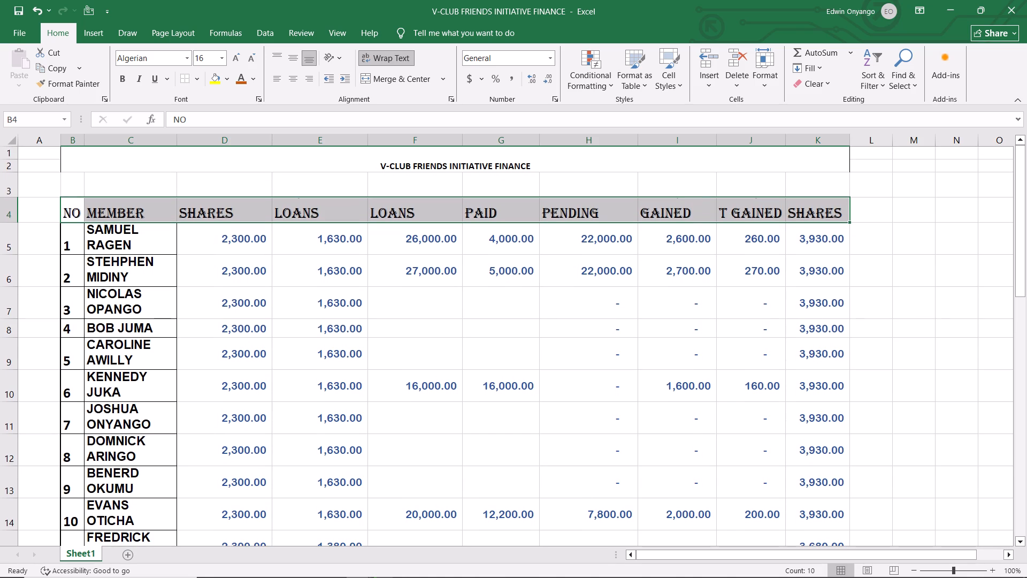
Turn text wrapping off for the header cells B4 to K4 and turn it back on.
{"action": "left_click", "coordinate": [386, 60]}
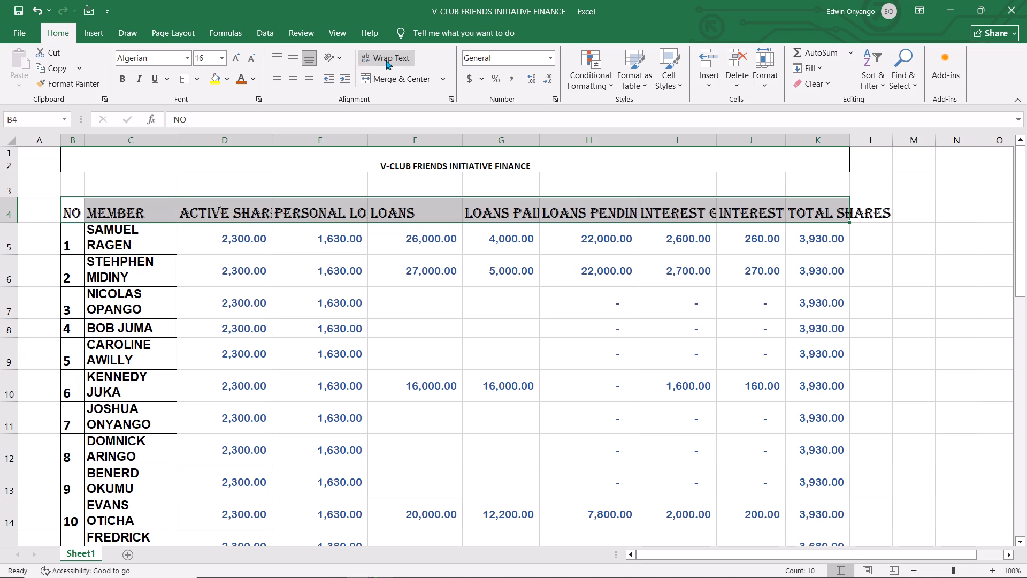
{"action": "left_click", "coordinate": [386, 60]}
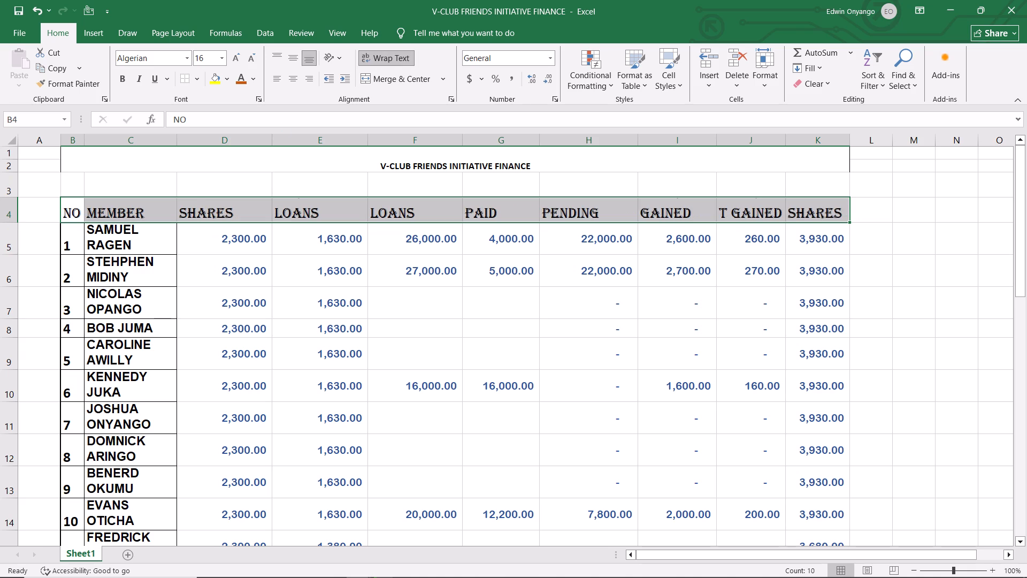
Increase the height of header row 4 so all lines of the wrapped INTEREST GAINED INDIVIDUALLY header fit with some space above.
{"action": "left_click_drag", "start_coordinate": [14, 224], "coordinate": [26, 280]}
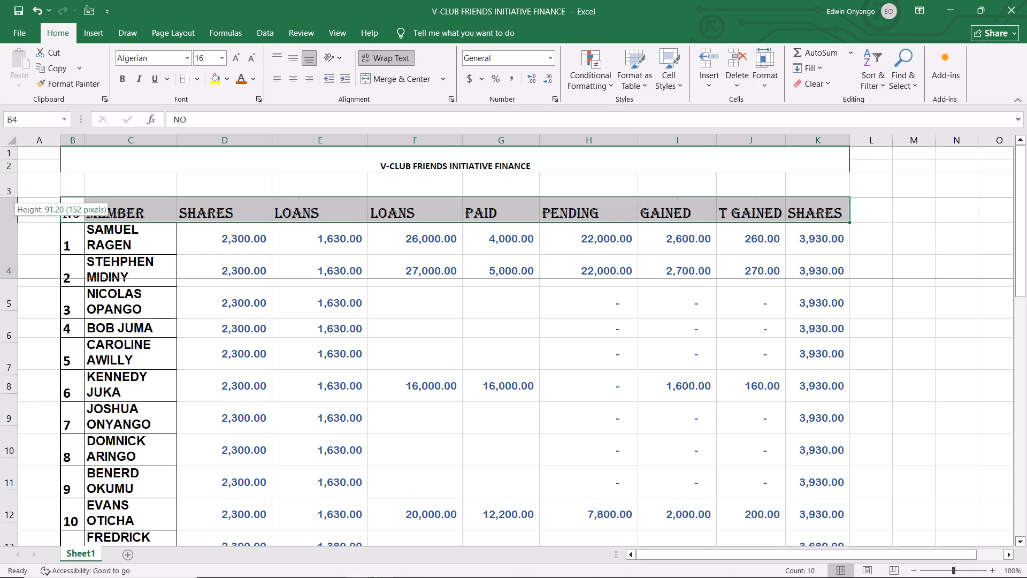
{"action": "left_click_drag", "start_coordinate": [26, 280], "coordinate": [26, 279]}
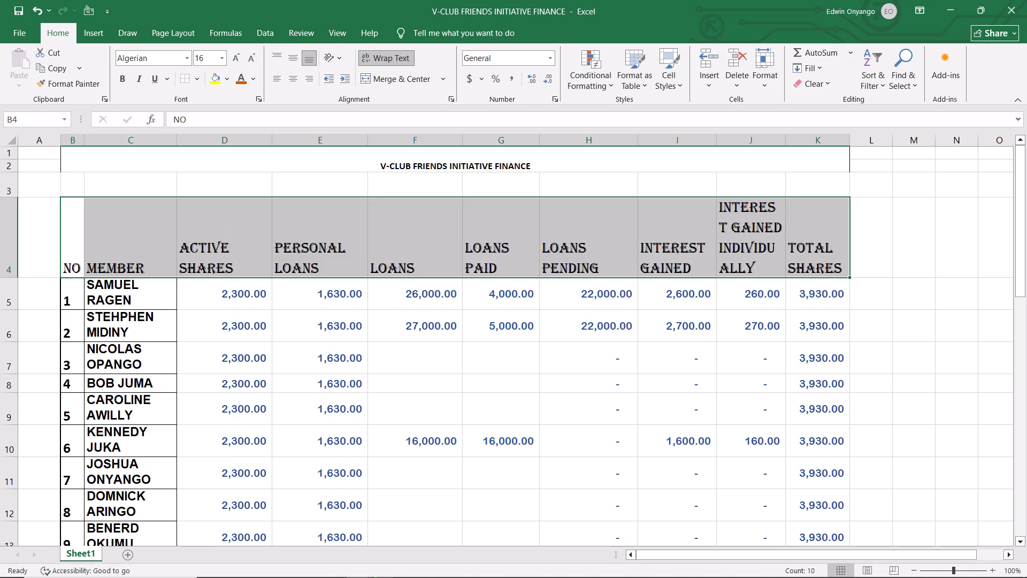
{"action": "left_click_drag", "start_coordinate": [16, 278], "coordinate": [16, 269]}
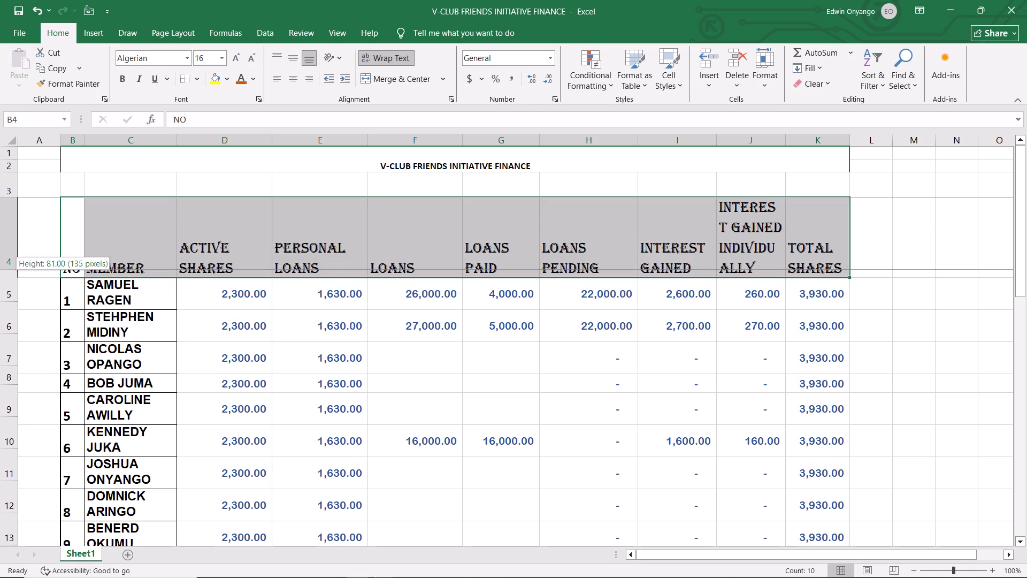
{"action": "left_click_drag", "start_coordinate": [16, 269], "coordinate": [18, 262]}
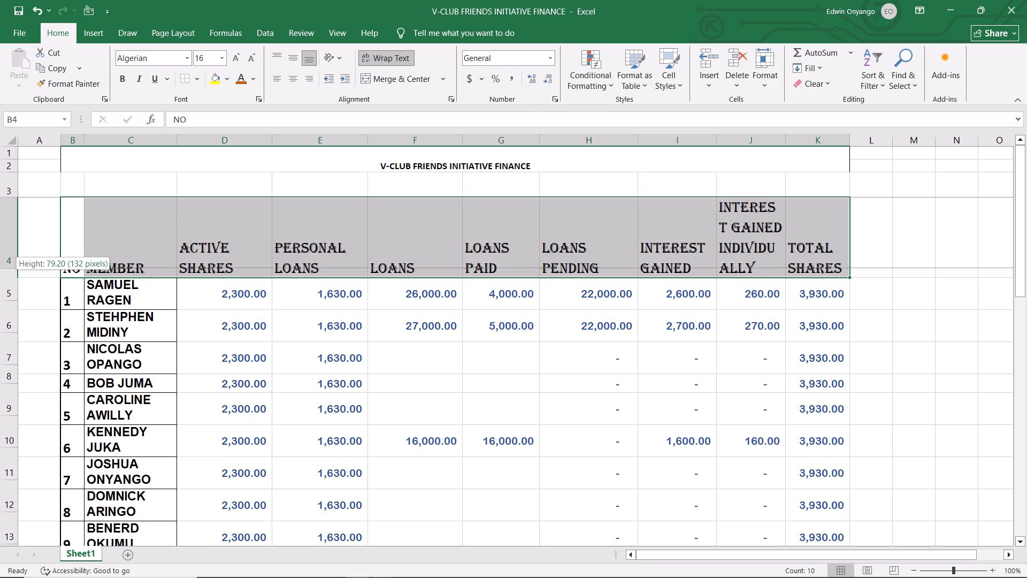
{"action": "left_click_drag", "start_coordinate": [18, 262], "coordinate": [22, 254]}
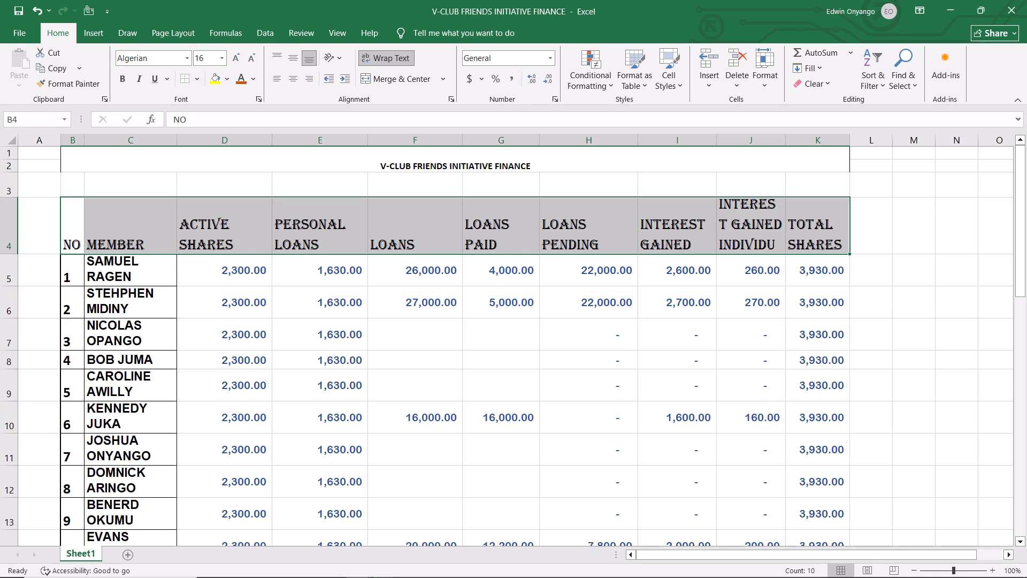
{"action": "left_click_drag", "start_coordinate": [14, 255], "coordinate": [16, 292]}
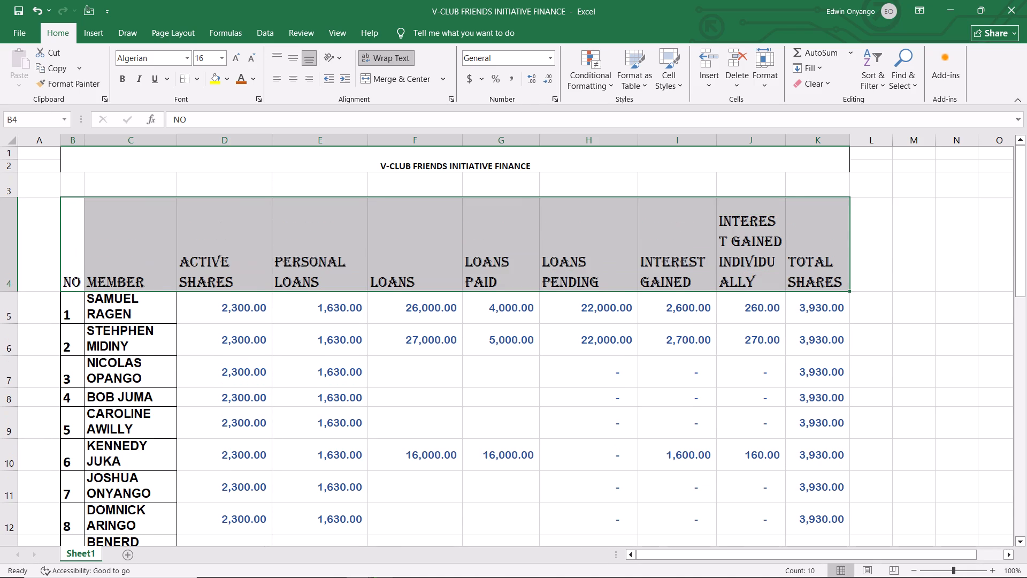
Center the header cells B4 to K4 horizontally.
{"action": "left_click", "coordinate": [293, 76]}
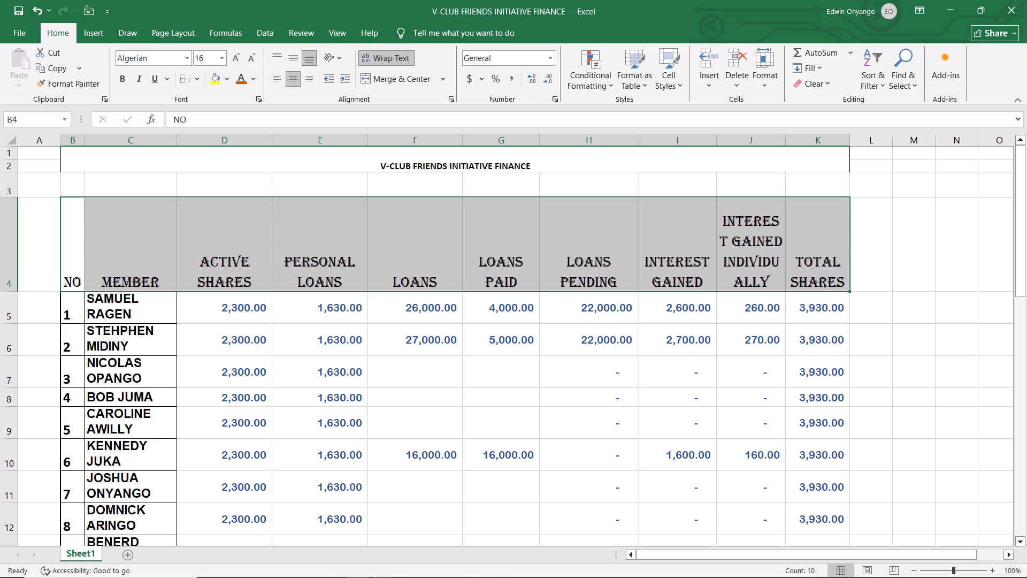
Widen column J until the word INDIVIDUALLY in its header fits on a single line.
{"action": "left_click_drag", "start_coordinate": [783, 142], "coordinate": [806, 140]}
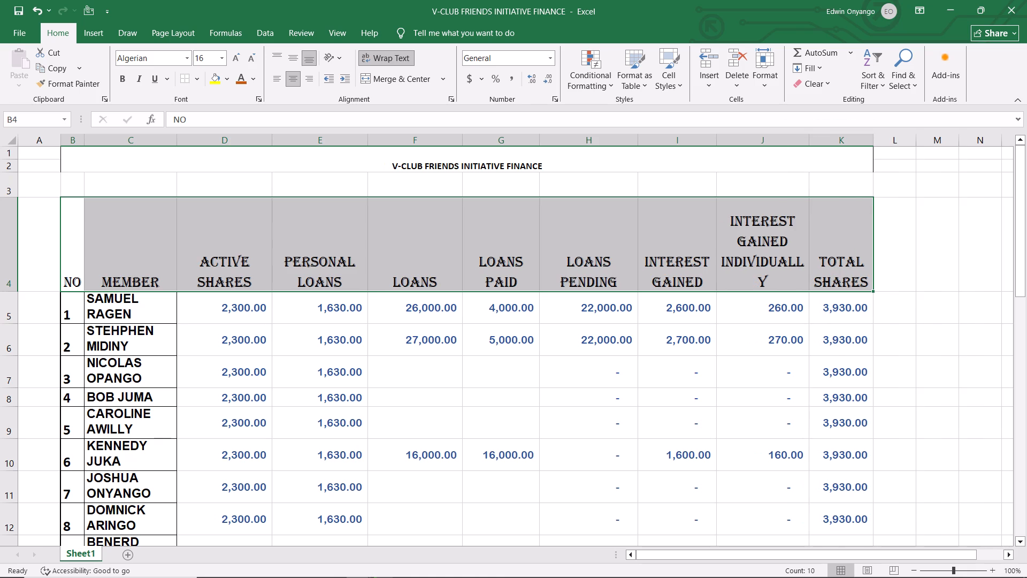
{"action": "left_click_drag", "start_coordinate": [810, 140], "coordinate": [817, 138]}
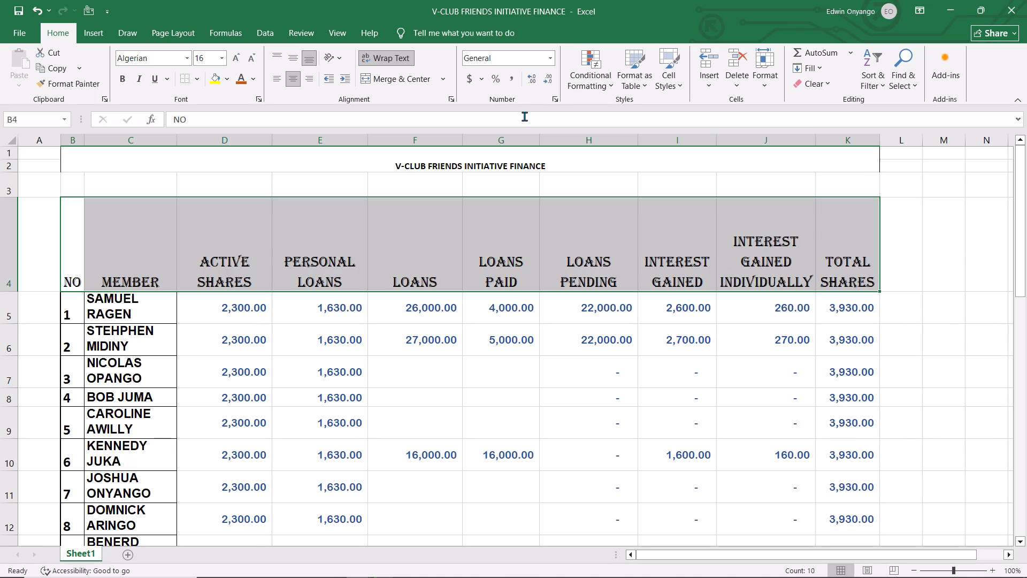
Align the header text in B4 to K4 vertically to the middle of the row.
{"action": "left_click", "coordinate": [286, 55]}
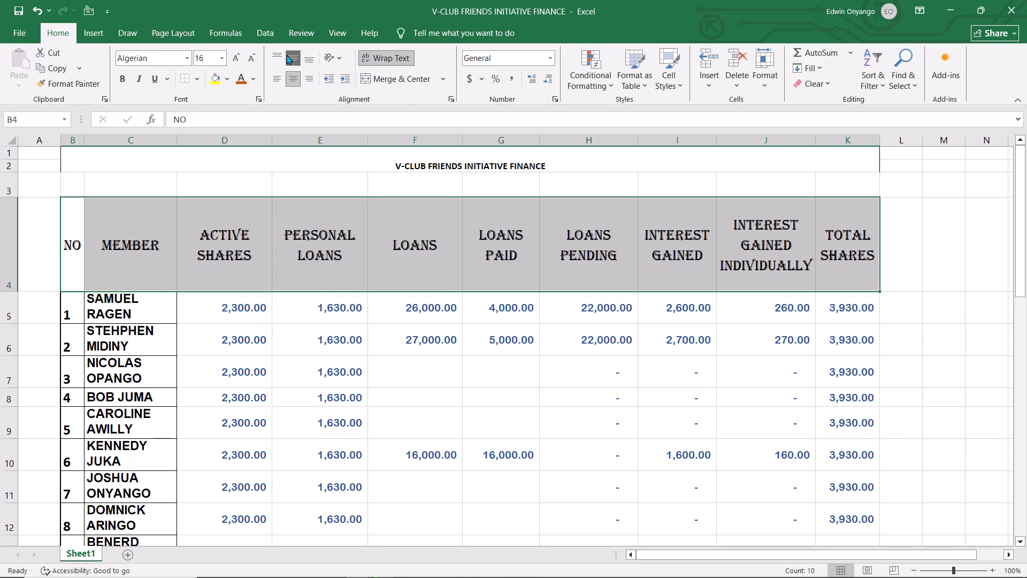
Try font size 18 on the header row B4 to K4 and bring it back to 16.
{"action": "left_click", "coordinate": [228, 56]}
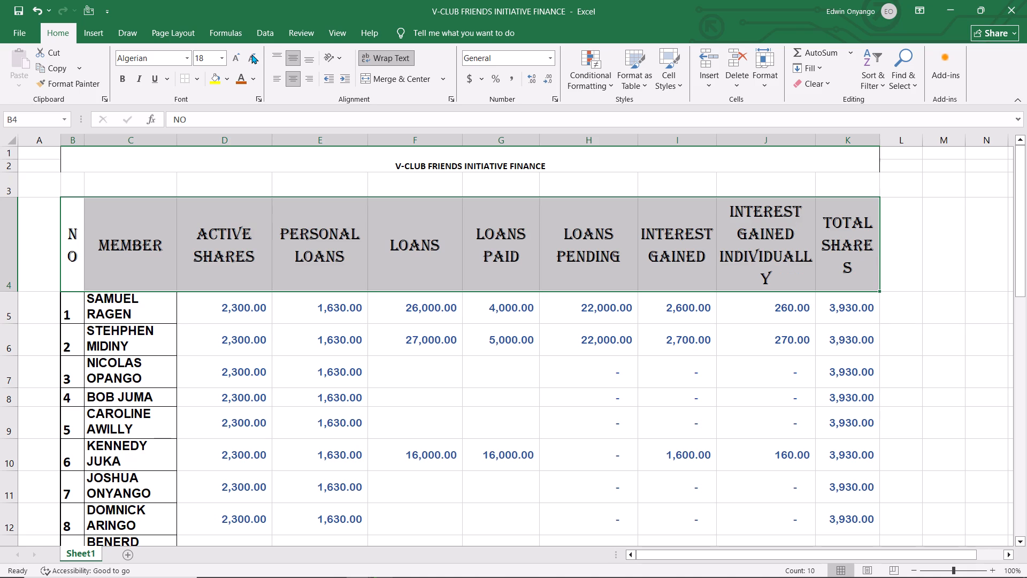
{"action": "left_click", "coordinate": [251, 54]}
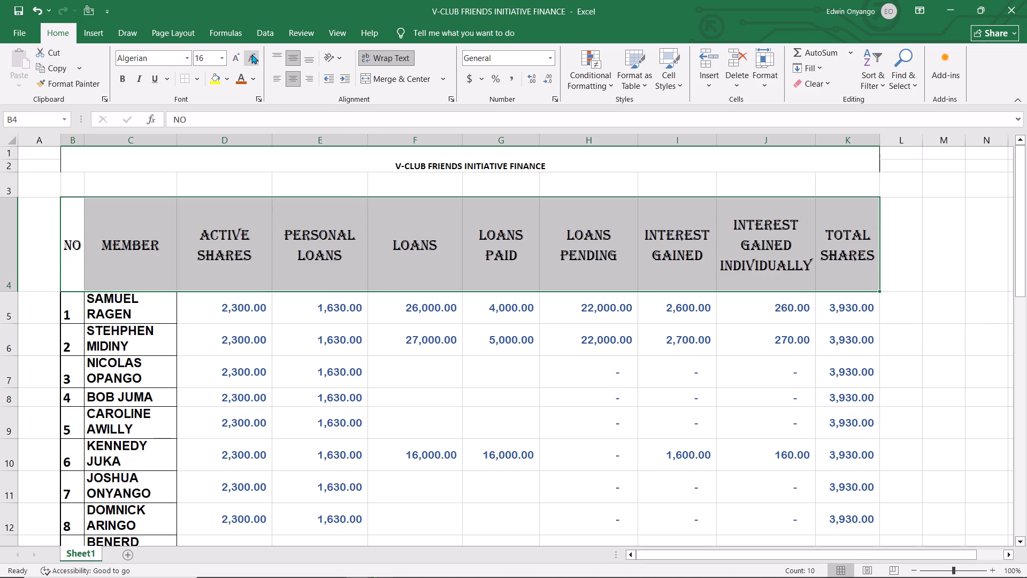
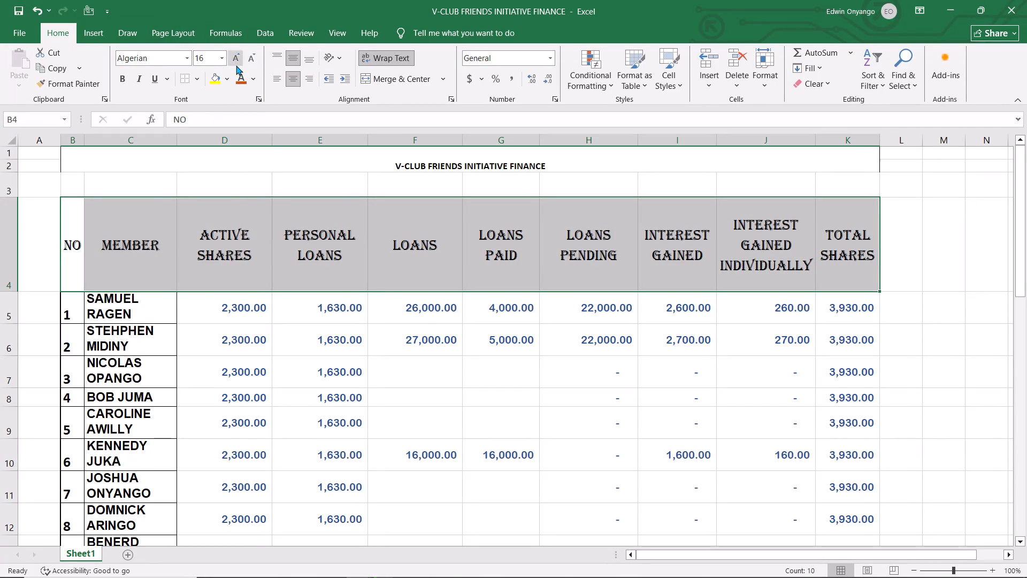
Fill the header cells B4 to K4 with the light grey theme colour White, Background 1, Darker 15%.
{"action": "left_click", "coordinate": [225, 78]}
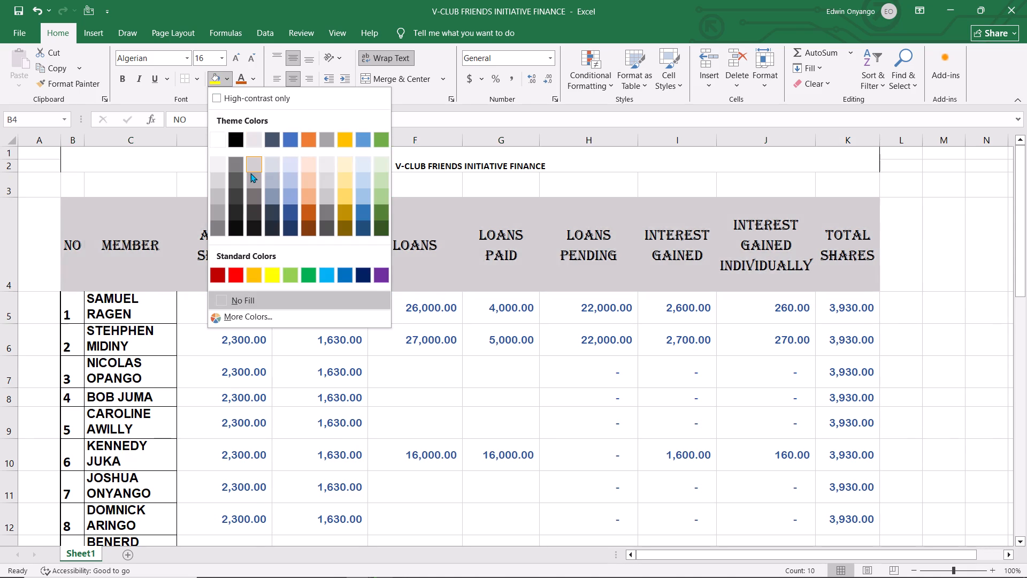
{"action": "left_click", "coordinate": [219, 182]}
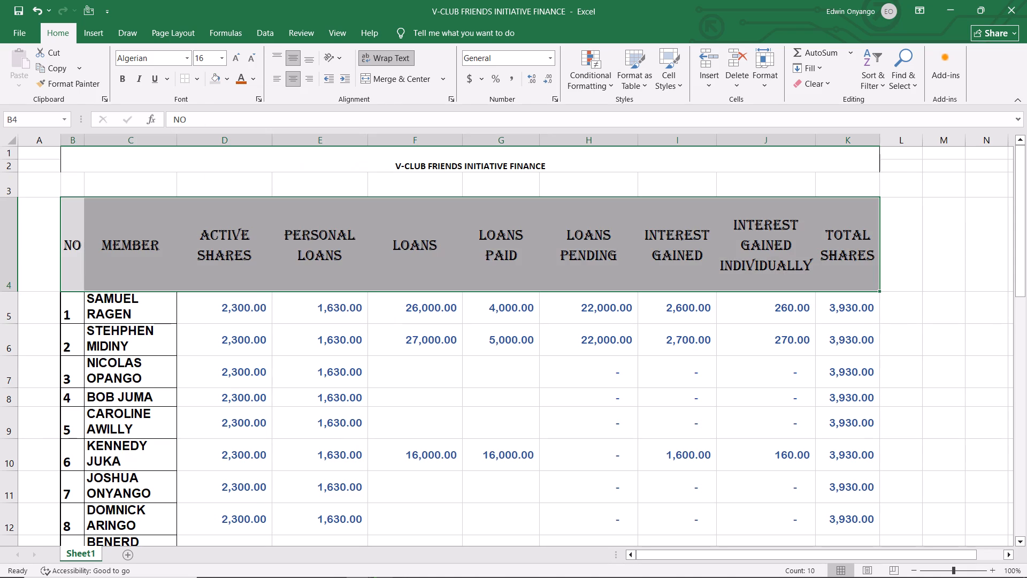
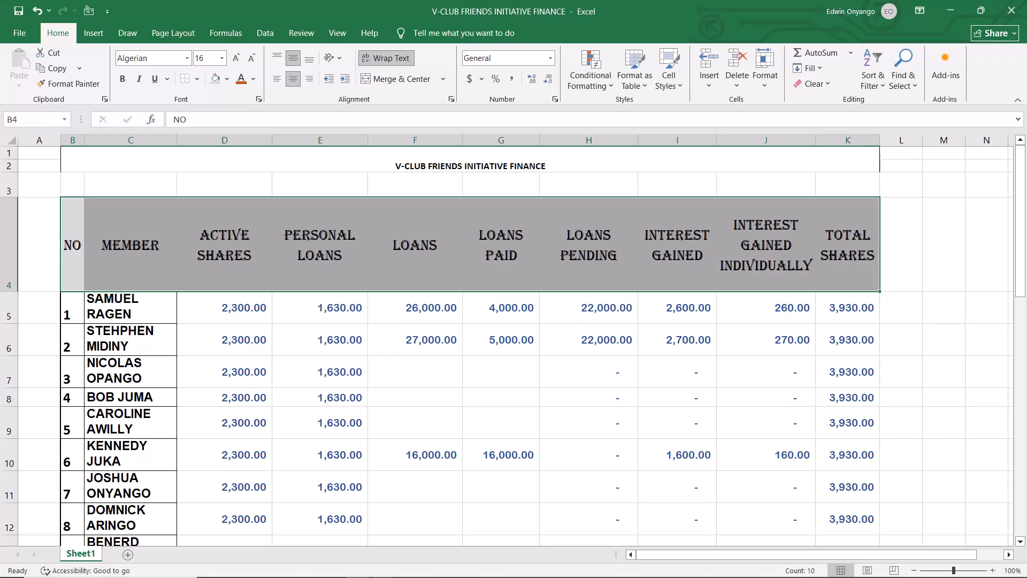
Review the finance table from the header row through the last member's record and the empty rows below it.
{"action": "scroll", "coordinate": [265, 258], "scroll_direction": "down", "scroll_amount": 1}
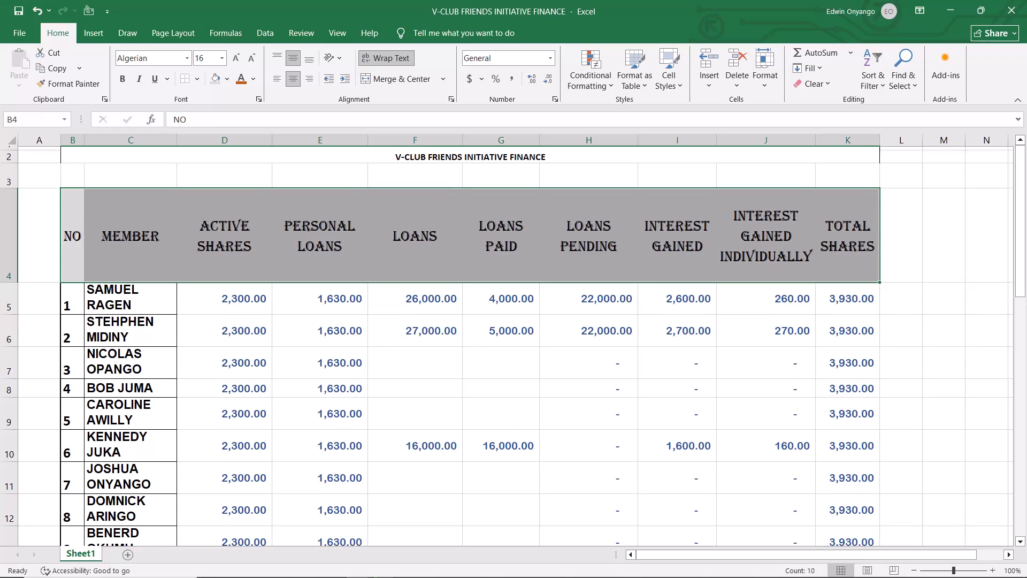
{"action": "scroll", "coordinate": [265, 258], "scroll_direction": "down", "scroll_amount": 5}
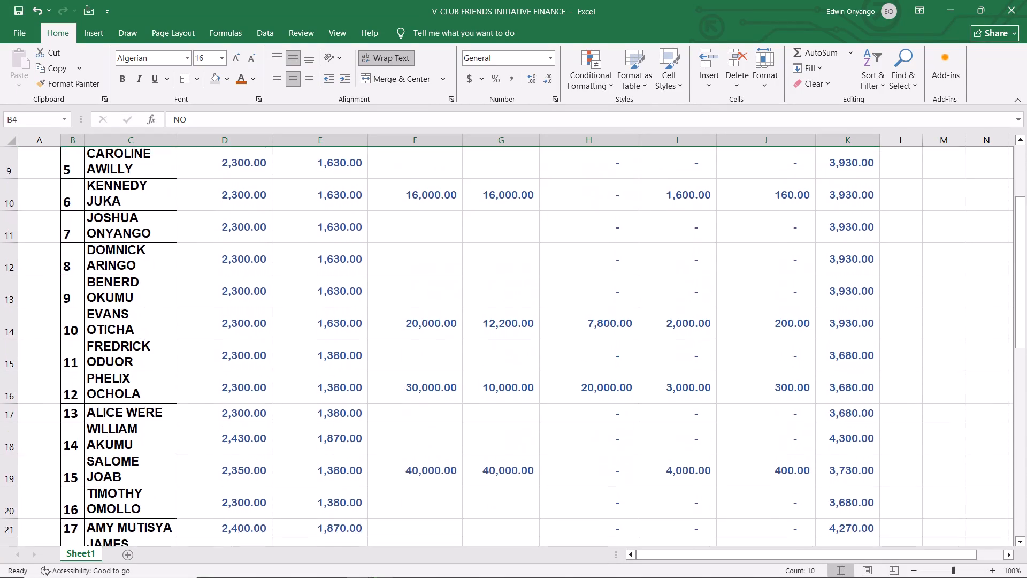
{"action": "scroll", "coordinate": [265, 258], "scroll_direction": "down", "scroll_amount": 6}
{"action": "scroll", "coordinate": [265, 258], "scroll_direction": "up", "scroll_amount": 1}
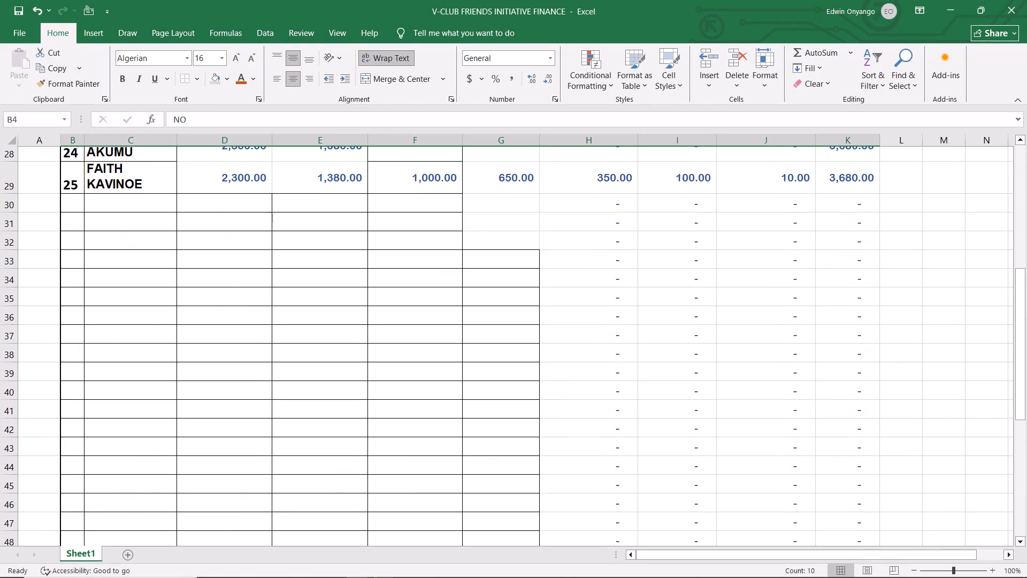
{"action": "scroll", "coordinate": [265, 258], "scroll_direction": "up", "scroll_amount": 2}
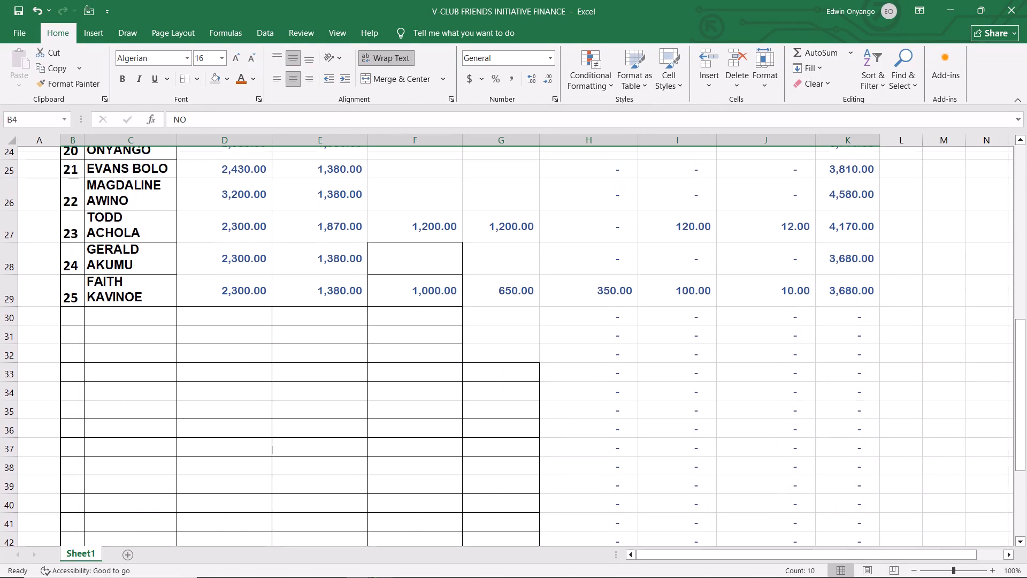
{"action": "scroll", "coordinate": [265, 258], "scroll_direction": "up", "scroll_amount": 7}
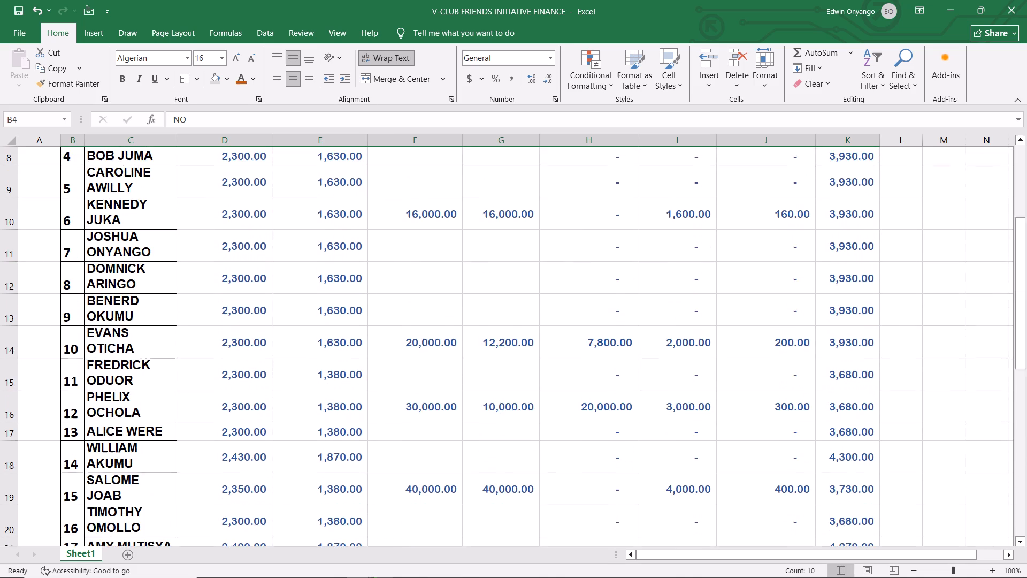
{"action": "scroll", "coordinate": [265, 258], "scroll_direction": "up", "scroll_amount": 4}
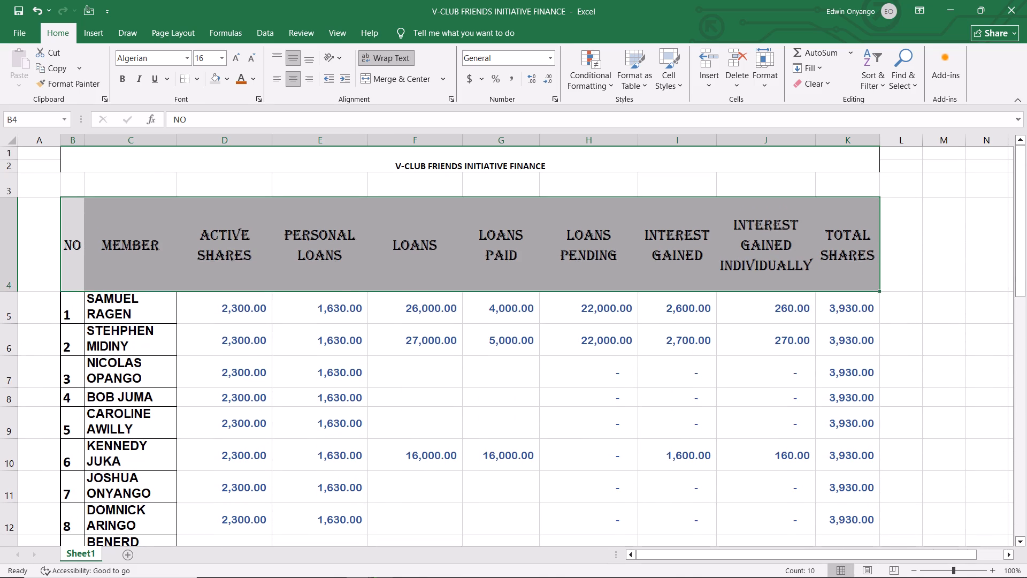
{"action": "left_click", "coordinate": [203, 192]}
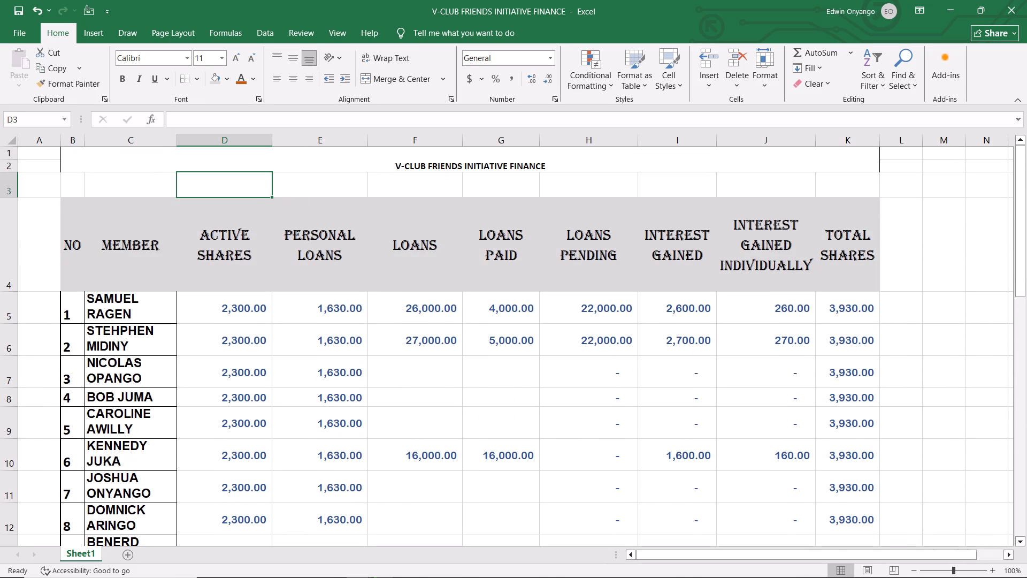
Apply All Borders plus Thick Outside Borders to the header cells B4 to K4.
{"action": "left_click_drag", "start_coordinate": [74, 212], "coordinate": [329, 303]}
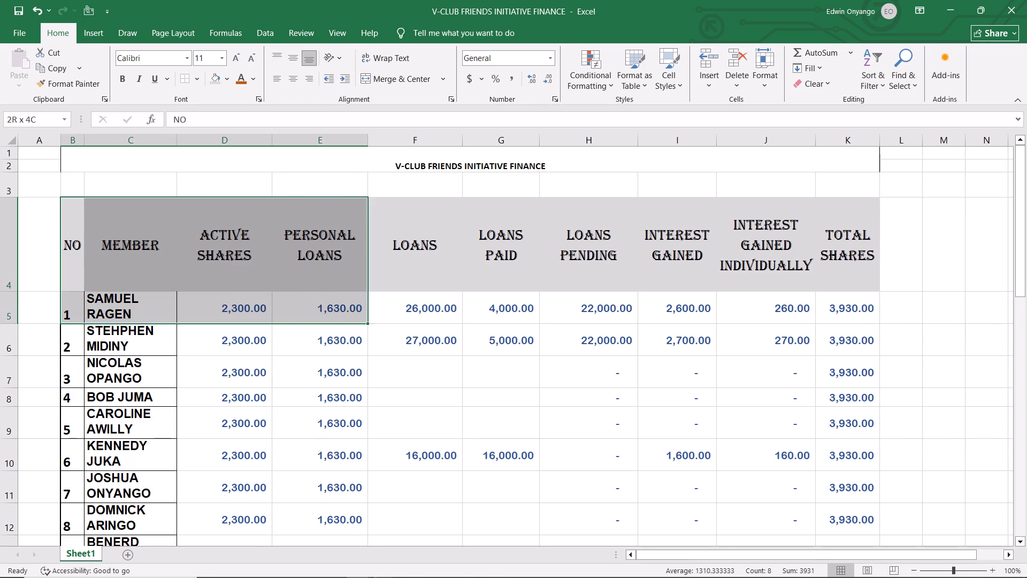
{"action": "left_click_drag", "start_coordinate": [329, 303], "coordinate": [594, 262]}
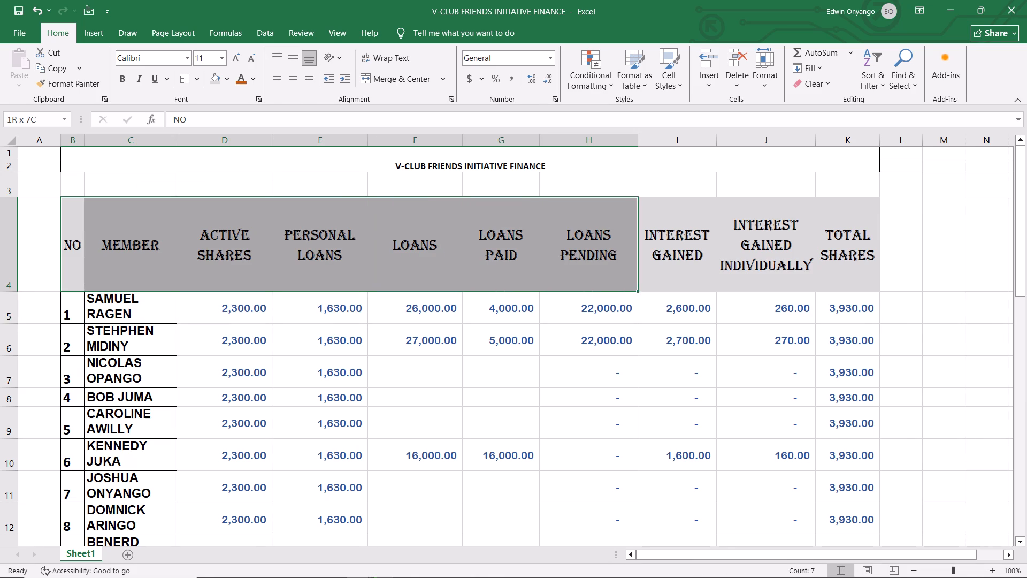
{"action": "left_click_drag", "start_coordinate": [594, 262], "coordinate": [819, 262]}
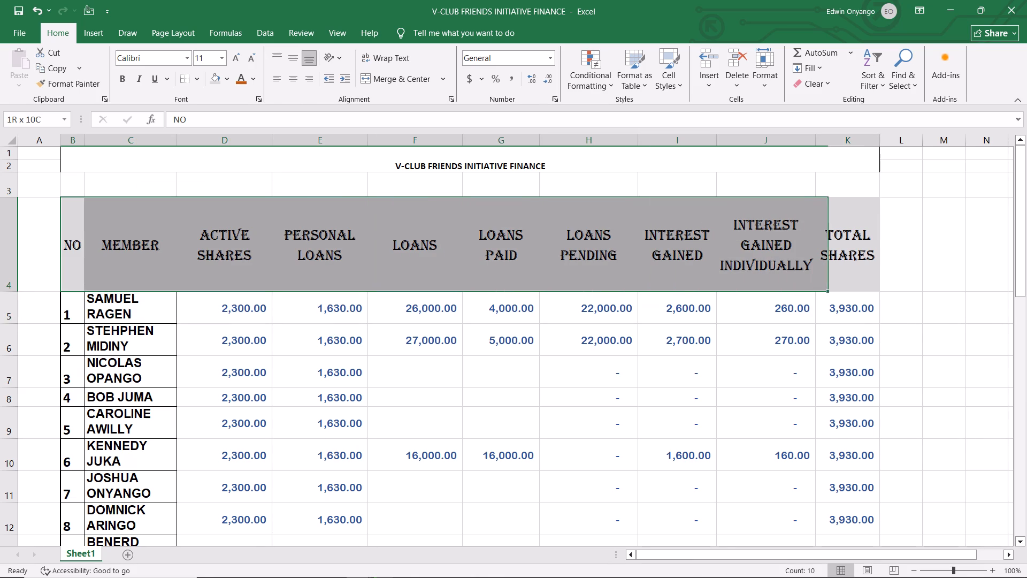
{"action": "left_click_drag", "start_coordinate": [819, 262], "coordinate": [852, 258]}
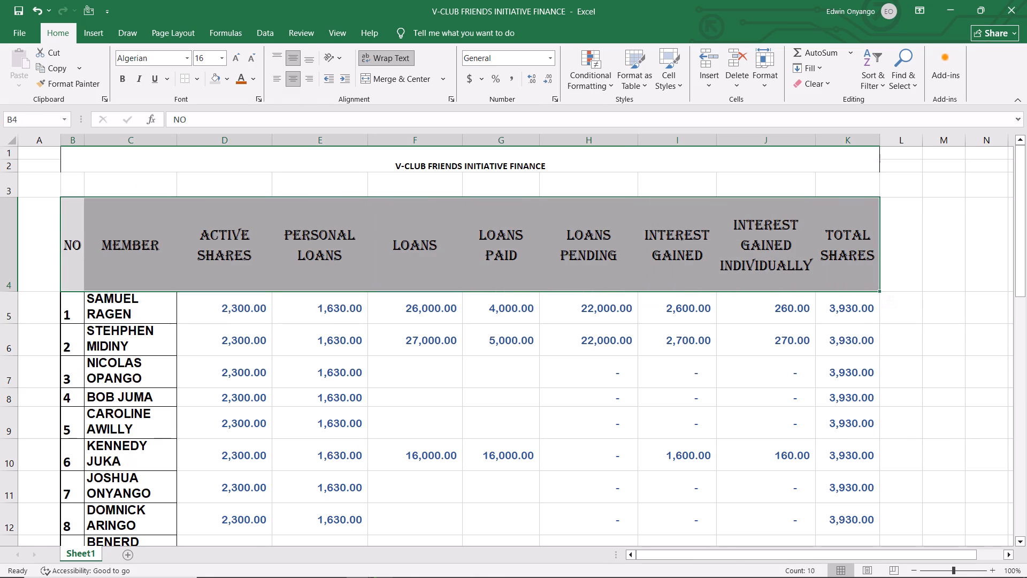
{"action": "left_click", "coordinate": [198, 78]}
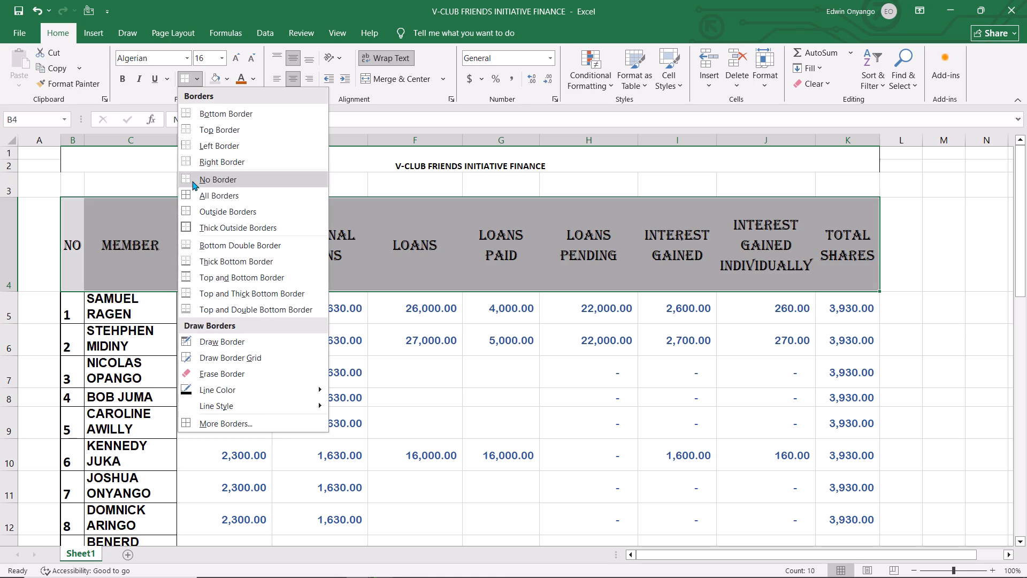
{"action": "left_click", "coordinate": [191, 196]}
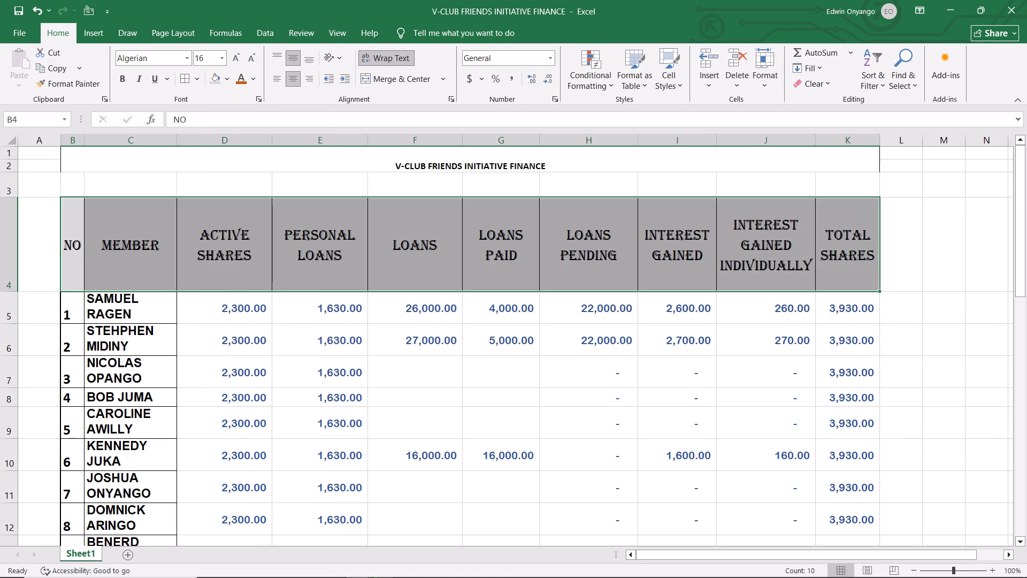
{"action": "left_click", "coordinate": [200, 79]}
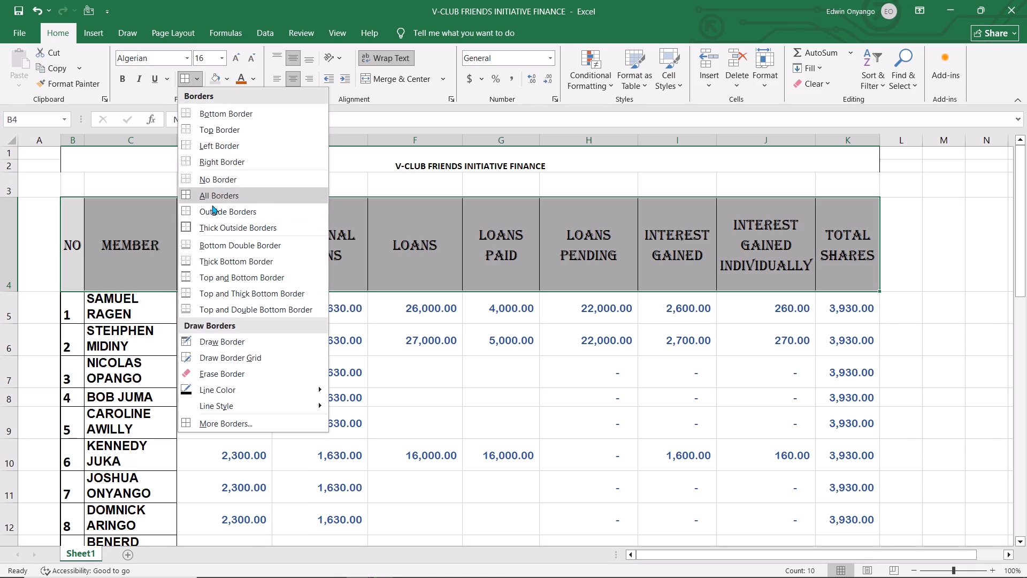
{"action": "left_click", "coordinate": [214, 231]}
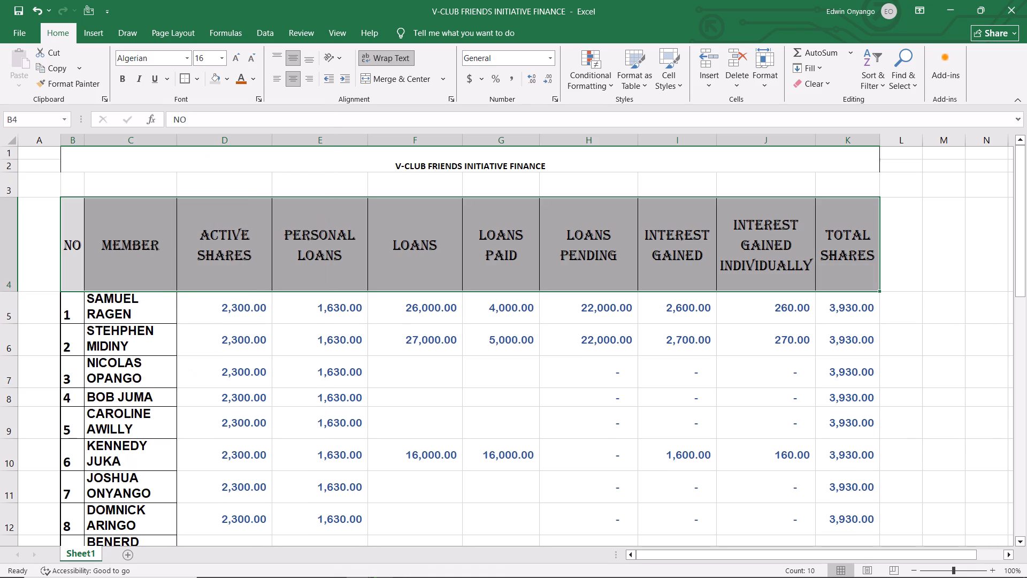
{"action": "left_click", "coordinate": [230, 172]}
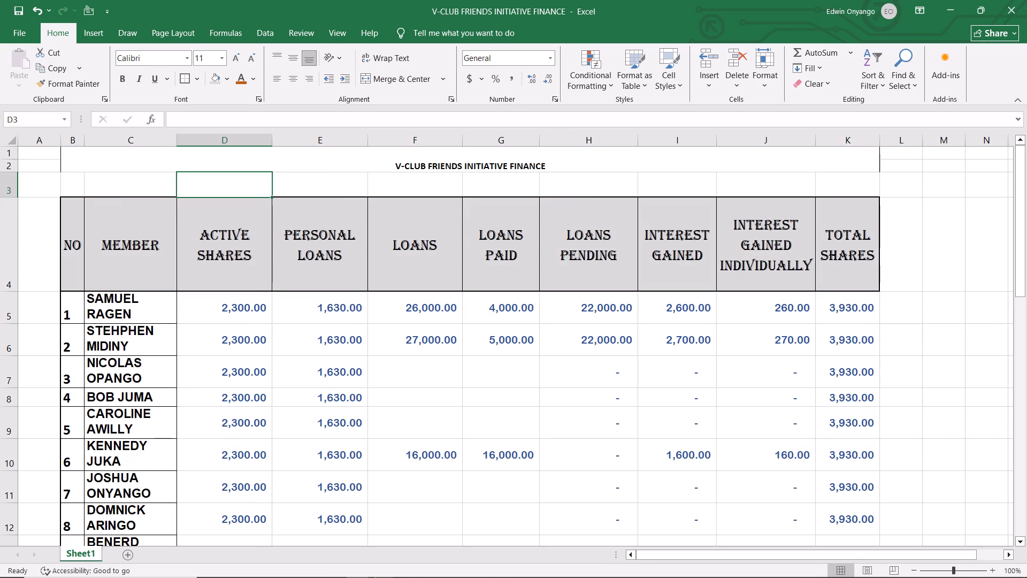
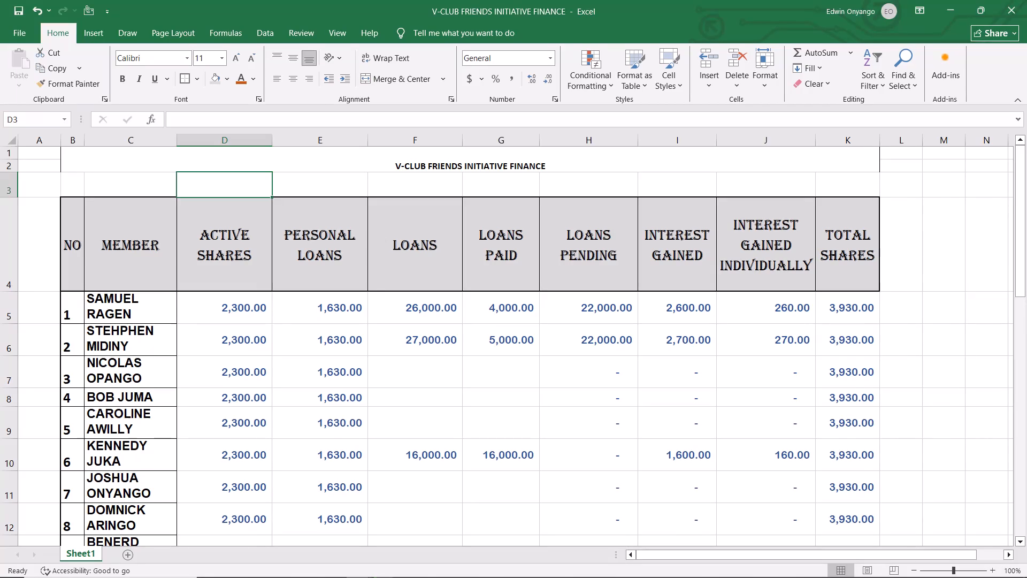
Apply All Borders plus Thick Outside Borders to the whole finance table, cells B4 to K54.
{"action": "left_click_drag", "start_coordinate": [71, 249], "coordinate": [239, 355]}
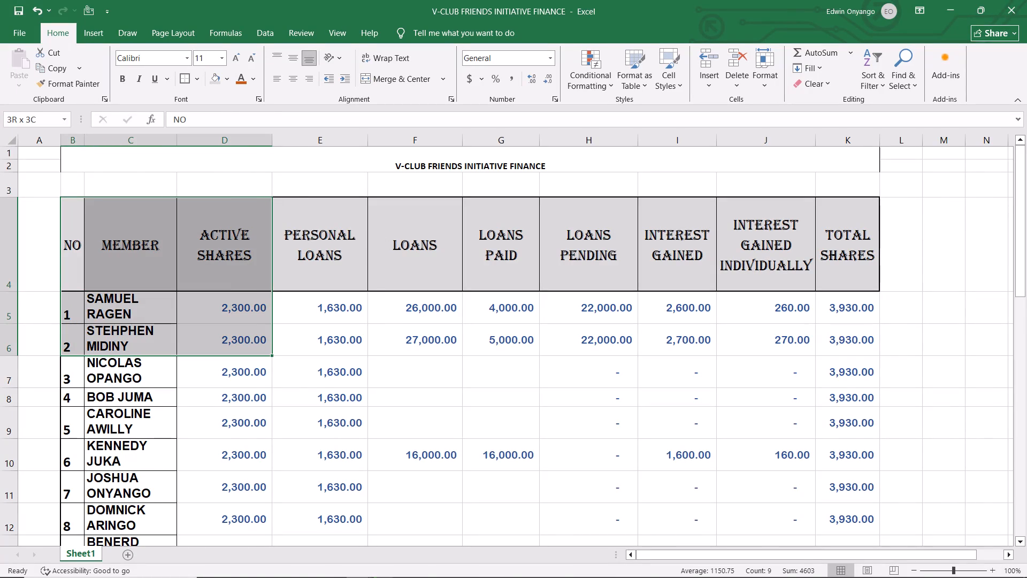
{"action": "left_click_drag", "start_coordinate": [239, 355], "coordinate": [622, 513]}
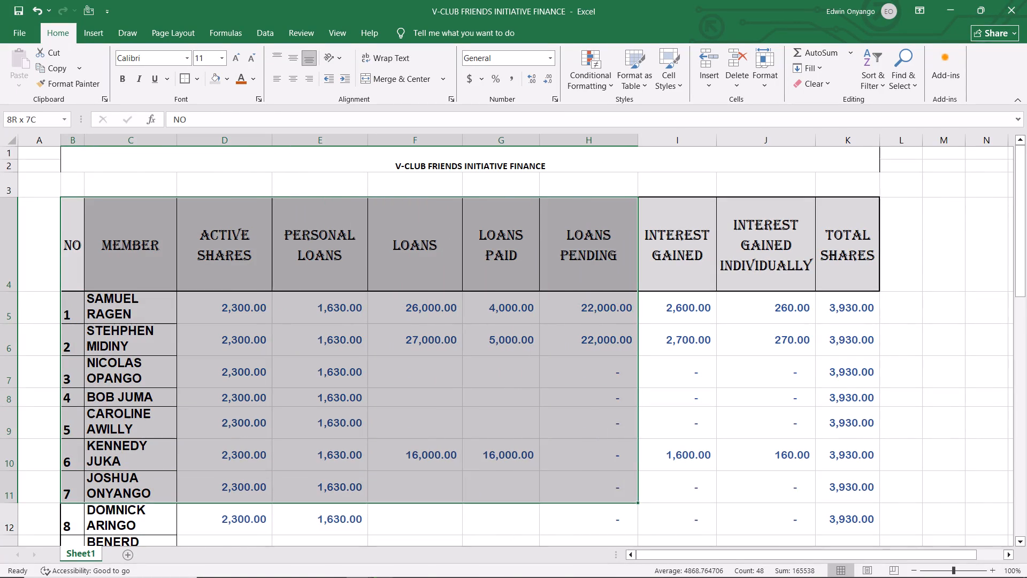
{"action": "left_click_drag", "start_coordinate": [622, 513], "coordinate": [811, 462]}
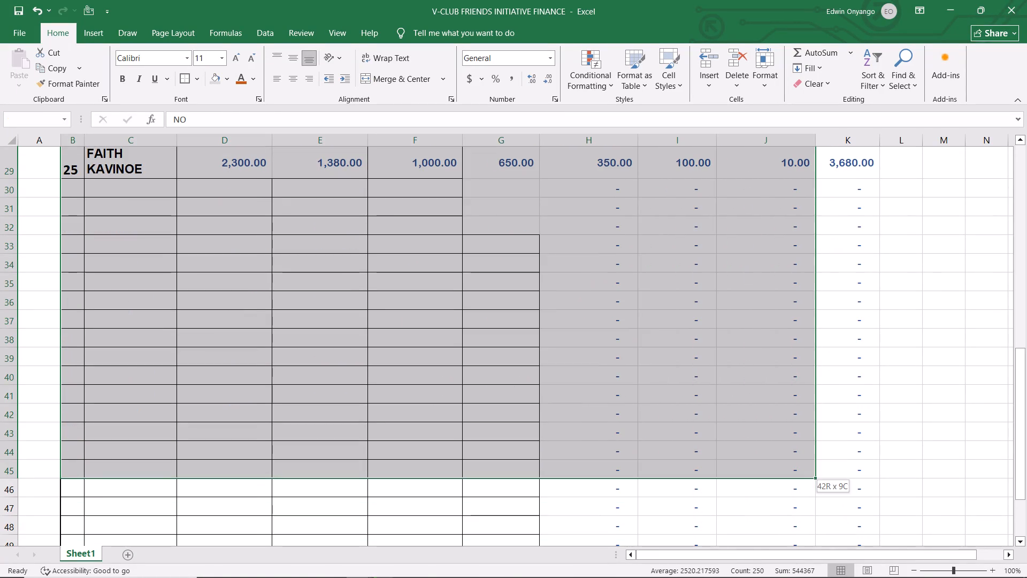
{"action": "left_click_drag", "start_coordinate": [811, 462], "coordinate": [803, 551]}
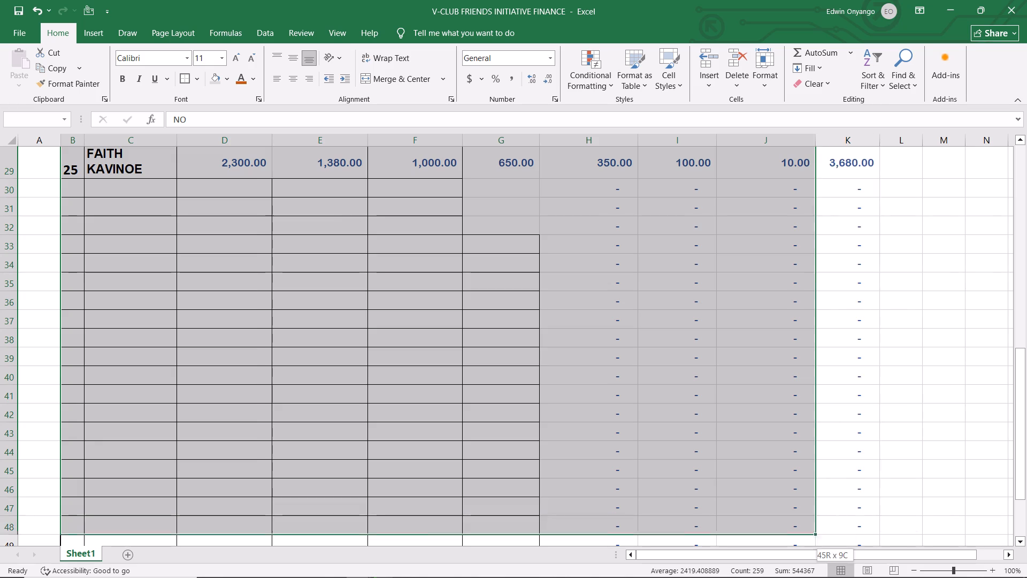
{"action": "left_click_drag", "start_coordinate": [803, 551], "coordinate": [944, 394]}
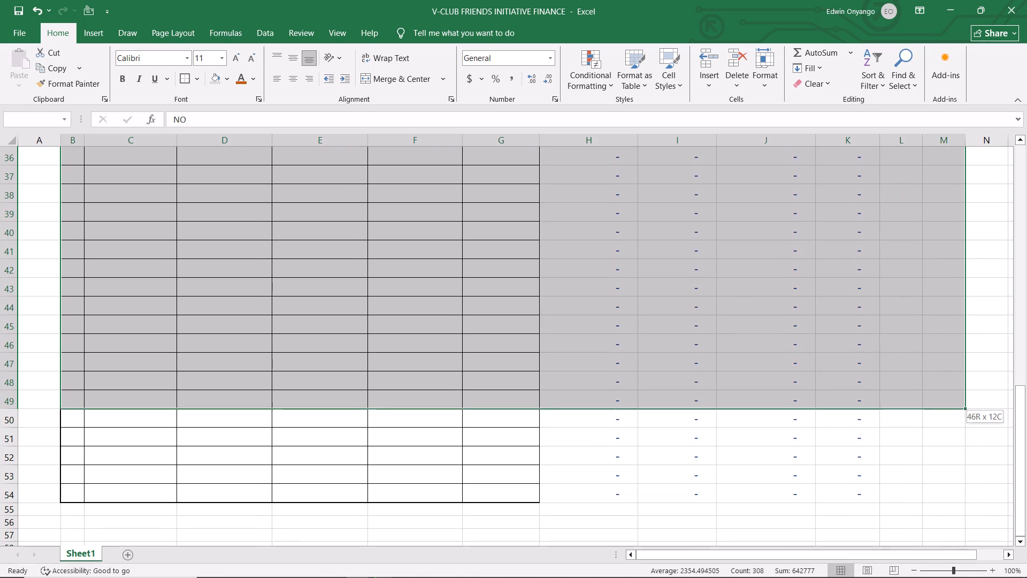
{"action": "left_click_drag", "start_coordinate": [944, 394], "coordinate": [857, 496]}
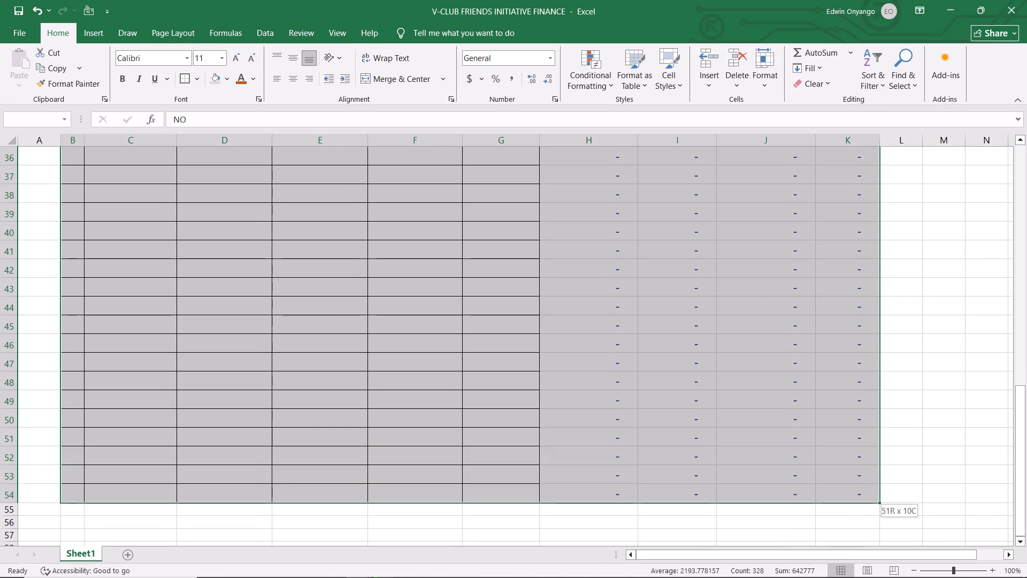
{"action": "left_click_drag", "start_coordinate": [857, 496], "coordinate": [858, 490]}
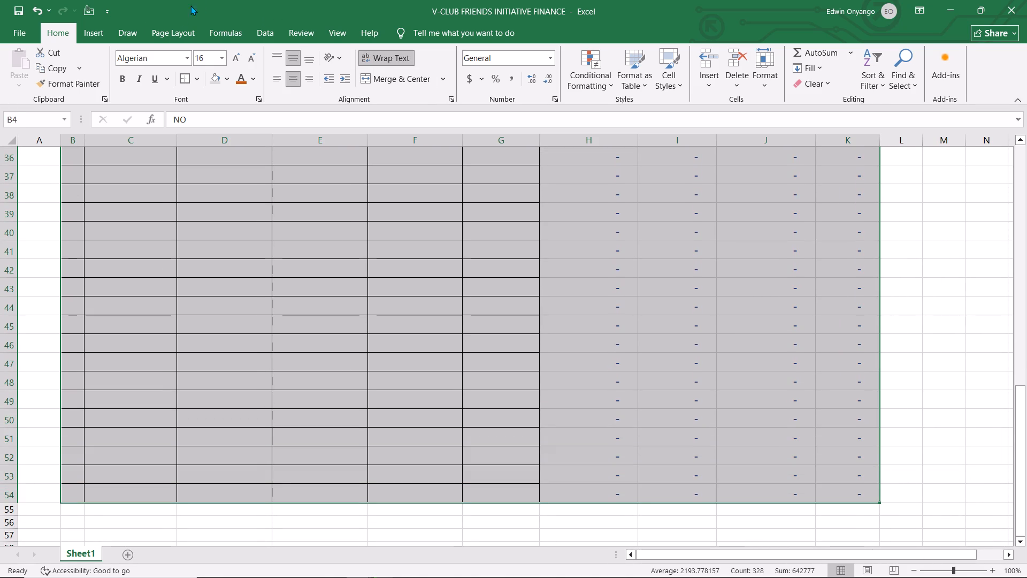
{"action": "left_click", "coordinate": [200, 82]}
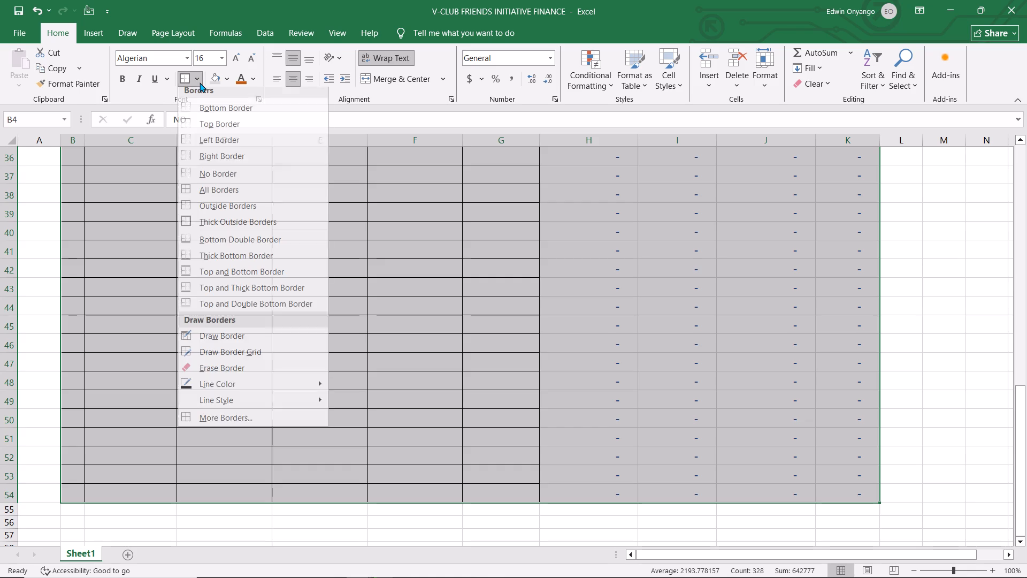
{"action": "left_click", "coordinate": [191, 194]}
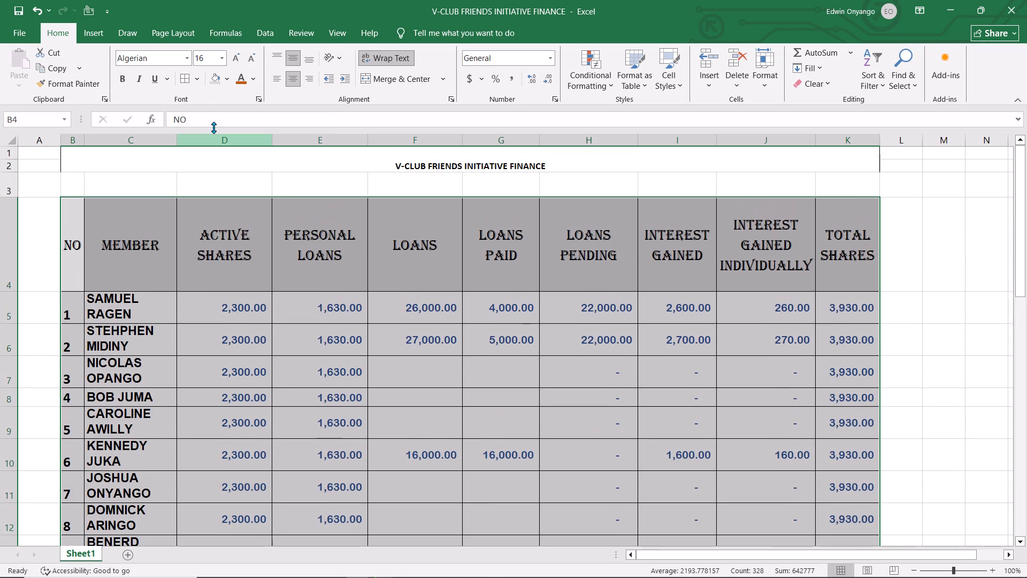
{"action": "left_click", "coordinate": [197, 80]}
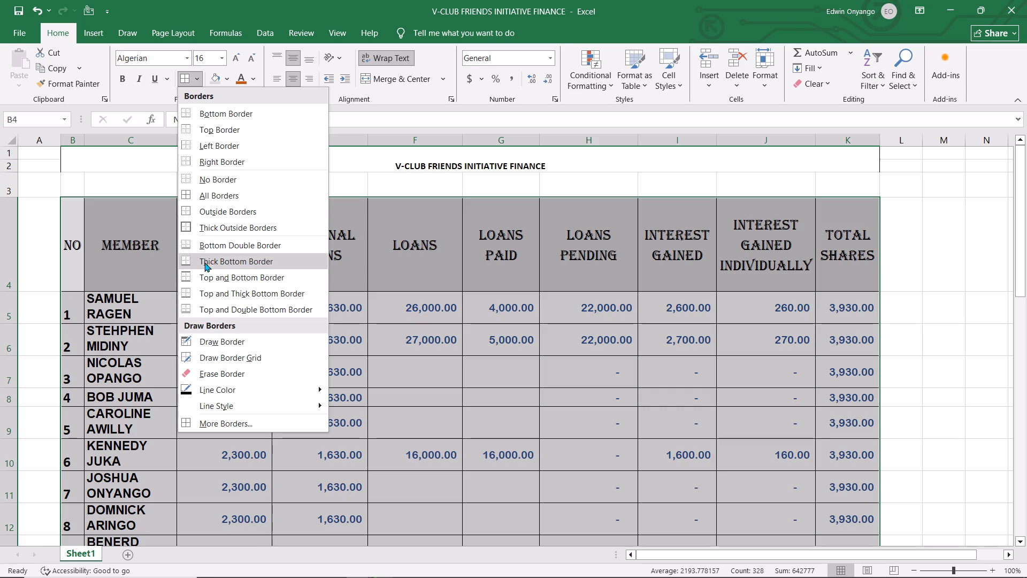
{"action": "left_click", "coordinate": [204, 233]}
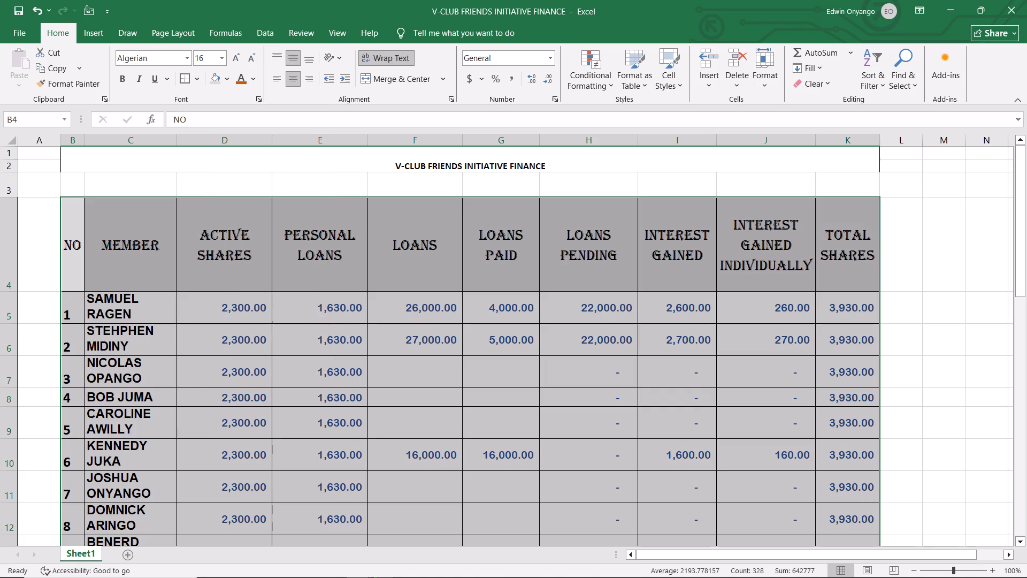
{"action": "left_click", "coordinate": [353, 164]}
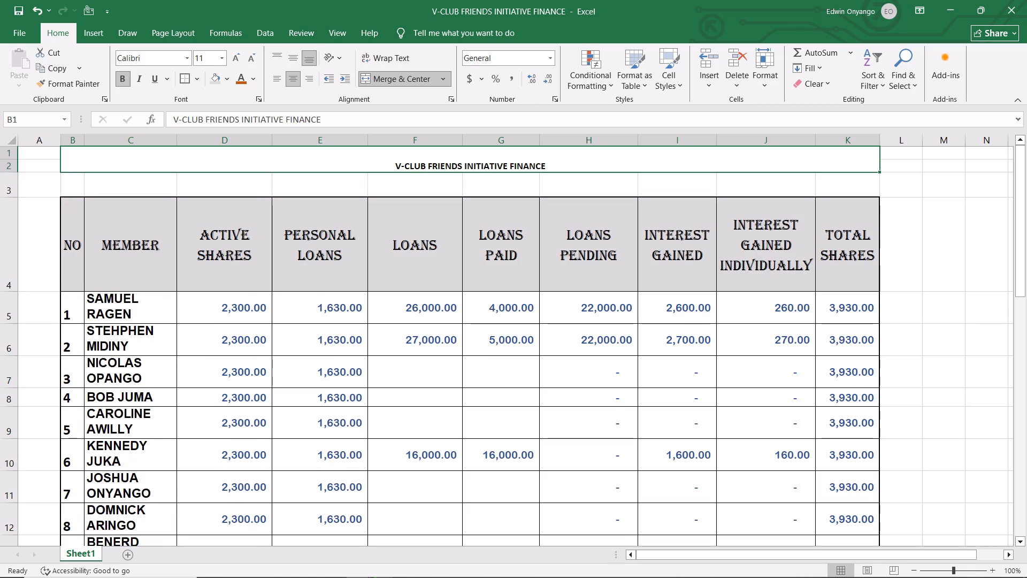
Review the bordered finance table from the first member's record through the empty rows ending at row 54.
{"action": "scroll", "coordinate": [576, 375], "scroll_direction": "down", "scroll_amount": 4}
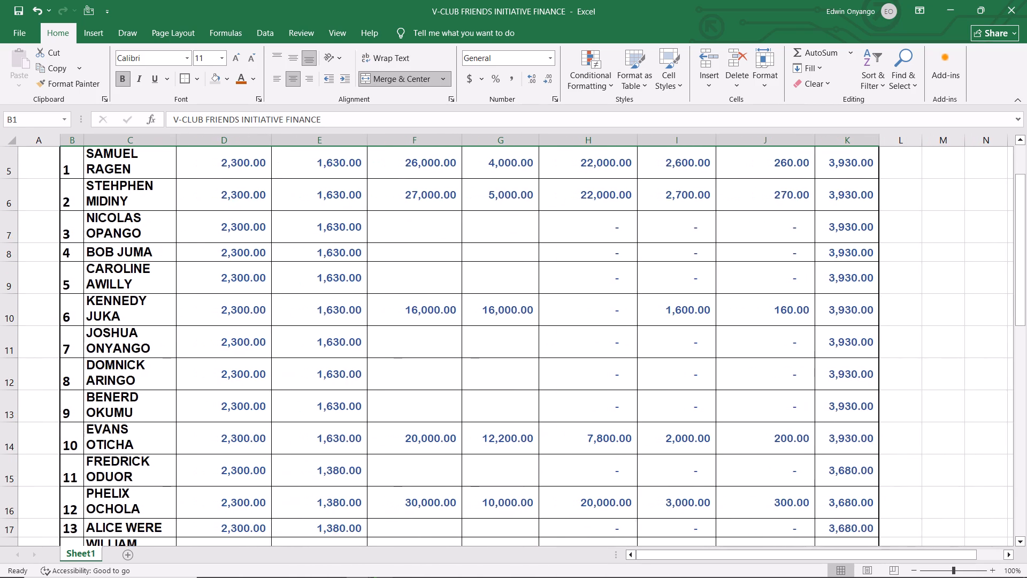
{"action": "scroll", "coordinate": [577, 364], "scroll_direction": "down", "scroll_amount": 7}
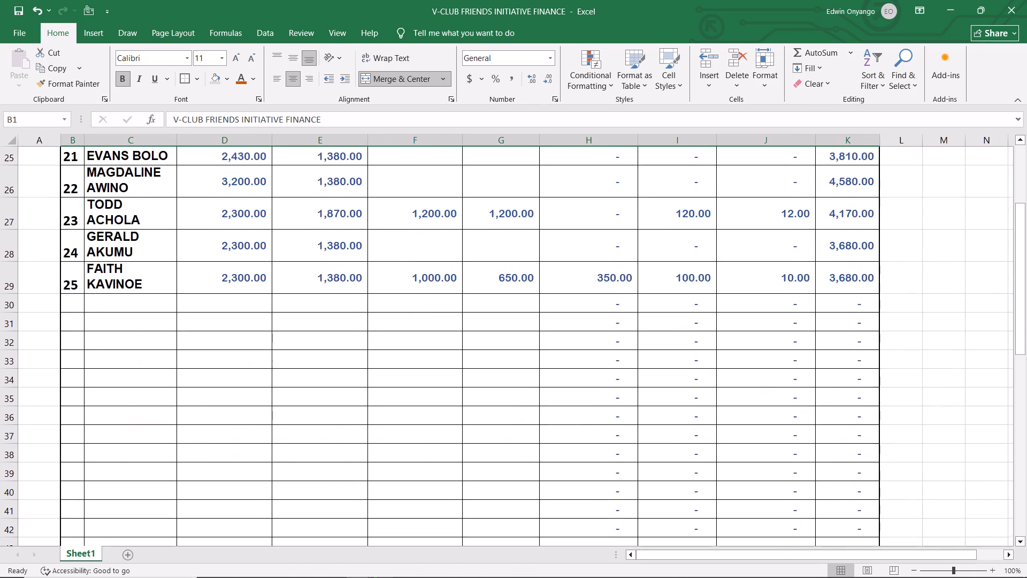
{"action": "scroll", "coordinate": [577, 364], "scroll_direction": "down", "scroll_amount": 3}
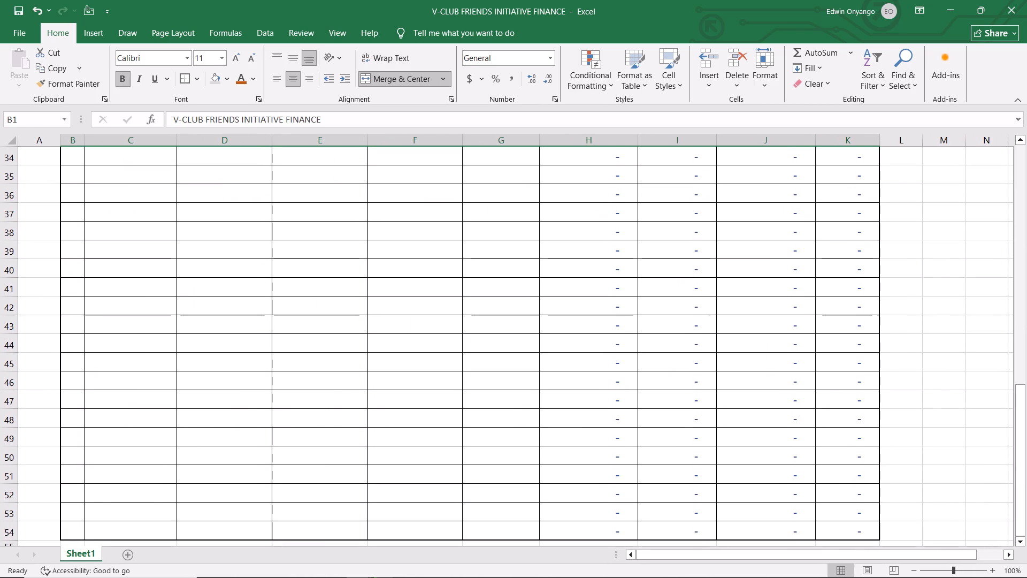
{"action": "scroll", "coordinate": [577, 364], "scroll_direction": "up", "scroll_amount": 3}
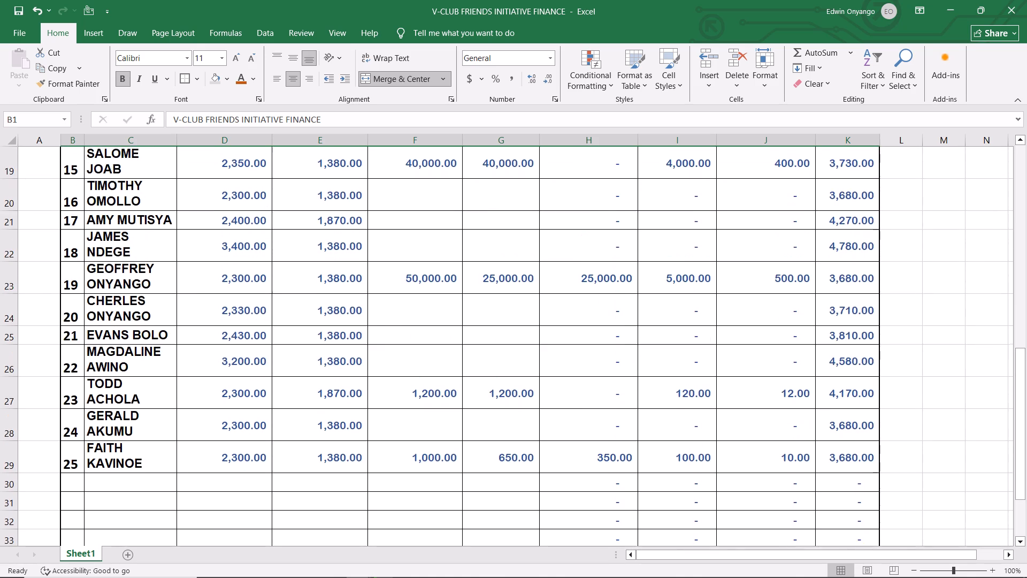
{"action": "scroll", "coordinate": [577, 364], "scroll_direction": "up", "scroll_amount": 5}
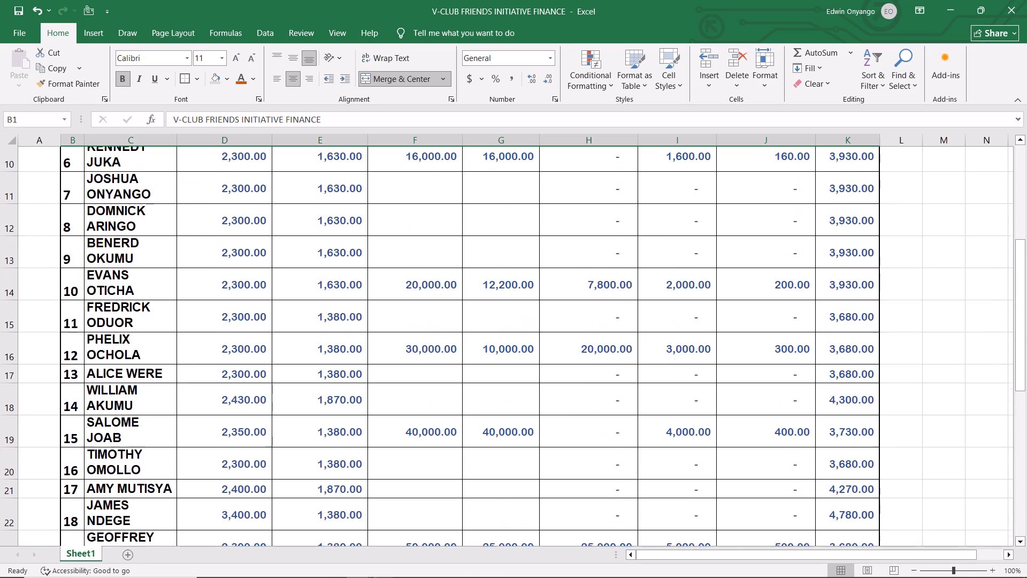
{"action": "scroll", "coordinate": [577, 364], "scroll_direction": "up", "scroll_amount": 2}
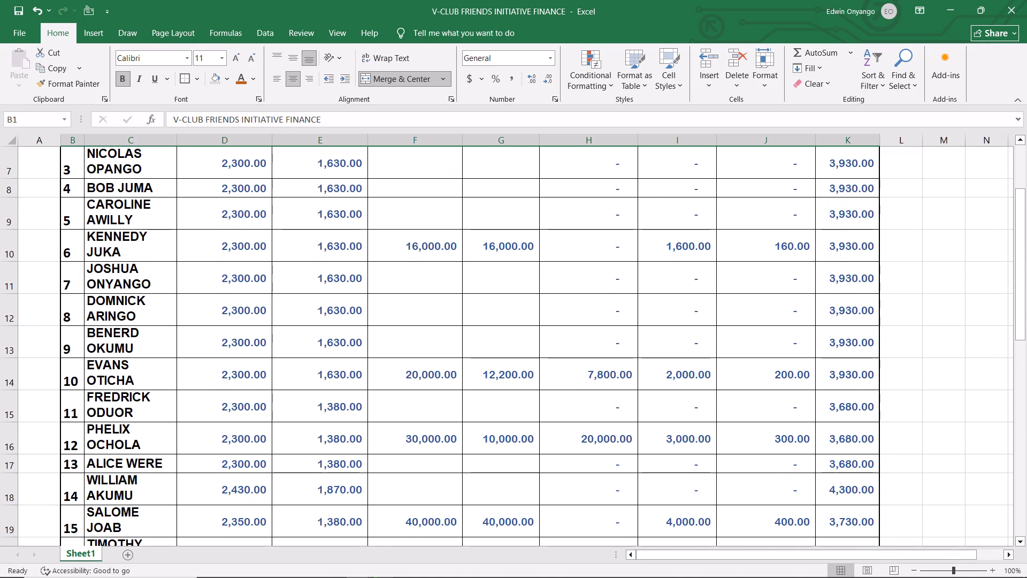
{"action": "scroll", "coordinate": [577, 364], "scroll_direction": "up", "scroll_amount": 2}
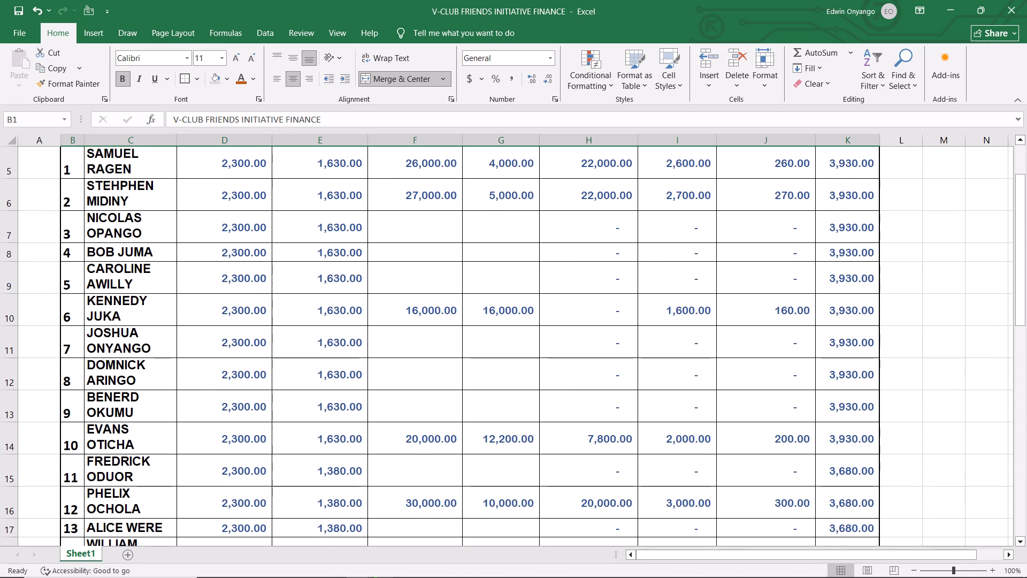
{"action": "scroll", "coordinate": [302, 255], "scroll_direction": "up", "scroll_amount": 2}
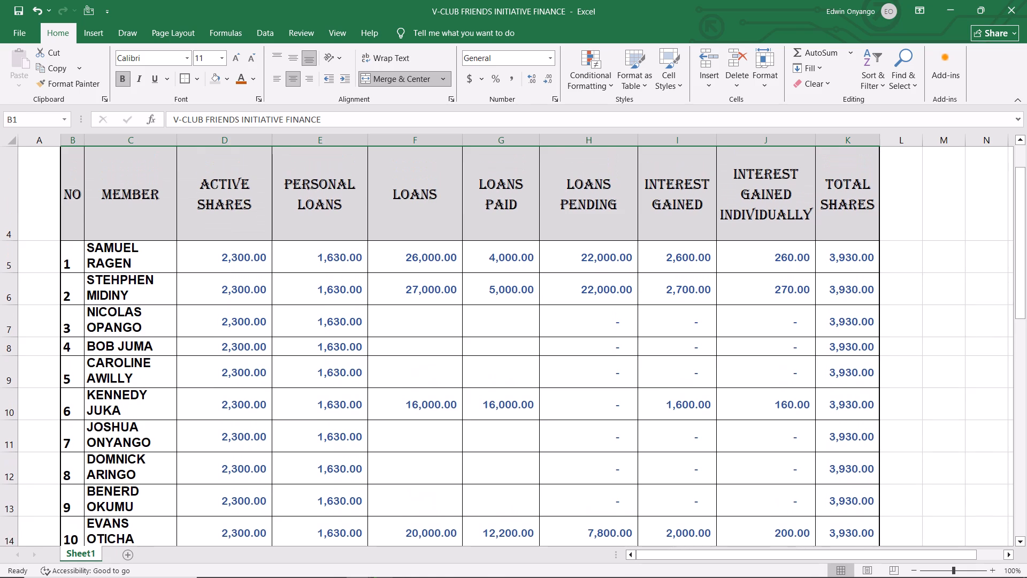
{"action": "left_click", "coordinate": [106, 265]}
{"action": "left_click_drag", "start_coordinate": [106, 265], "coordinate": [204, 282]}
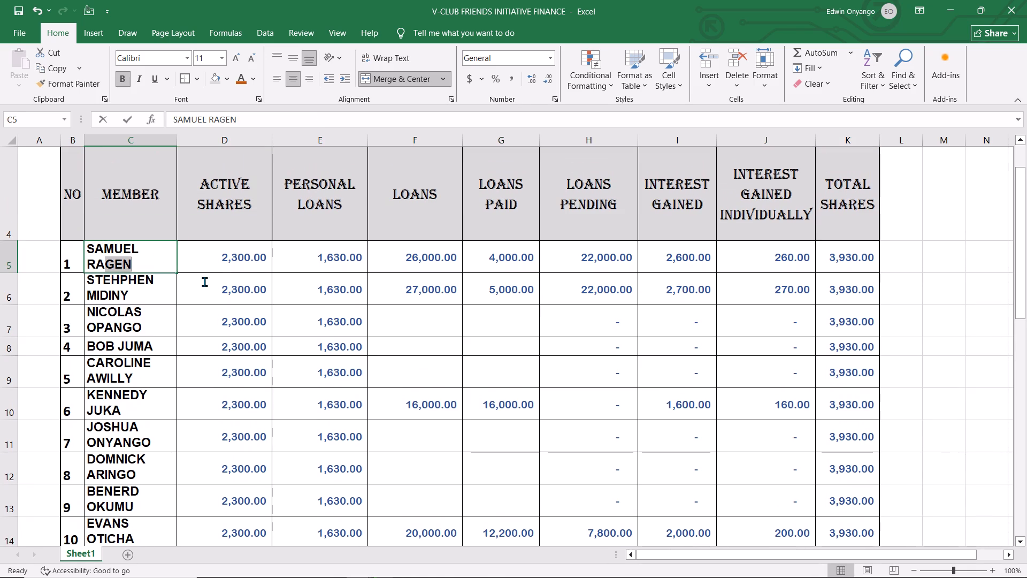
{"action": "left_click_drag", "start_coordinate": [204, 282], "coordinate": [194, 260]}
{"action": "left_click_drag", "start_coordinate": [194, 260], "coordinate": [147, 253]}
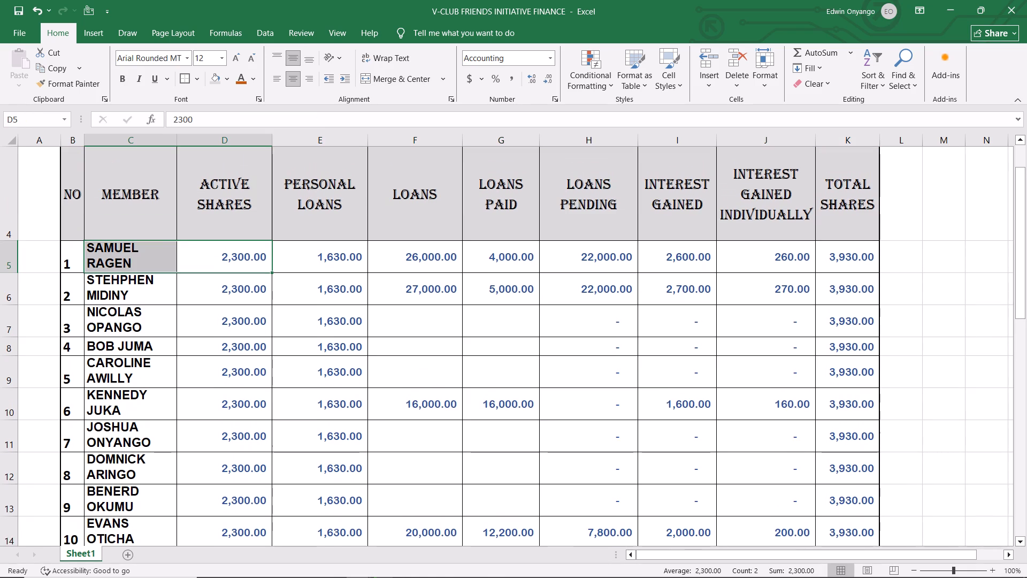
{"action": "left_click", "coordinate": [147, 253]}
Set the font of the member name cells C5 to C54 to Bell MT.
{"action": "left_click_drag", "start_coordinate": [163, 263], "coordinate": [121, 460]}
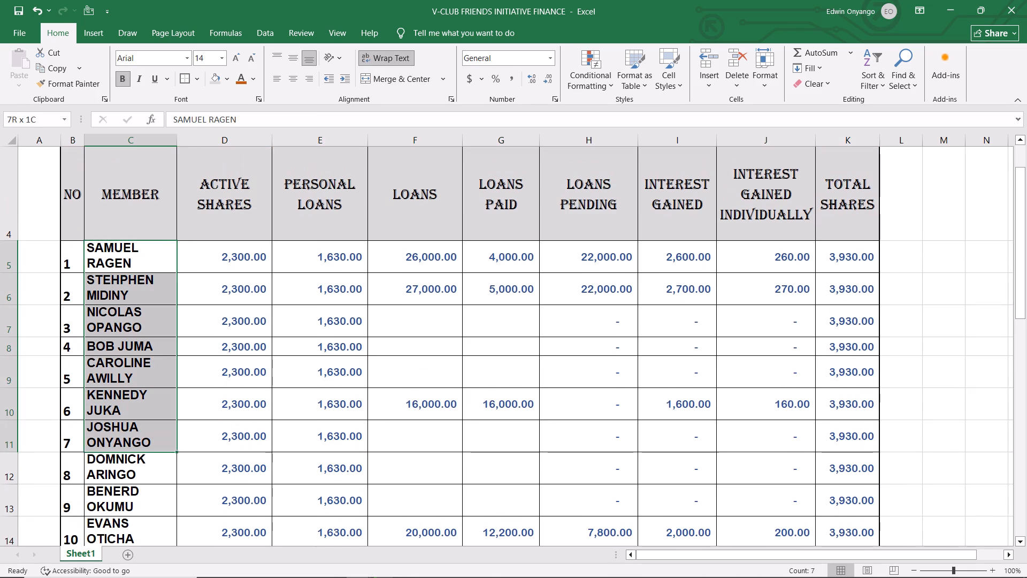
{"action": "left_click_drag", "start_coordinate": [121, 460], "coordinate": [116, 577]}
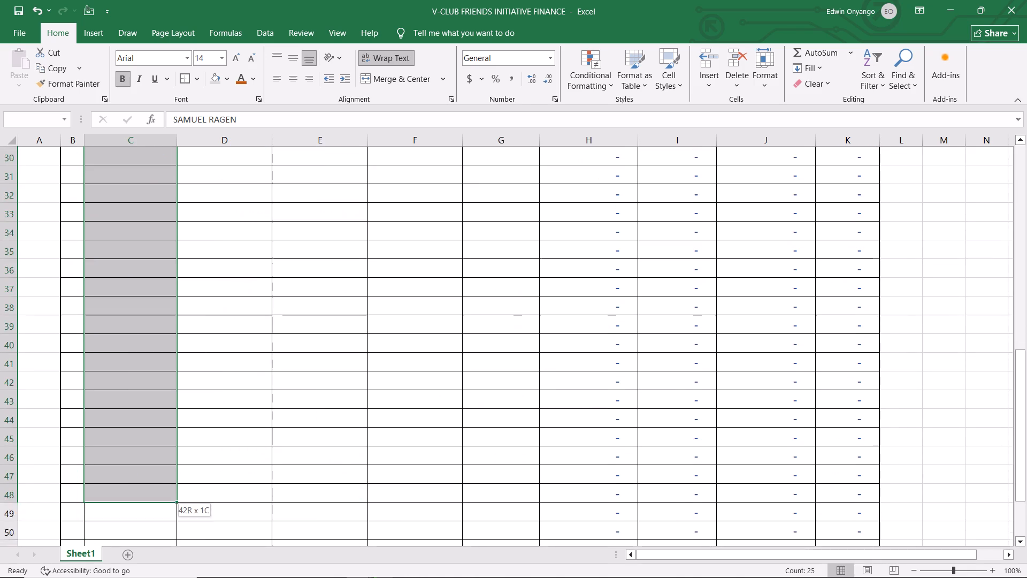
{"action": "left_click_drag", "start_coordinate": [116, 577], "coordinate": [117, 508]}
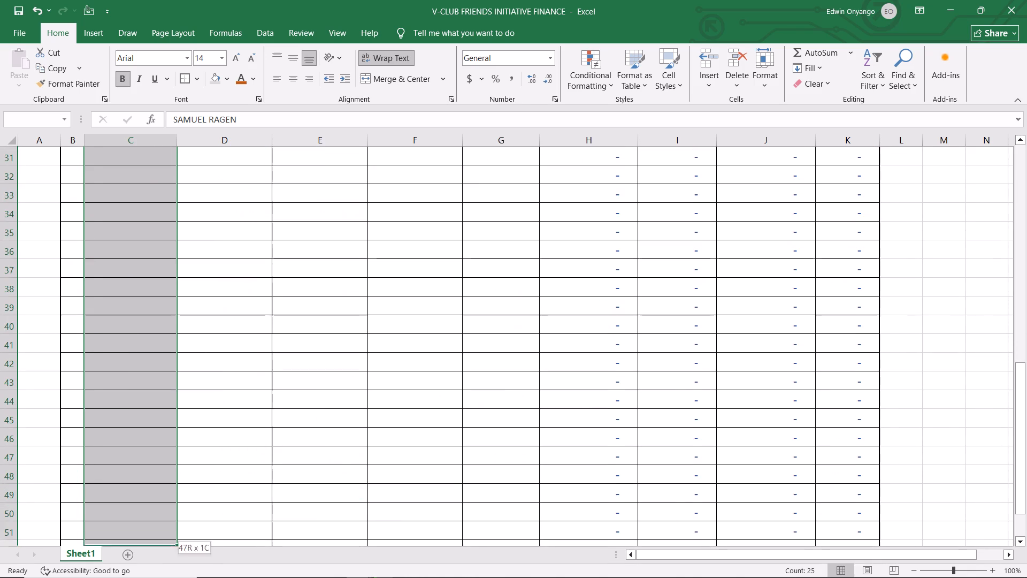
{"action": "left_click_drag", "start_coordinate": [117, 508], "coordinate": [136, 490]}
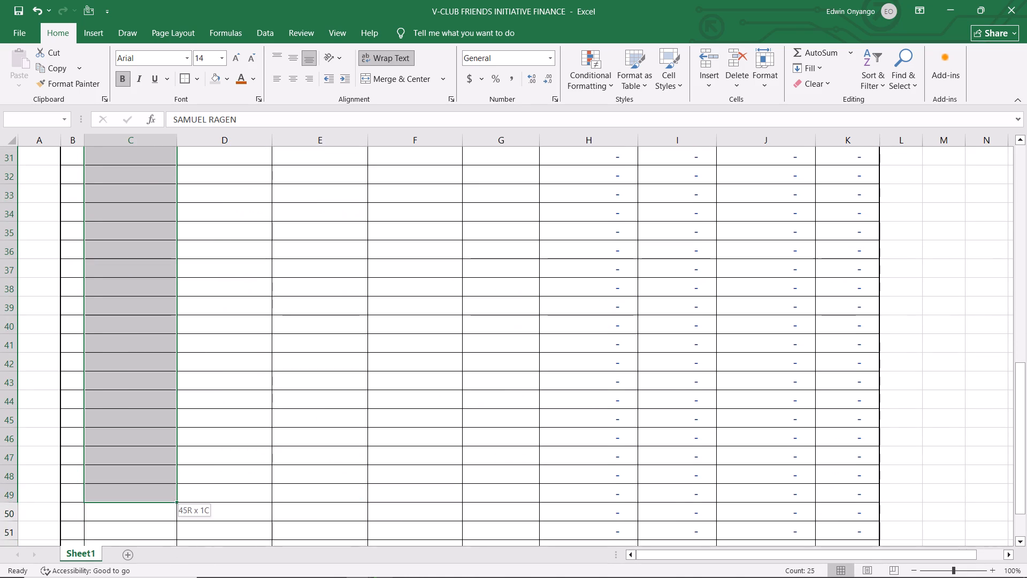
{"action": "left_click_drag", "start_coordinate": [136, 490], "coordinate": [139, 522]}
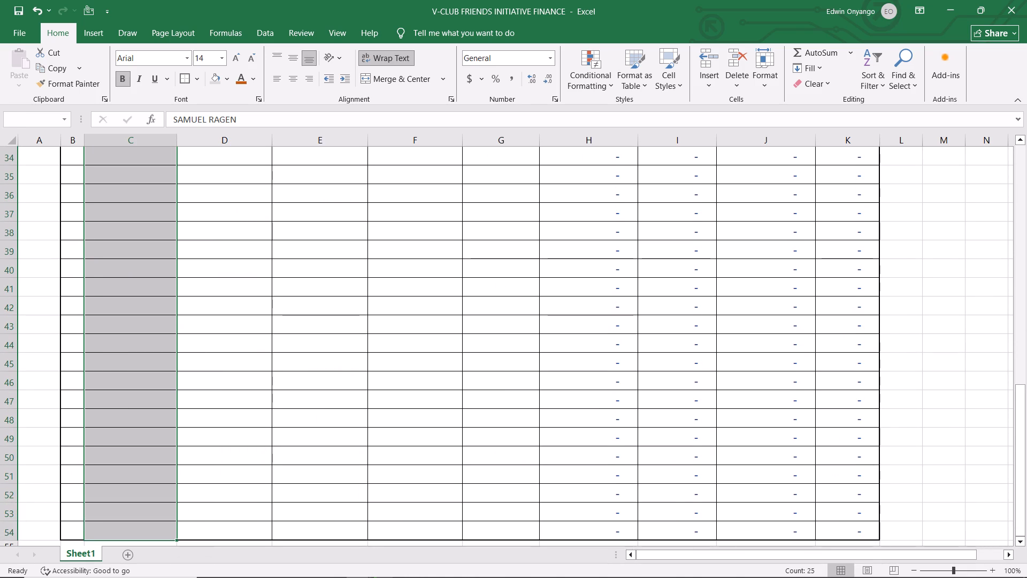
{"action": "left_click", "coordinate": [179, 63]}
{"action": "left_click", "coordinate": [188, 58]}
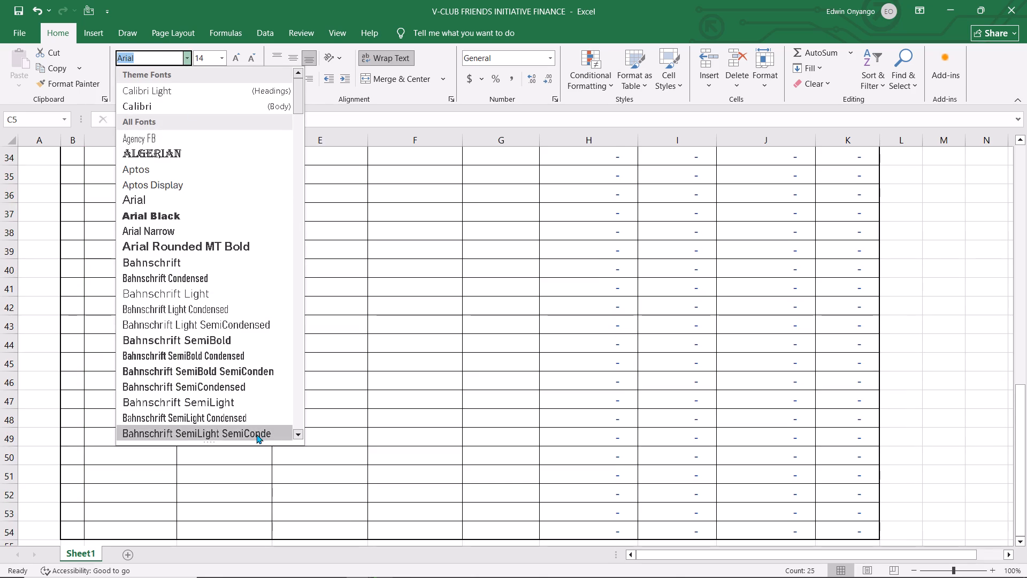
{"action": "left_click", "coordinate": [299, 433]}
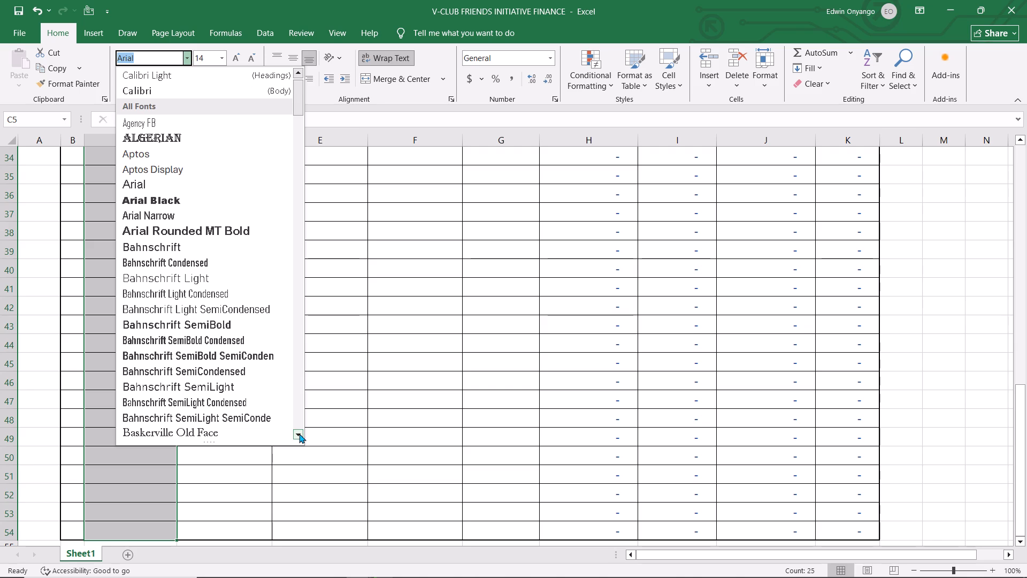
{"action": "left_click", "coordinate": [299, 433]}
{"action": "left_click", "coordinate": [299, 433]}
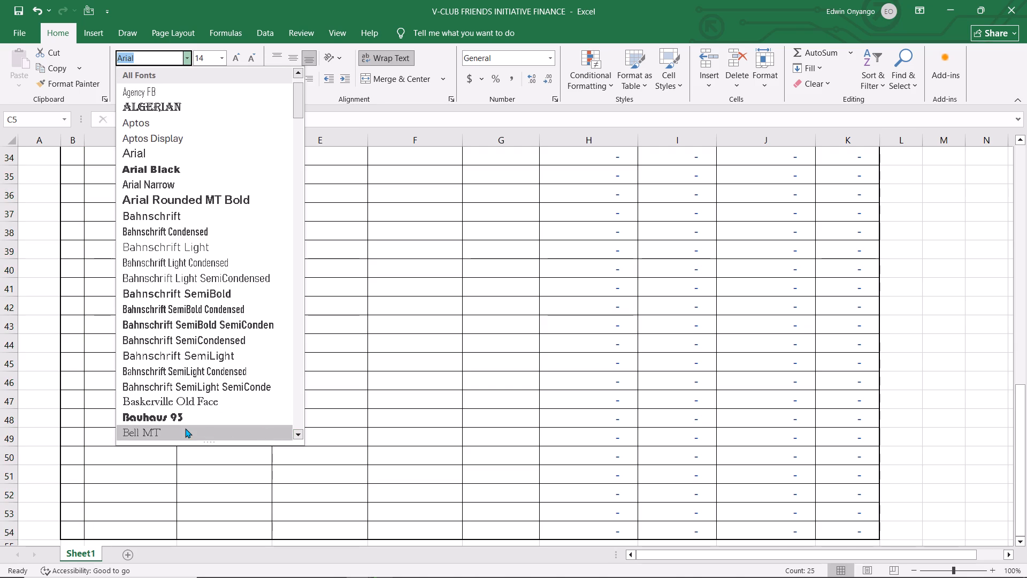
{"action": "left_click", "coordinate": [185, 428]}
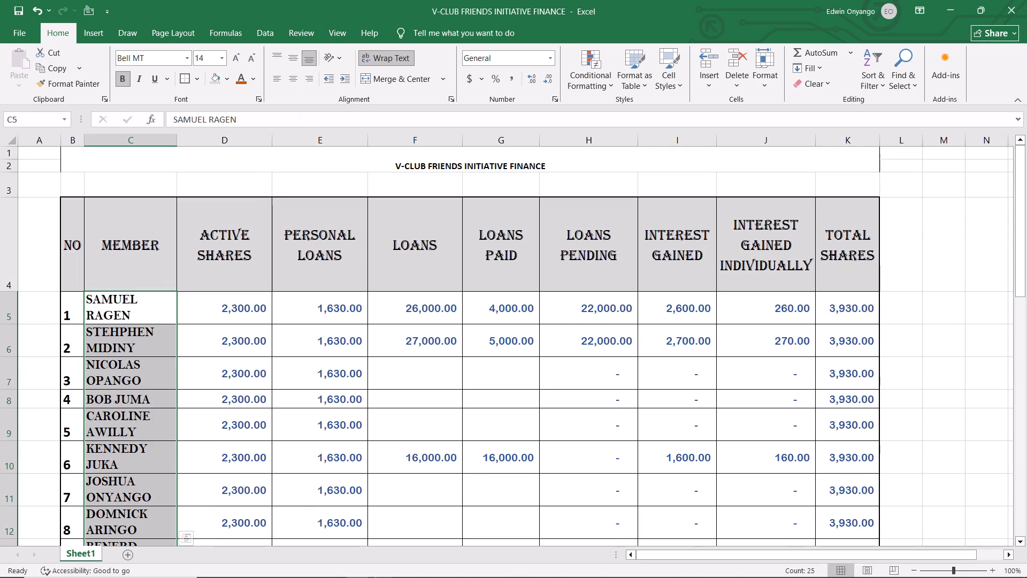
{"action": "left_click", "coordinate": [346, 179]}
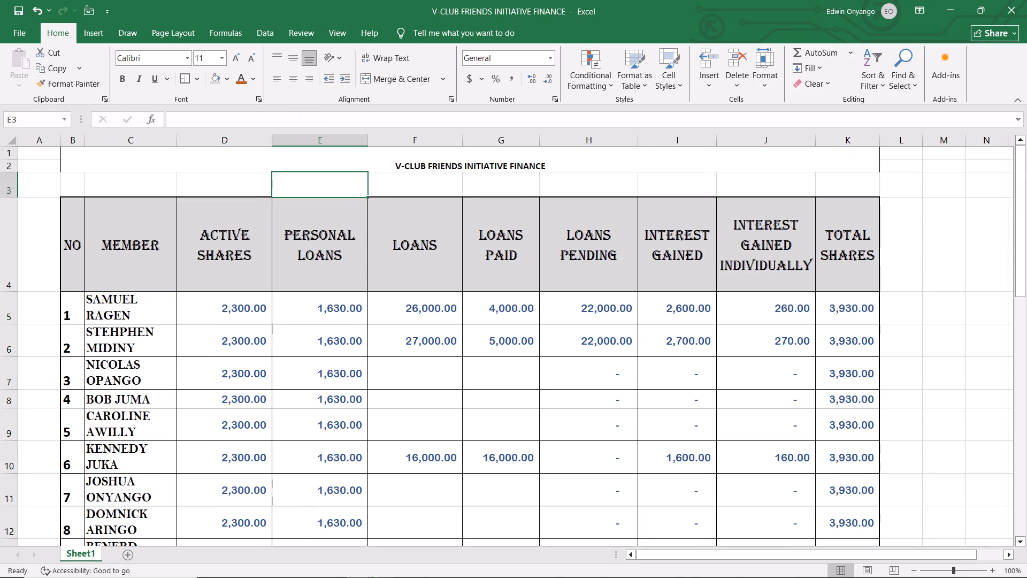
Review the font and text wrapping of the member names down the MEMBER column.
{"action": "scroll", "coordinate": [348, 379], "scroll_direction": "down", "scroll_amount": 6}
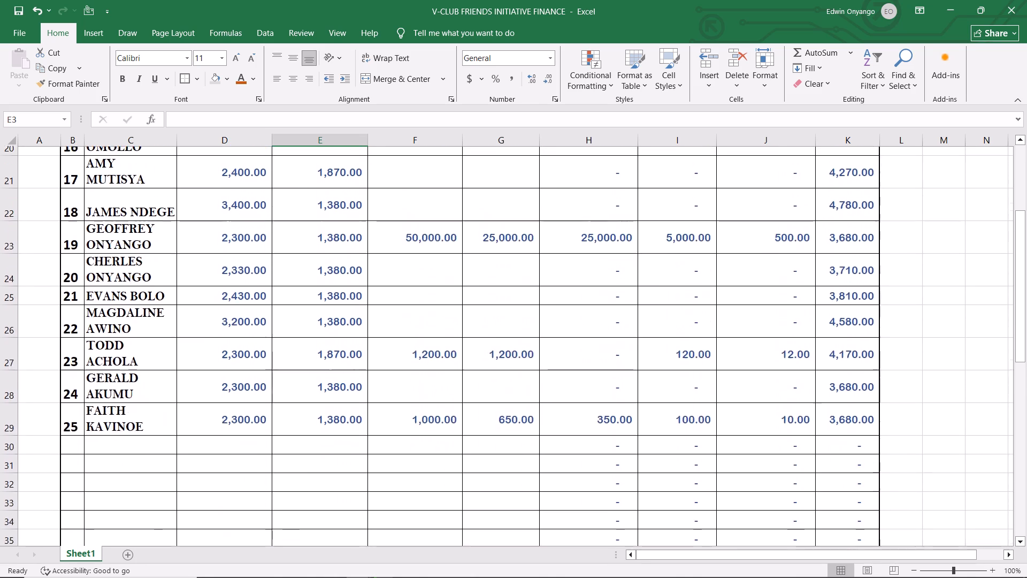
{"action": "scroll", "coordinate": [348, 379], "scroll_direction": "up", "scroll_amount": 4}
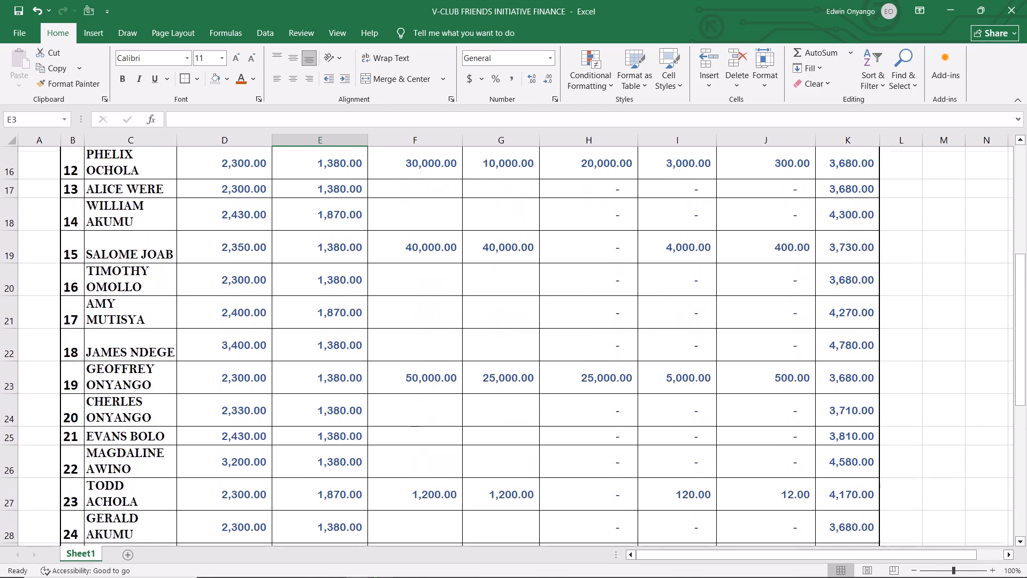
{"action": "scroll", "coordinate": [348, 379], "scroll_direction": "up", "scroll_amount": 1}
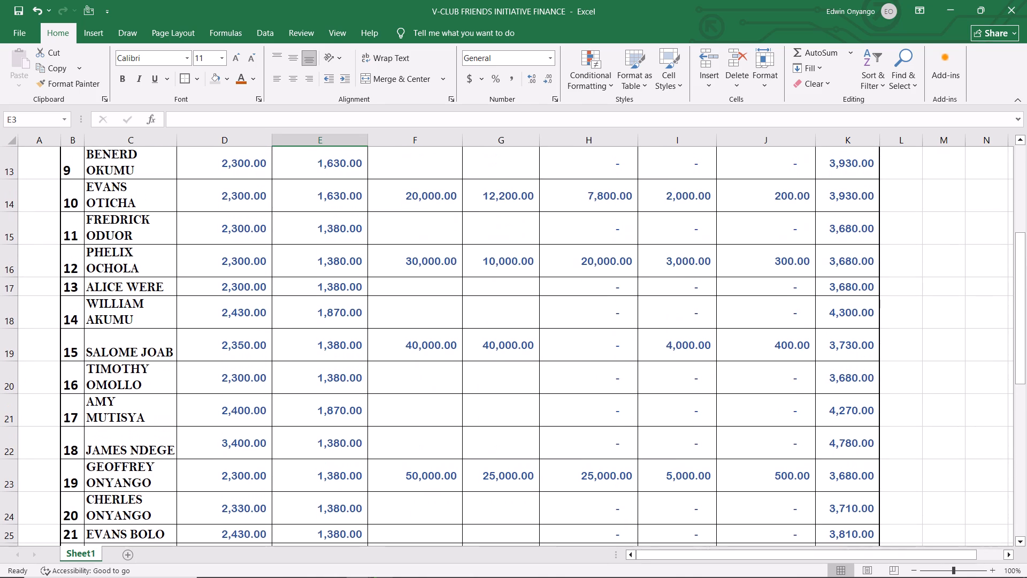
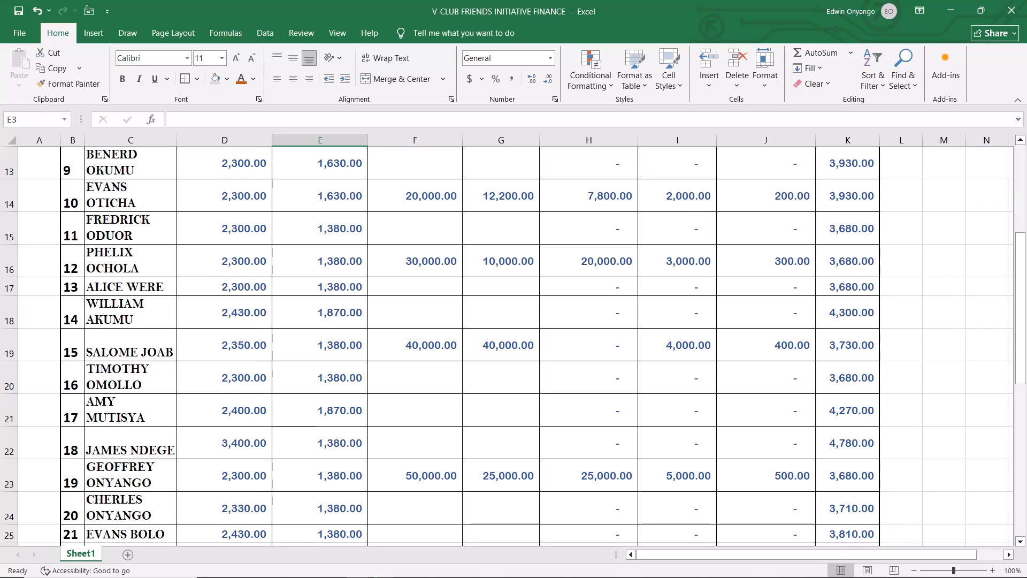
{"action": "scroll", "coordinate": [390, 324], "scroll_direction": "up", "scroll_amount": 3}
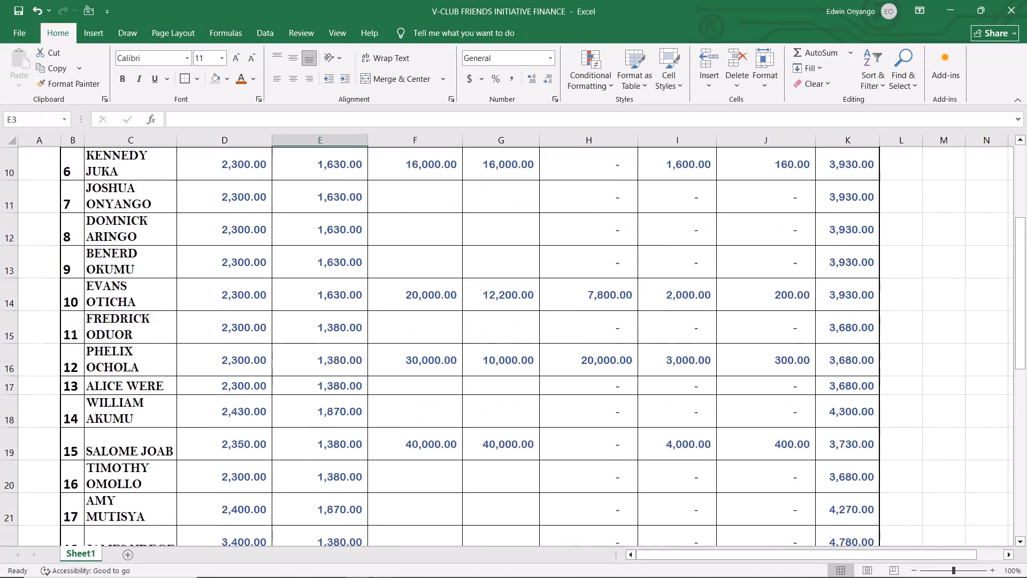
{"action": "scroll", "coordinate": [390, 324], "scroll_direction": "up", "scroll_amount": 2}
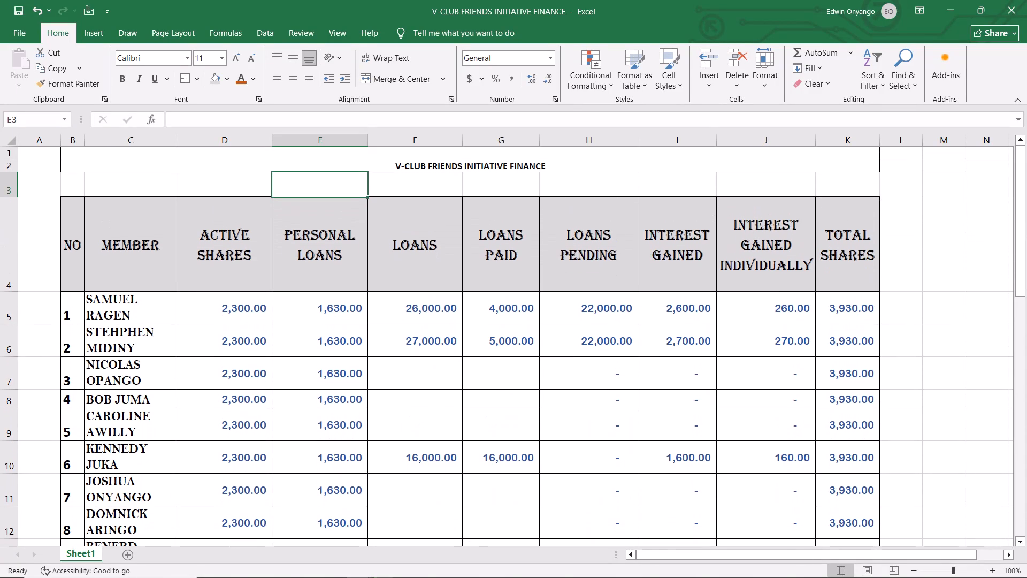
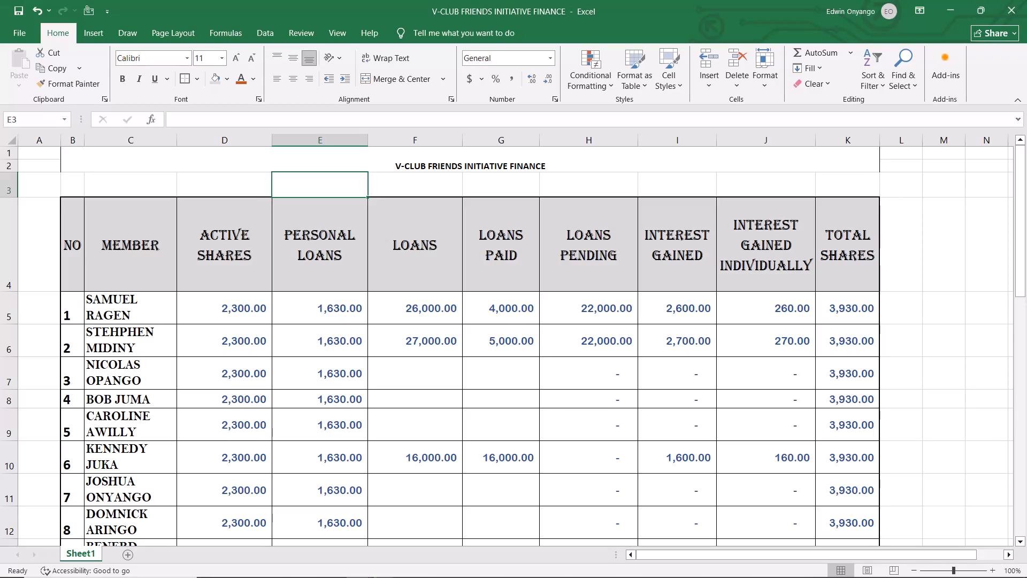
Format the merged title V-CLUB FRIENDS INITIATIVE FINANCE above the table in Algerian font at size 24.
{"action": "left_click_drag", "start_coordinate": [390, 164], "coordinate": [546, 163]}
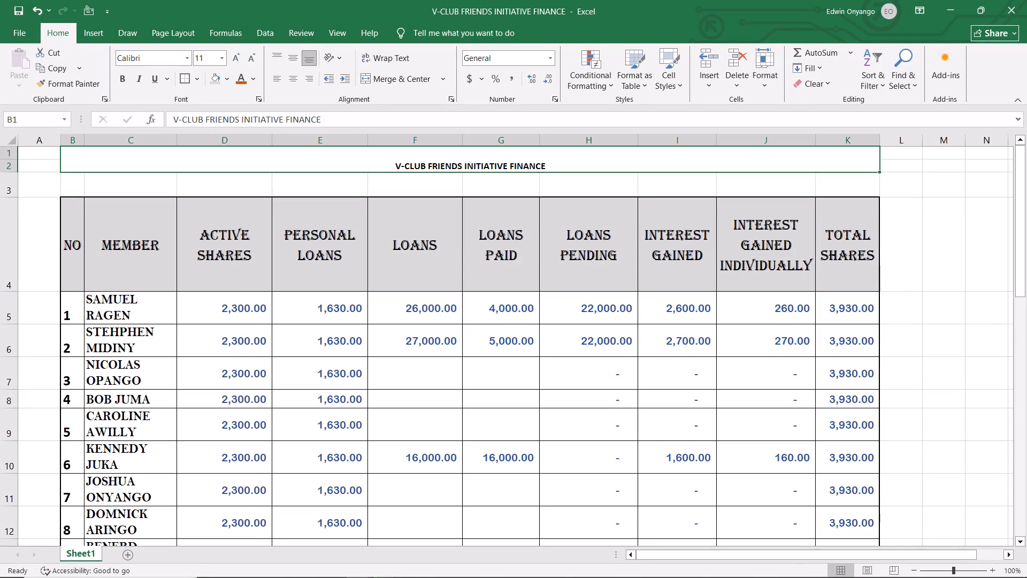
{"action": "left_click_drag", "start_coordinate": [546, 163], "coordinate": [547, 164]}
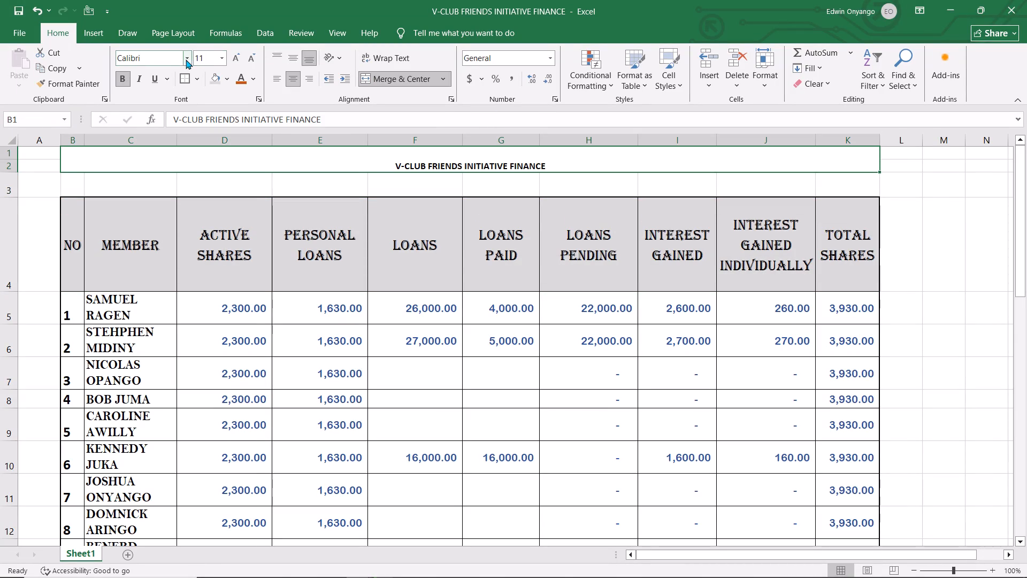
{"action": "left_click", "coordinate": [187, 60]}
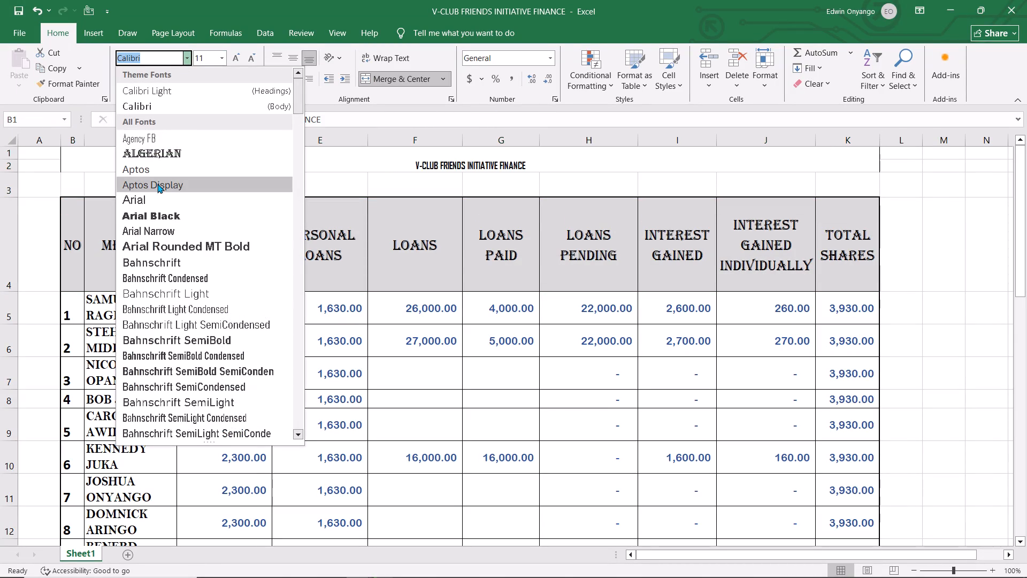
{"action": "left_click", "coordinate": [157, 151]}
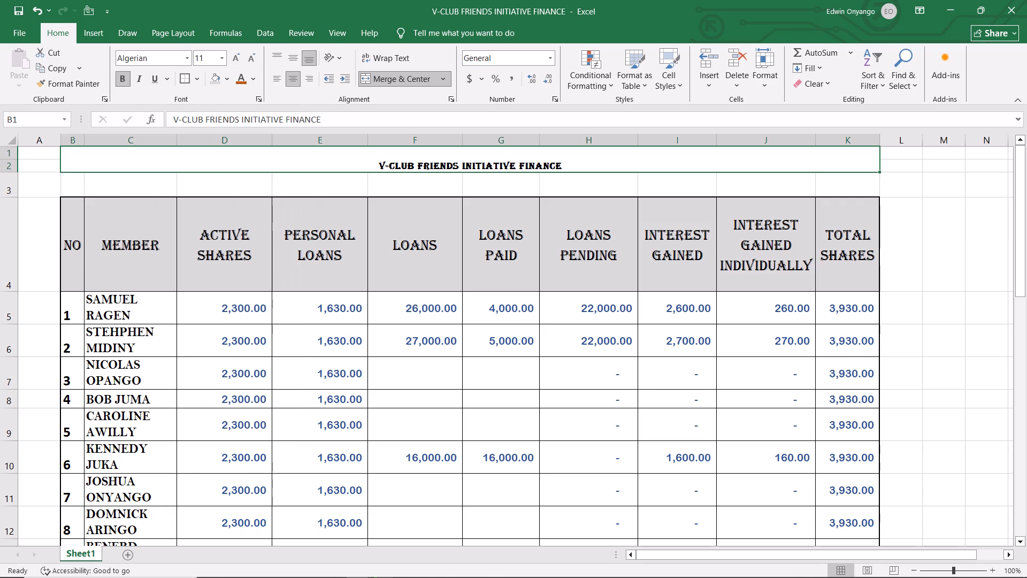
{"action": "left_click", "coordinate": [222, 59]}
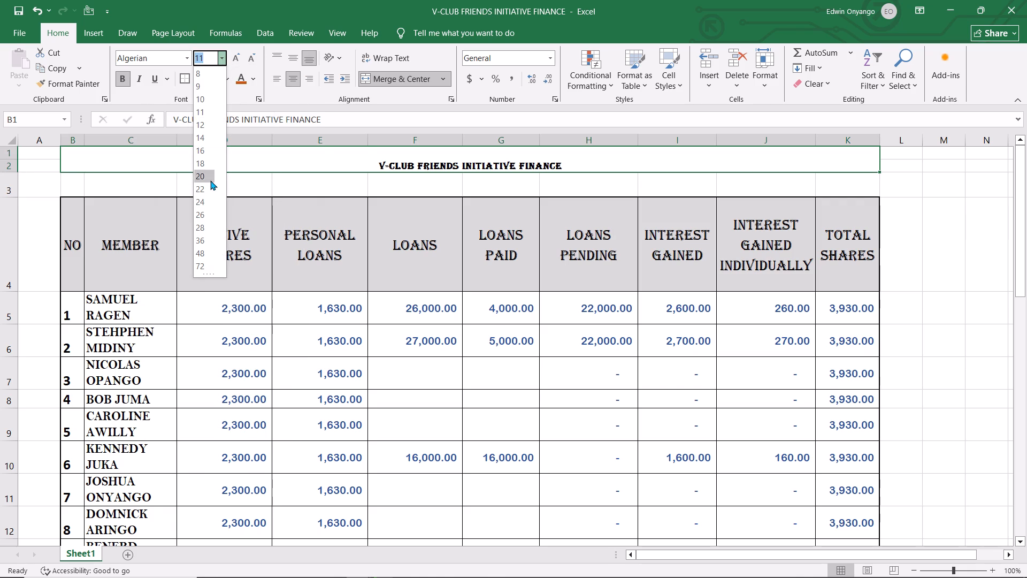
{"action": "left_click", "coordinate": [200, 205]}
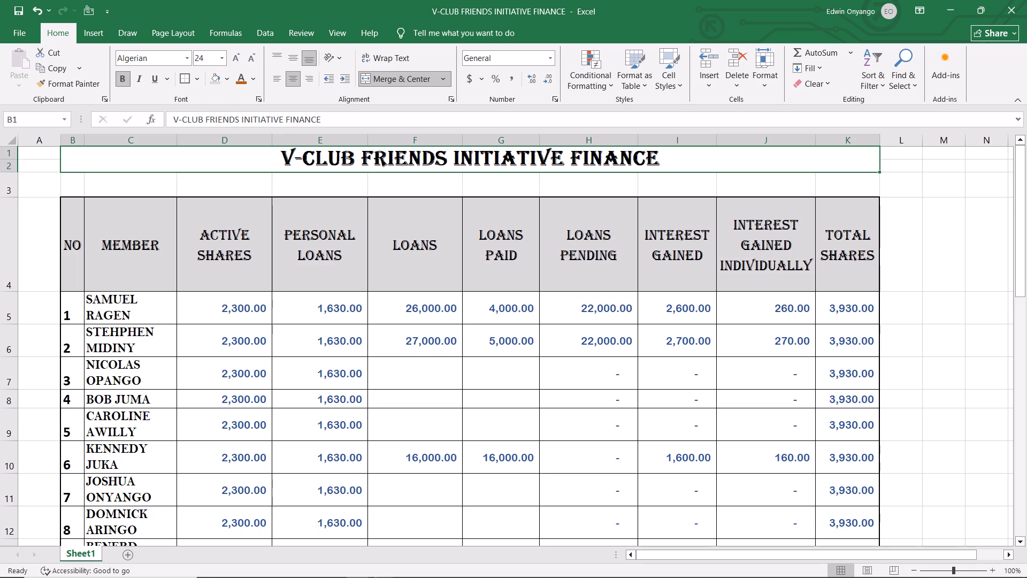
{"action": "left_click", "coordinate": [942, 226]}
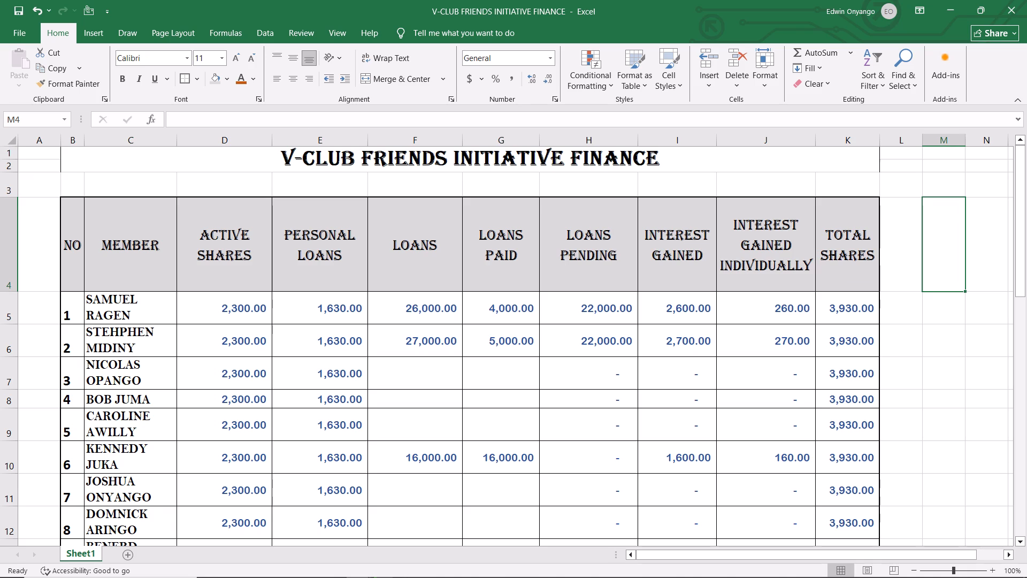
Review the whole finance table from the first member down to the empty rows and back to the title.
{"action": "scroll", "coordinate": [730, 313], "scroll_direction": "down", "scroll_amount": 3}
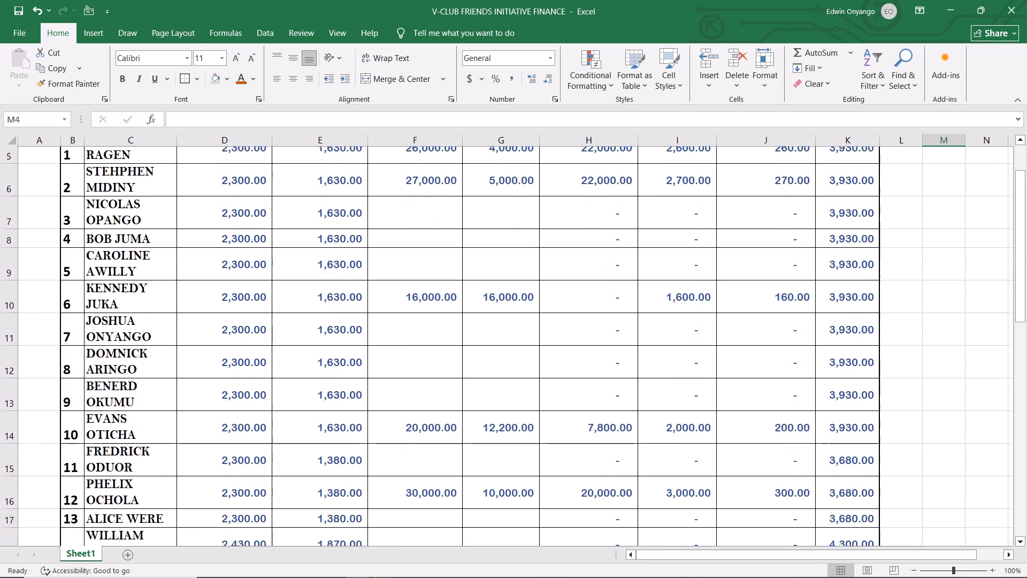
{"action": "scroll", "coordinate": [730, 313], "scroll_direction": "down", "scroll_amount": 7}
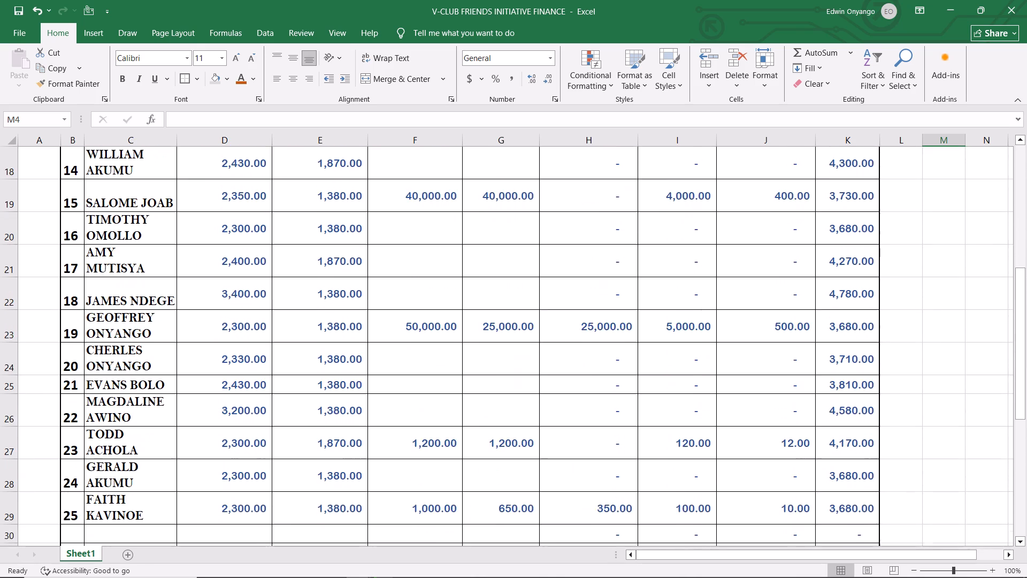
{"action": "scroll", "coordinate": [730, 313], "scroll_direction": "down", "scroll_amount": 4}
{"action": "scroll", "coordinate": [730, 313], "scroll_direction": "up", "scroll_amount": 6}
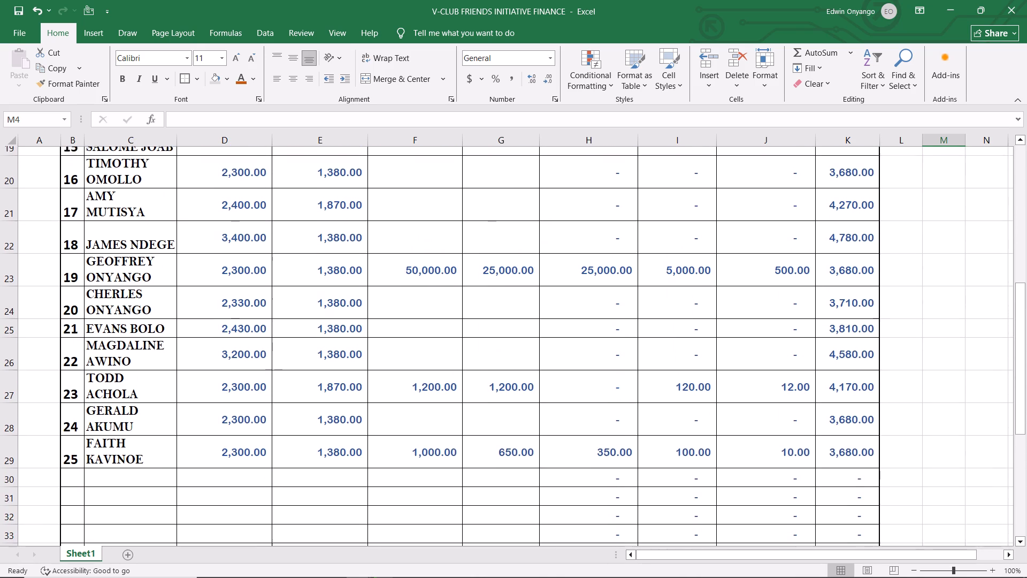
{"action": "left_click", "coordinate": [616, 288]}
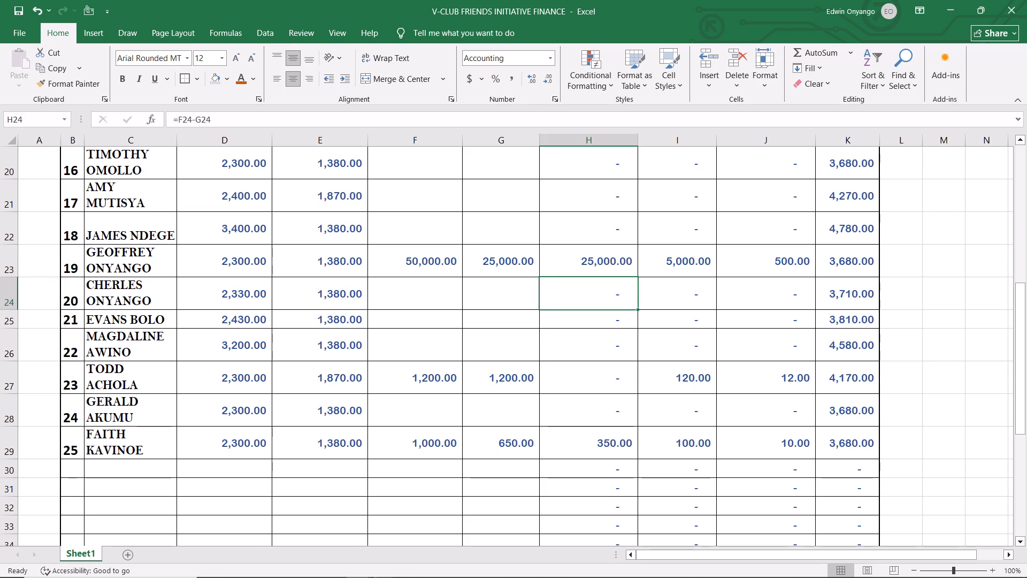
{"action": "left_click", "coordinate": [913, 305]}
{"action": "scroll", "coordinate": [742, 335], "scroll_direction": "up", "scroll_amount": 1}
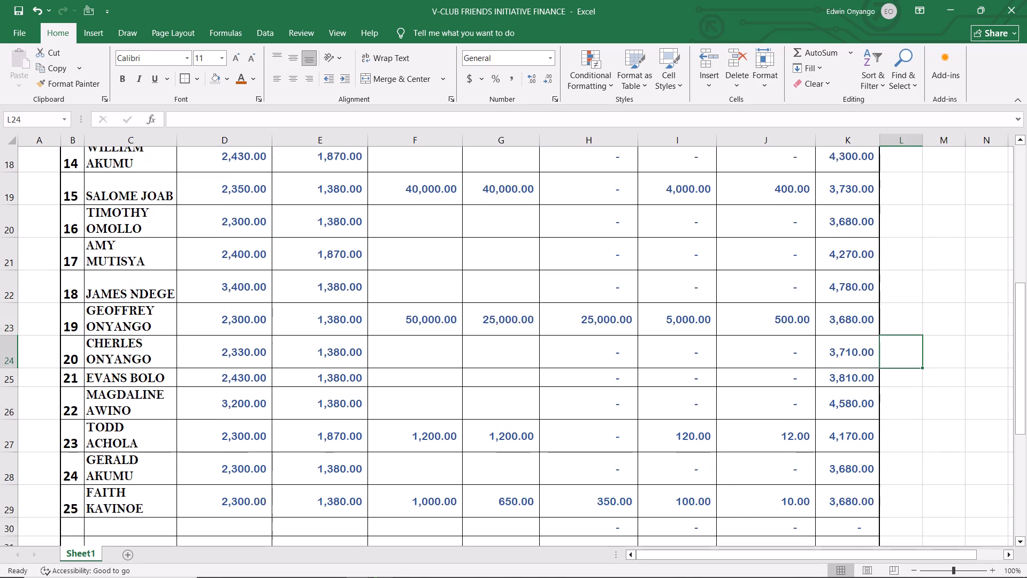
{"action": "scroll", "coordinate": [742, 335], "scroll_direction": "up", "scroll_amount": 10}
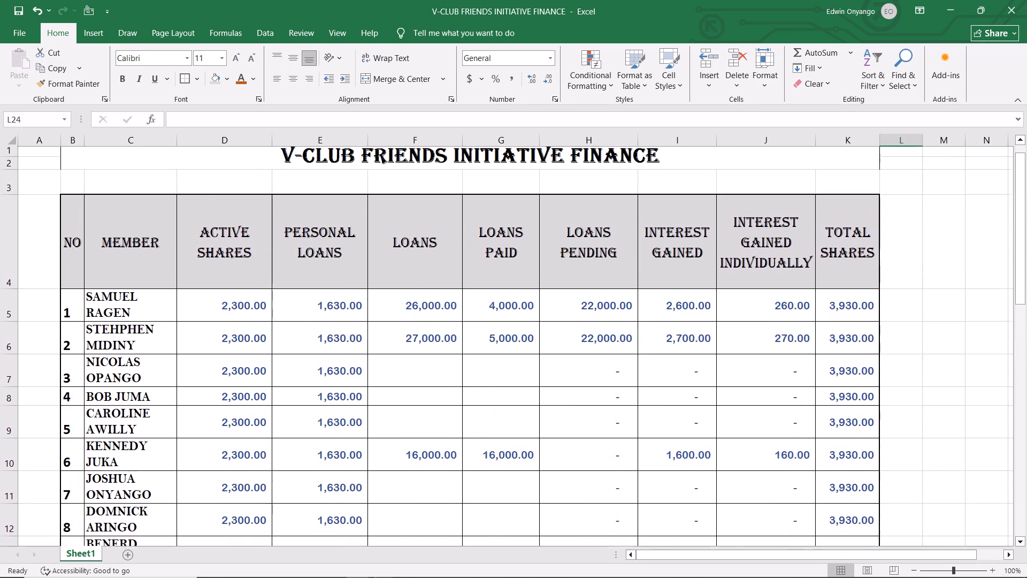
{"action": "scroll", "coordinate": [742, 335], "scroll_direction": "up", "scroll_amount": 2}
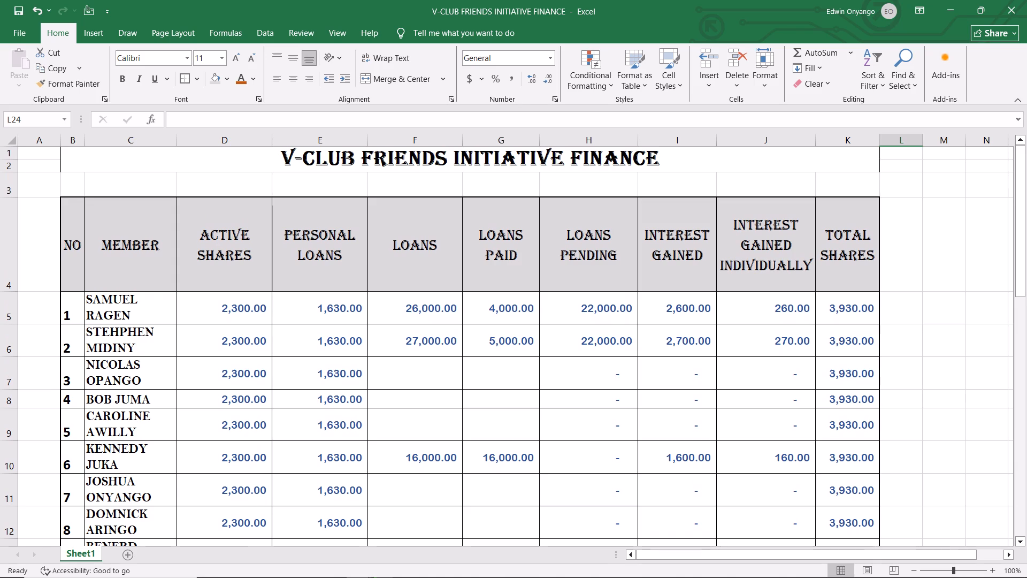
Save the finance workbook.
{"action": "left_click", "coordinate": [19, 13]}
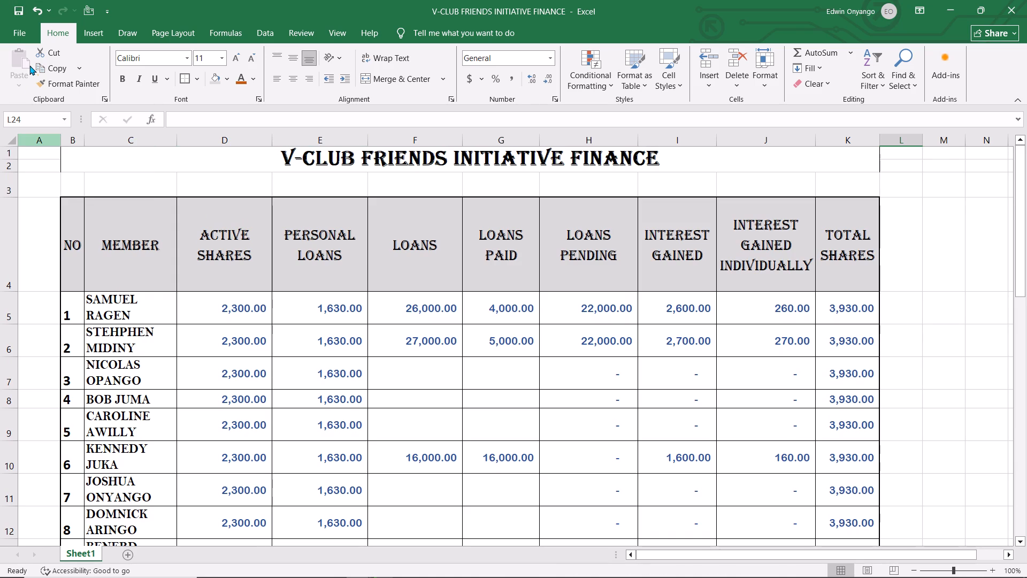
{"action": "left_click", "coordinate": [23, 6]}
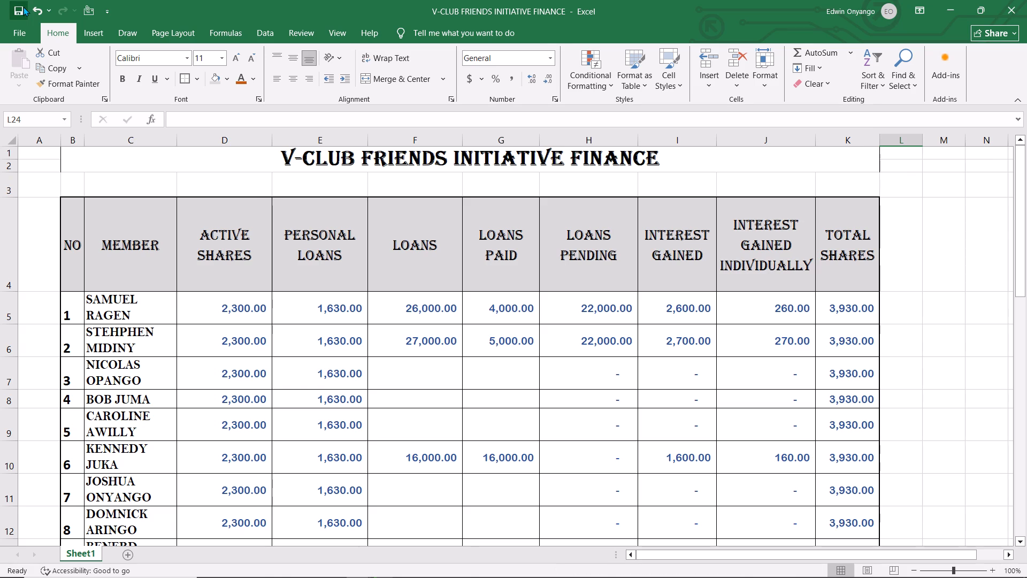
Open the workbook's file-level options.
{"action": "left_click", "coordinate": [21, 36]}
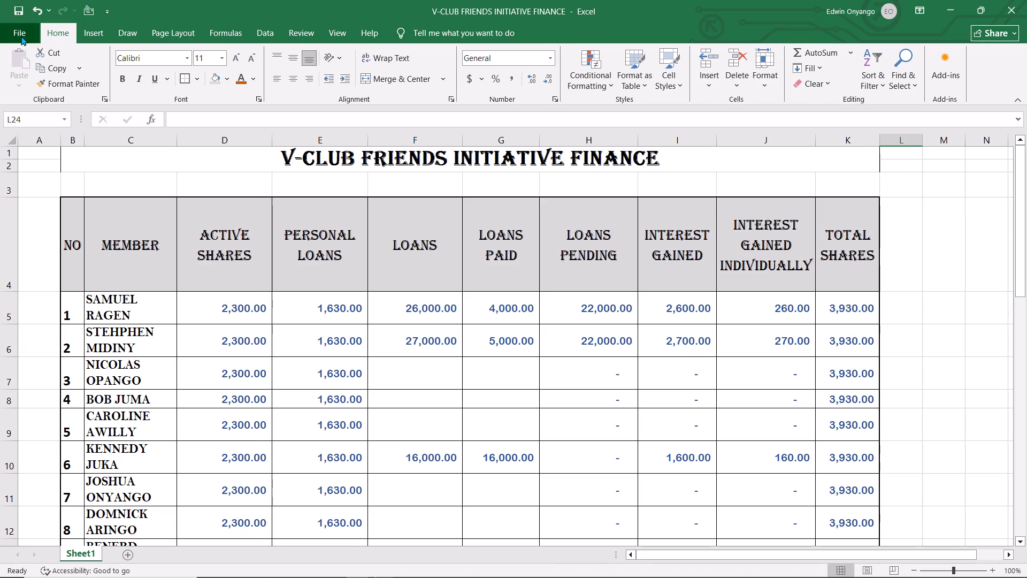